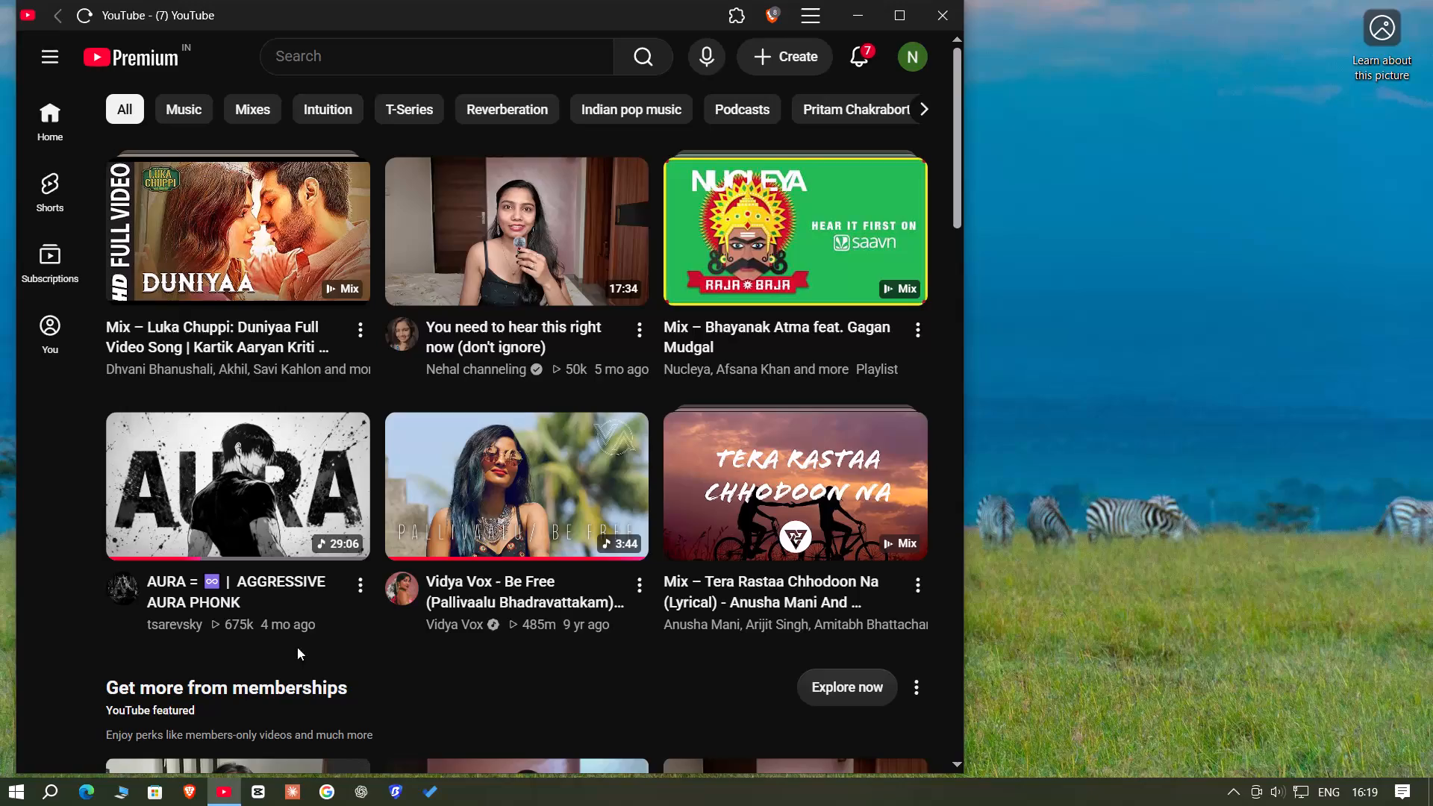
Maximize the YouTube window, browse the home feed, and open the Nehal channeling channel to view its latest videos.
left_click(908, 22)
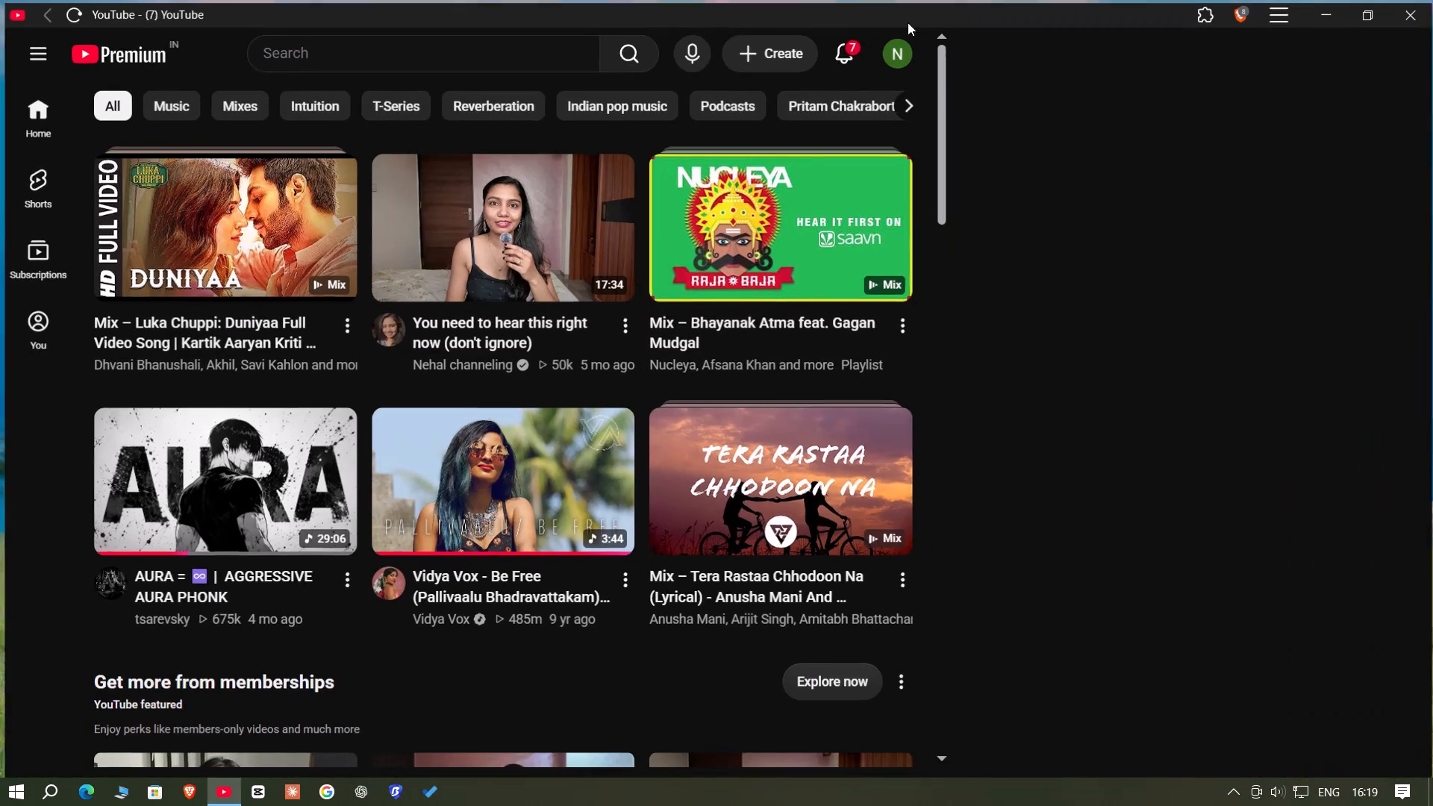
scroll(952, 234, "down", 10)
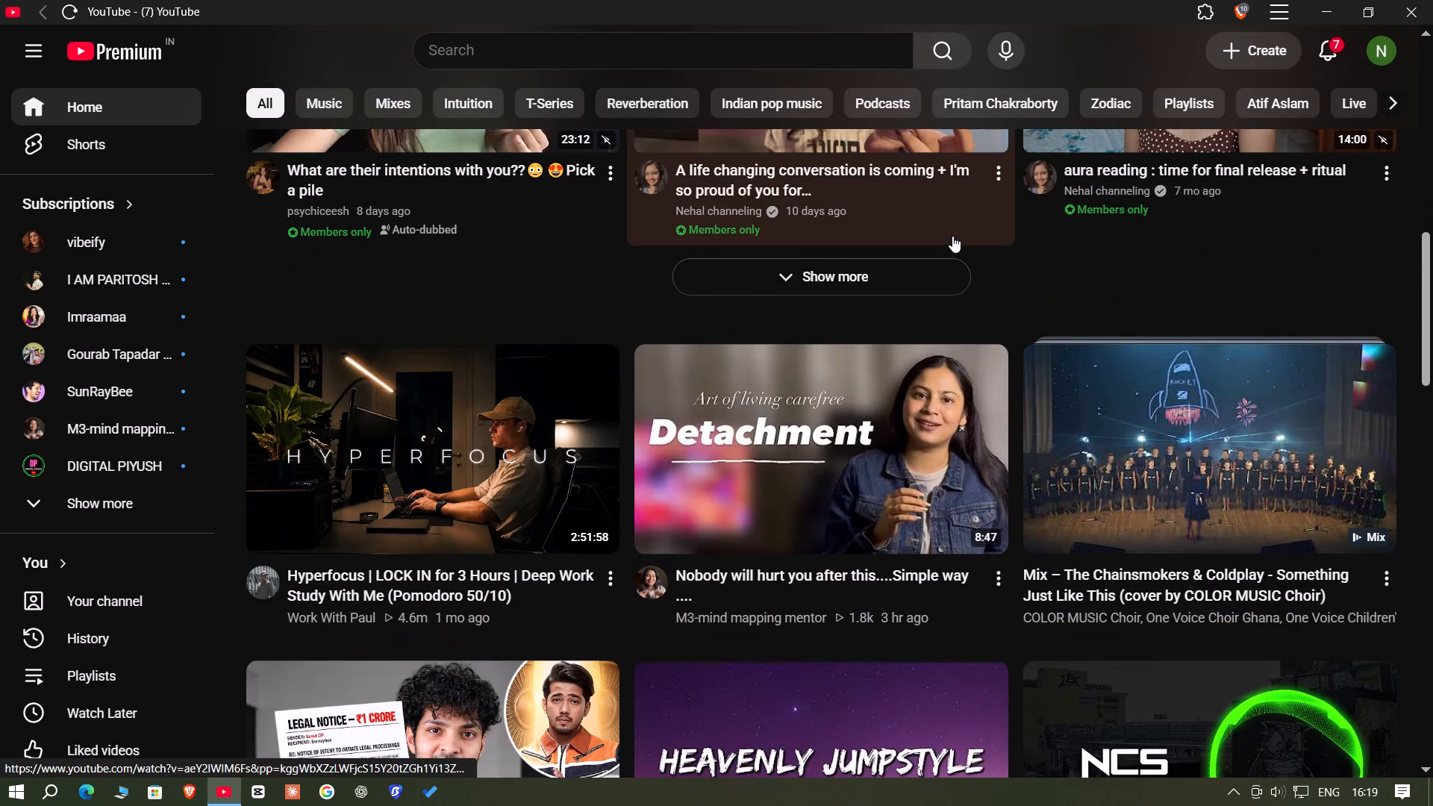
scroll(952, 236, "down", 4)
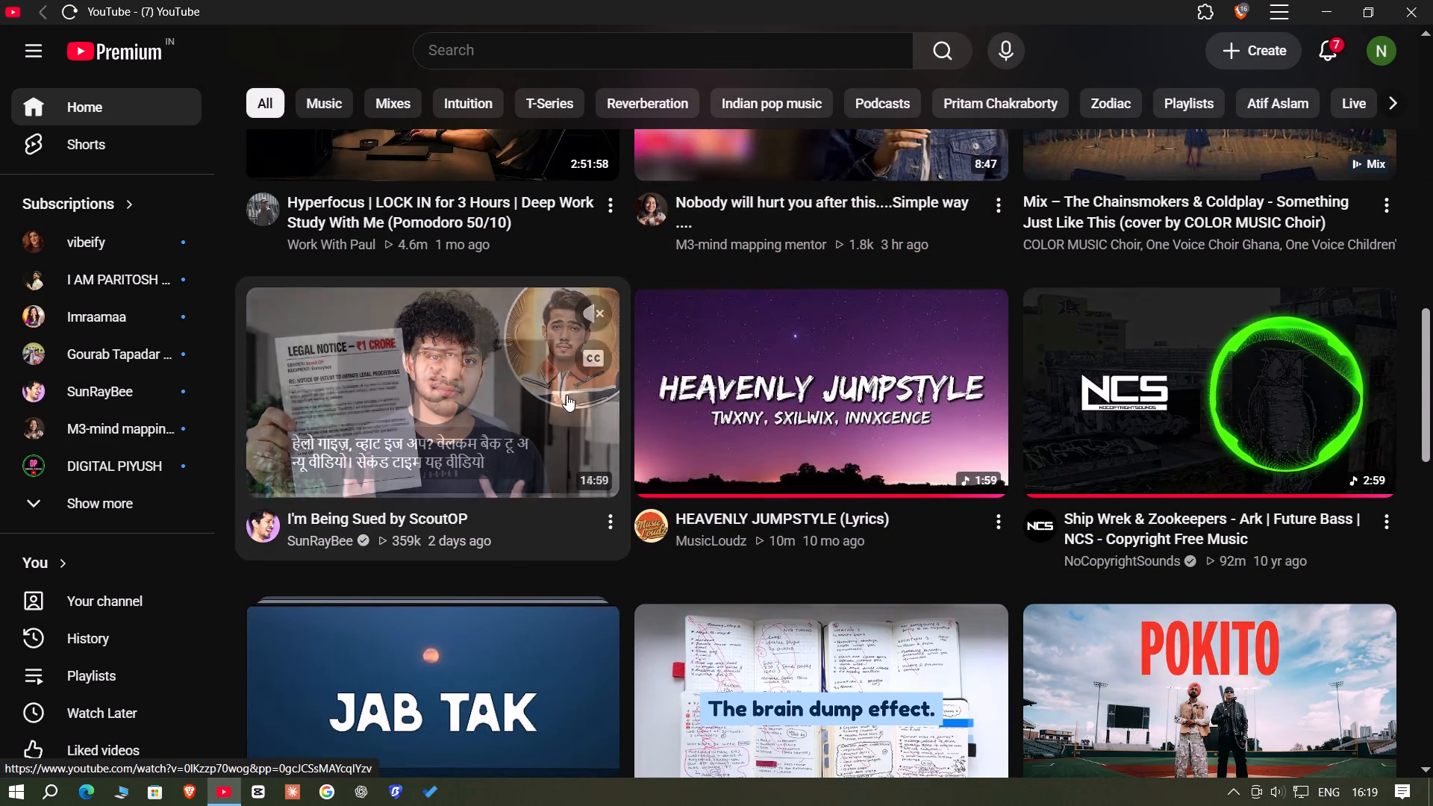
scroll(581, 346, "down", 4)
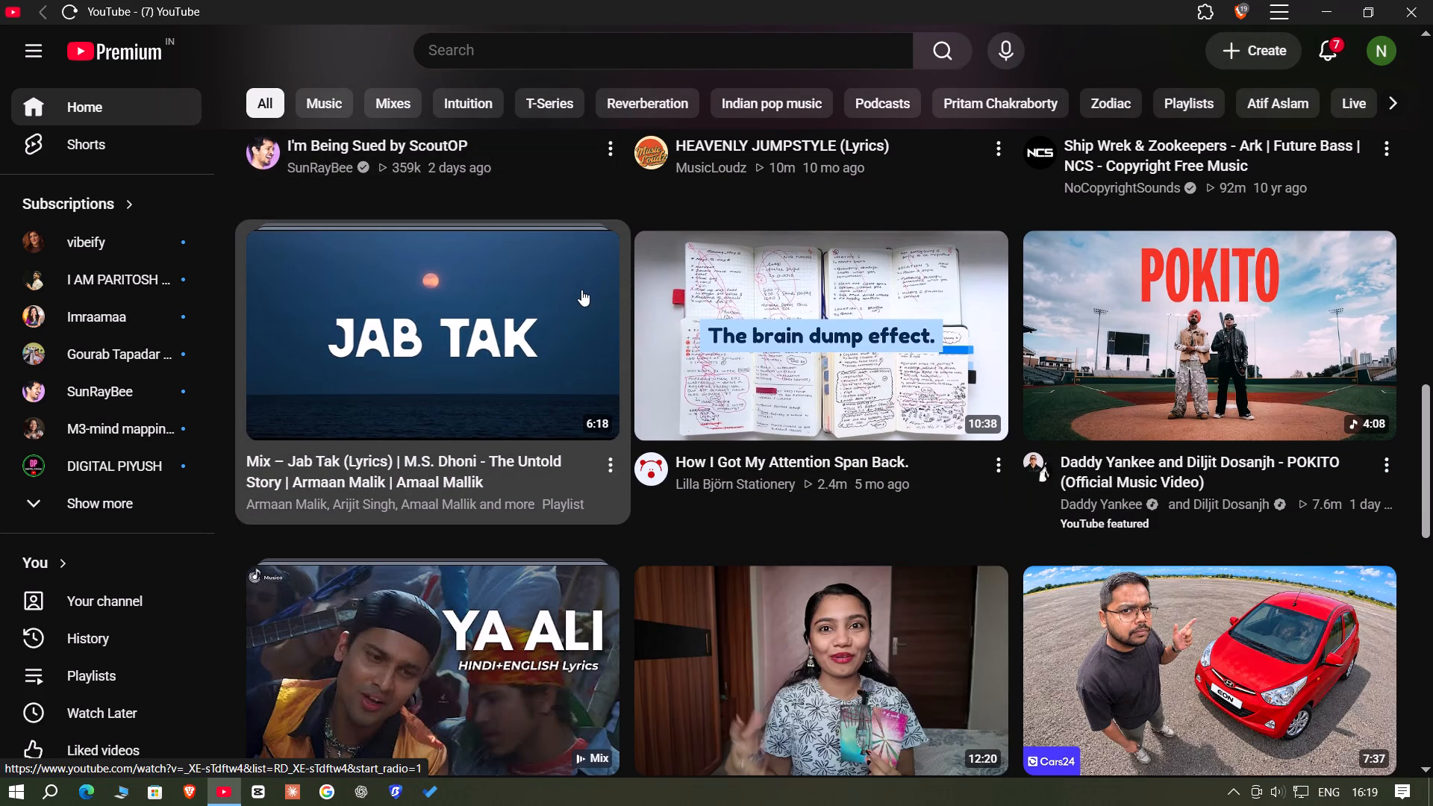
scroll(583, 290, "down", 3)
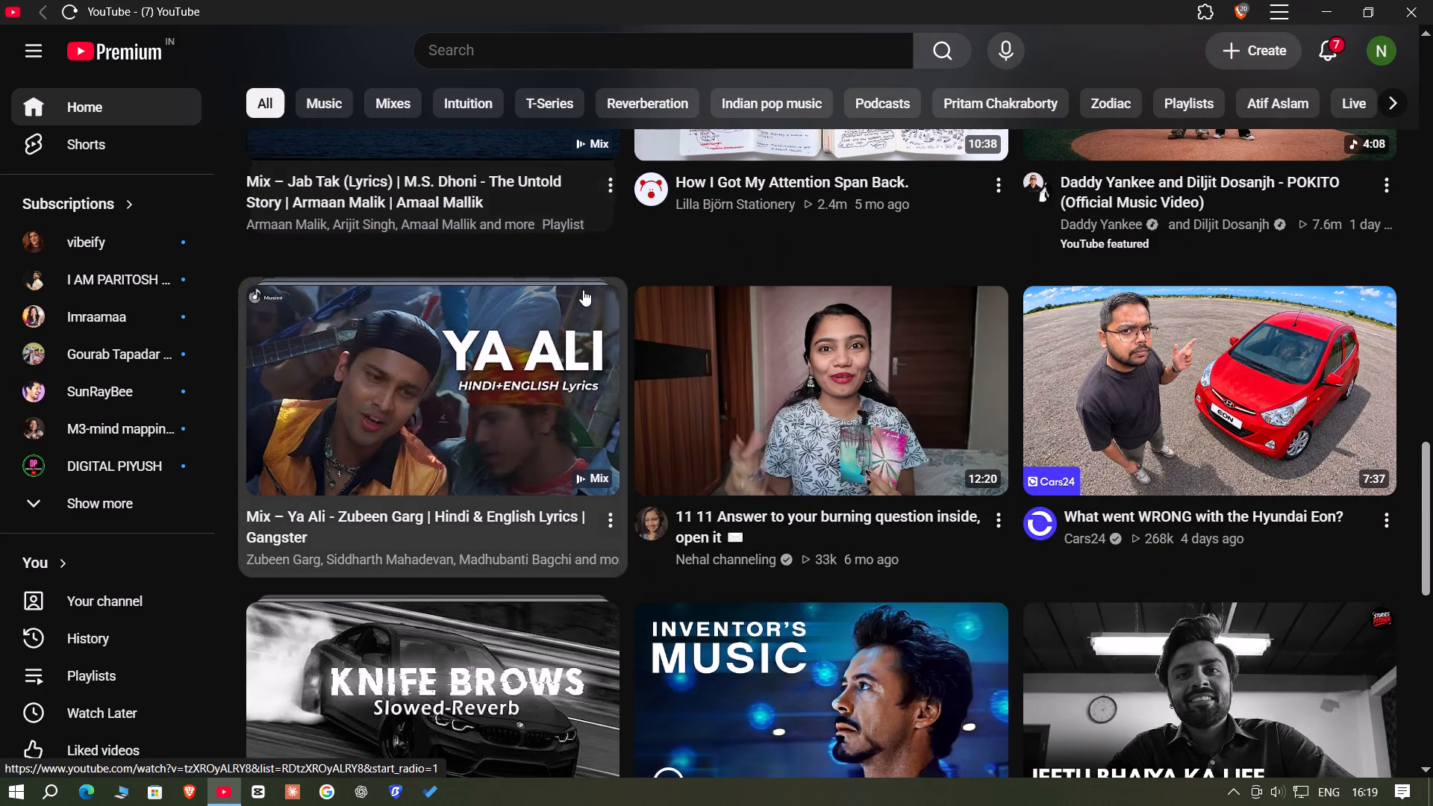
left_click(753, 552)
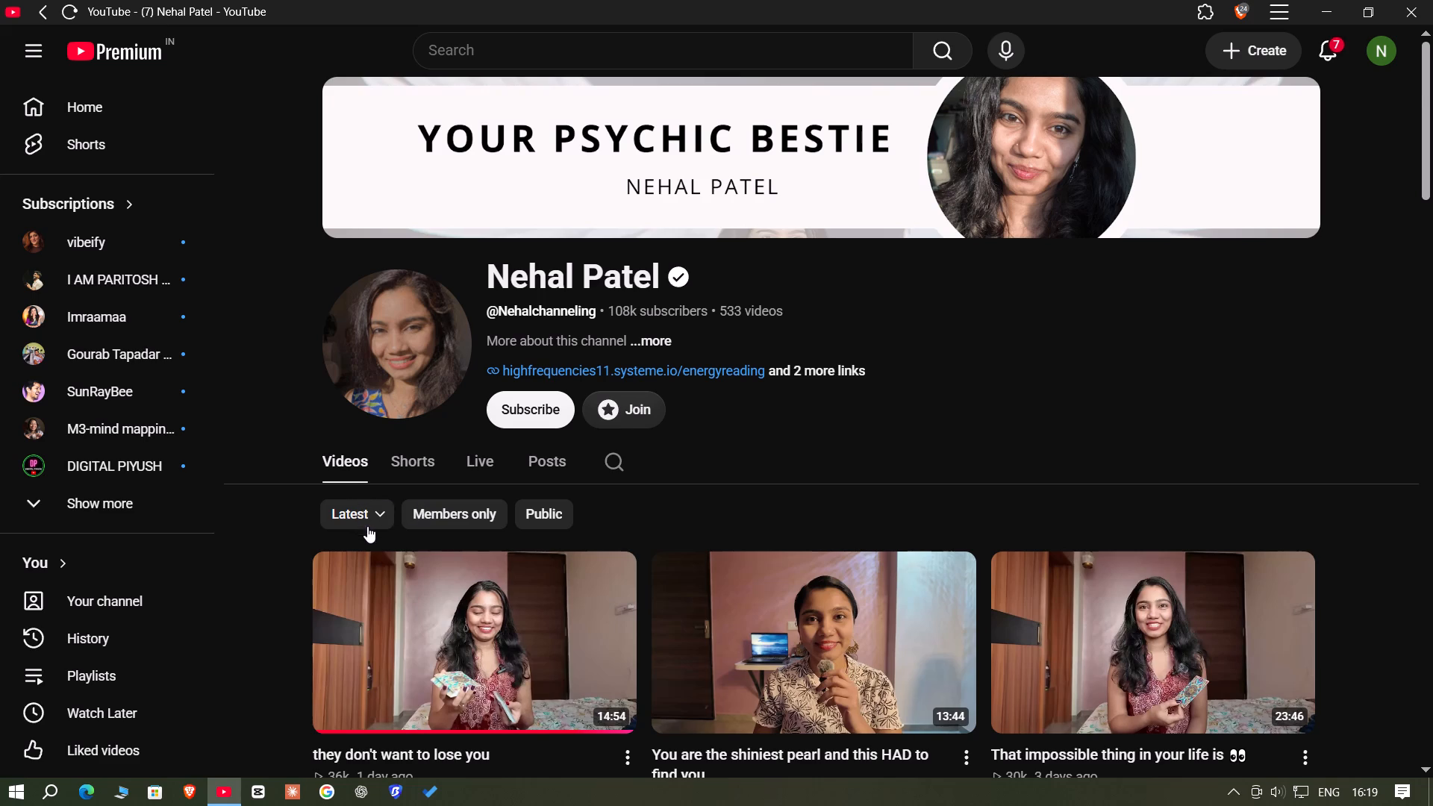
scroll(367, 526, "down", 3)
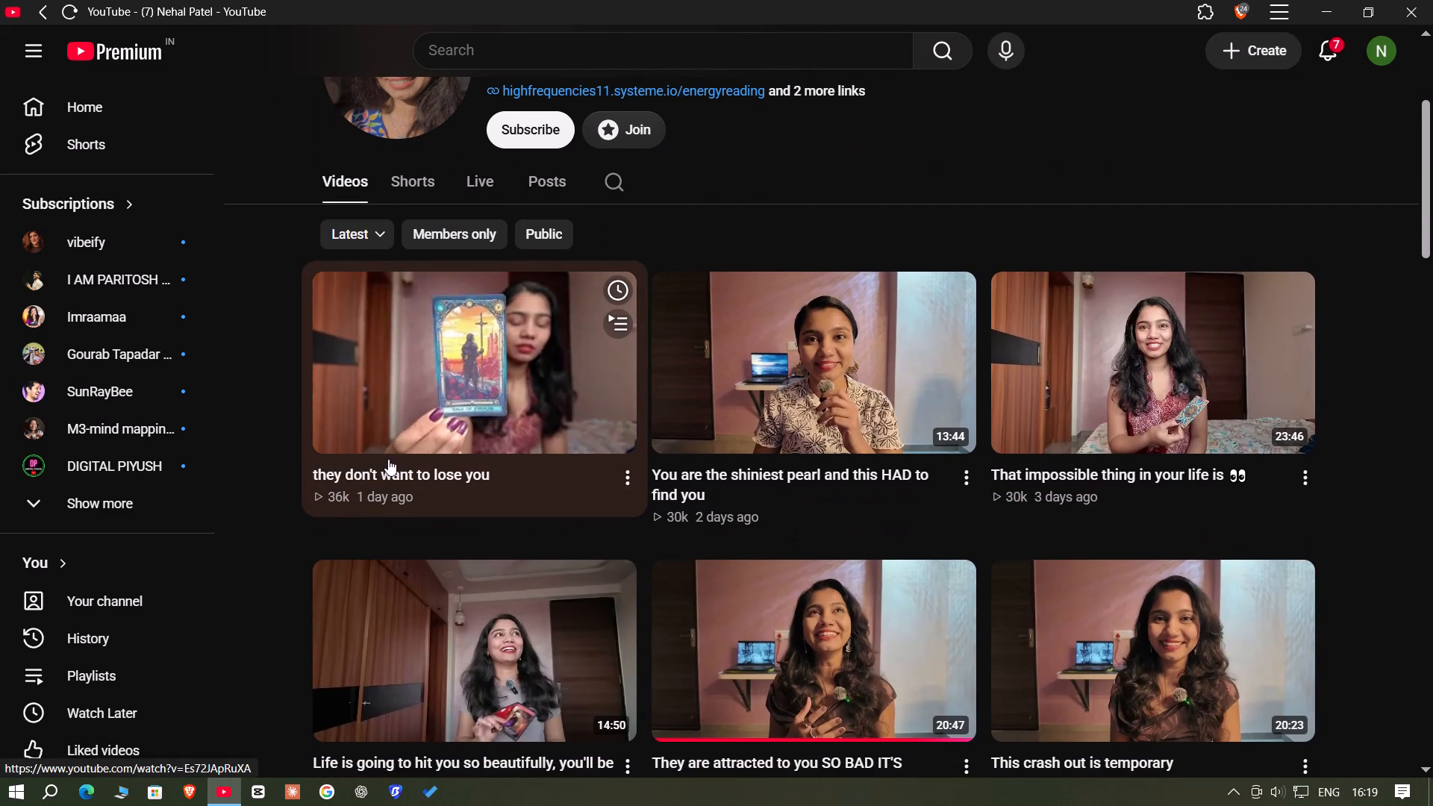
Return to the YouTube home feed and look through the recommended videos.
left_click(80, 104)
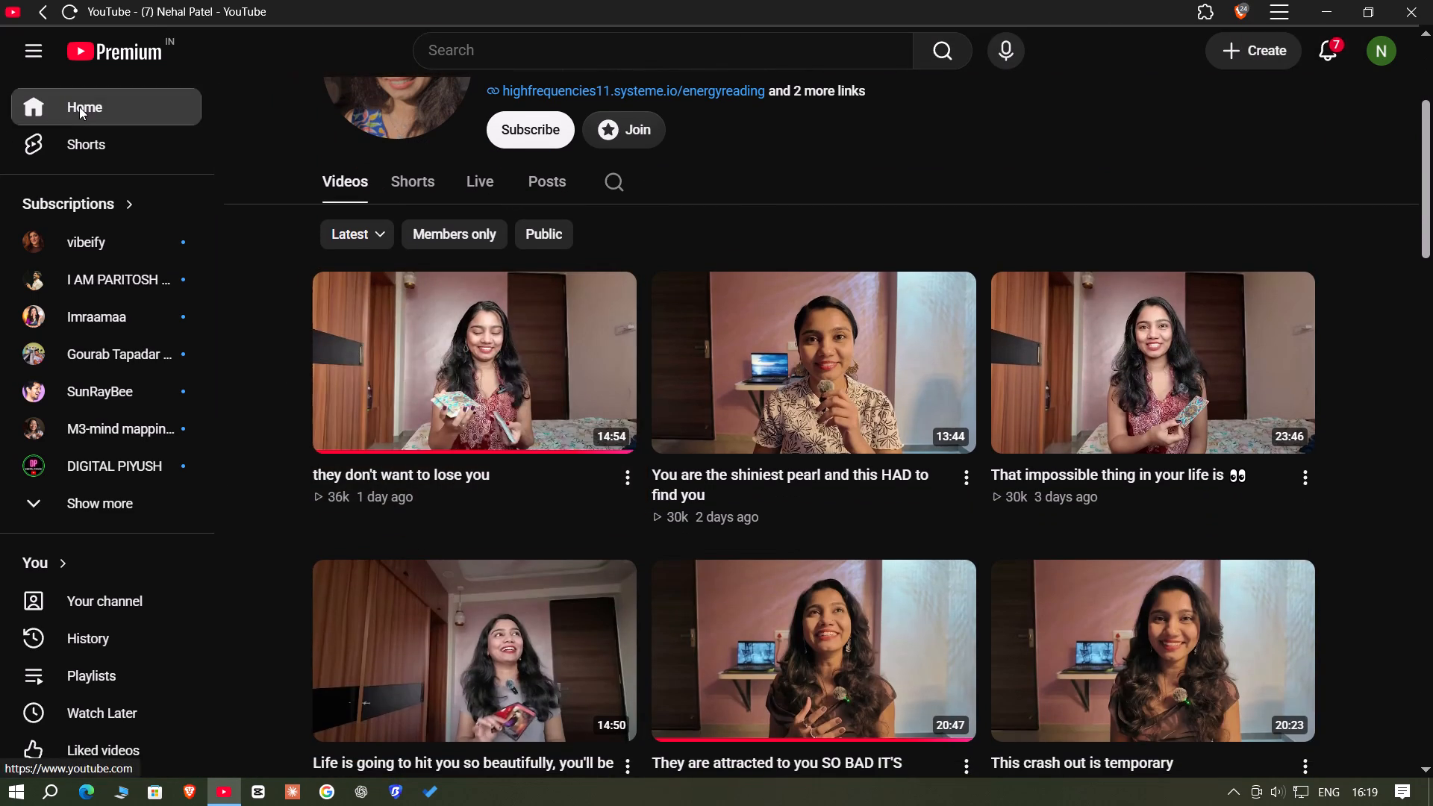
scroll(799, 349, "up", 3)
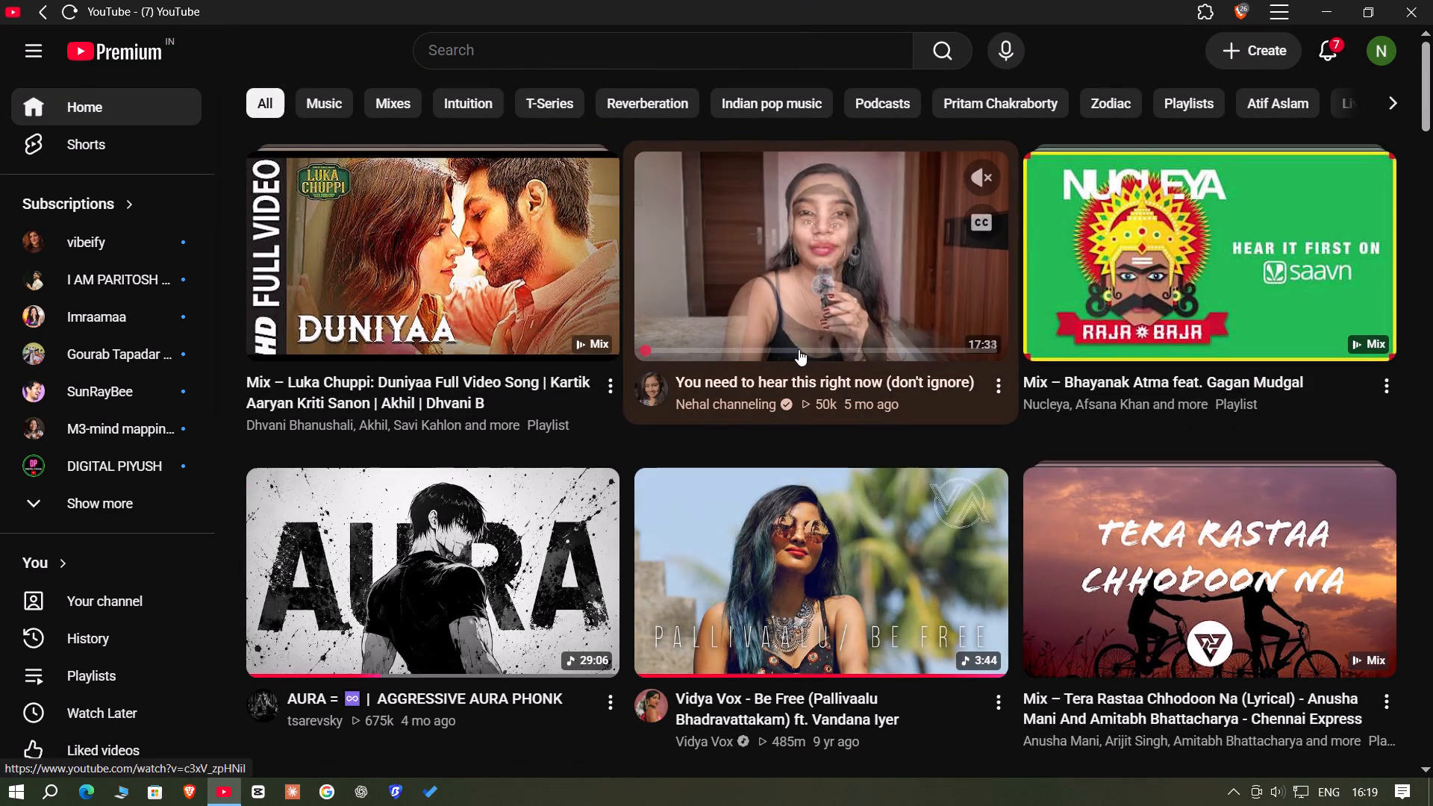
scroll(799, 349, "up", 2)
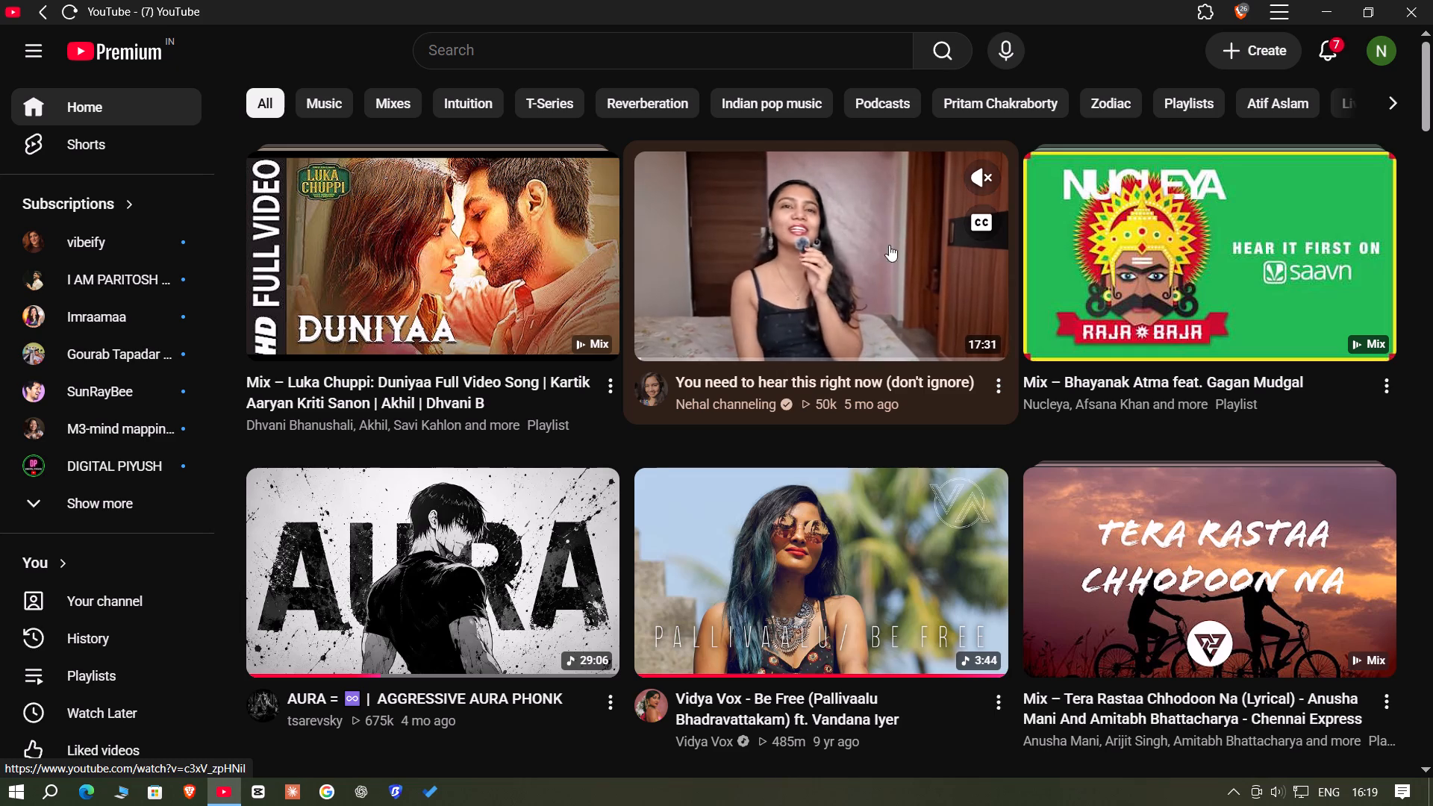
scroll(875, 344, "down", 16)
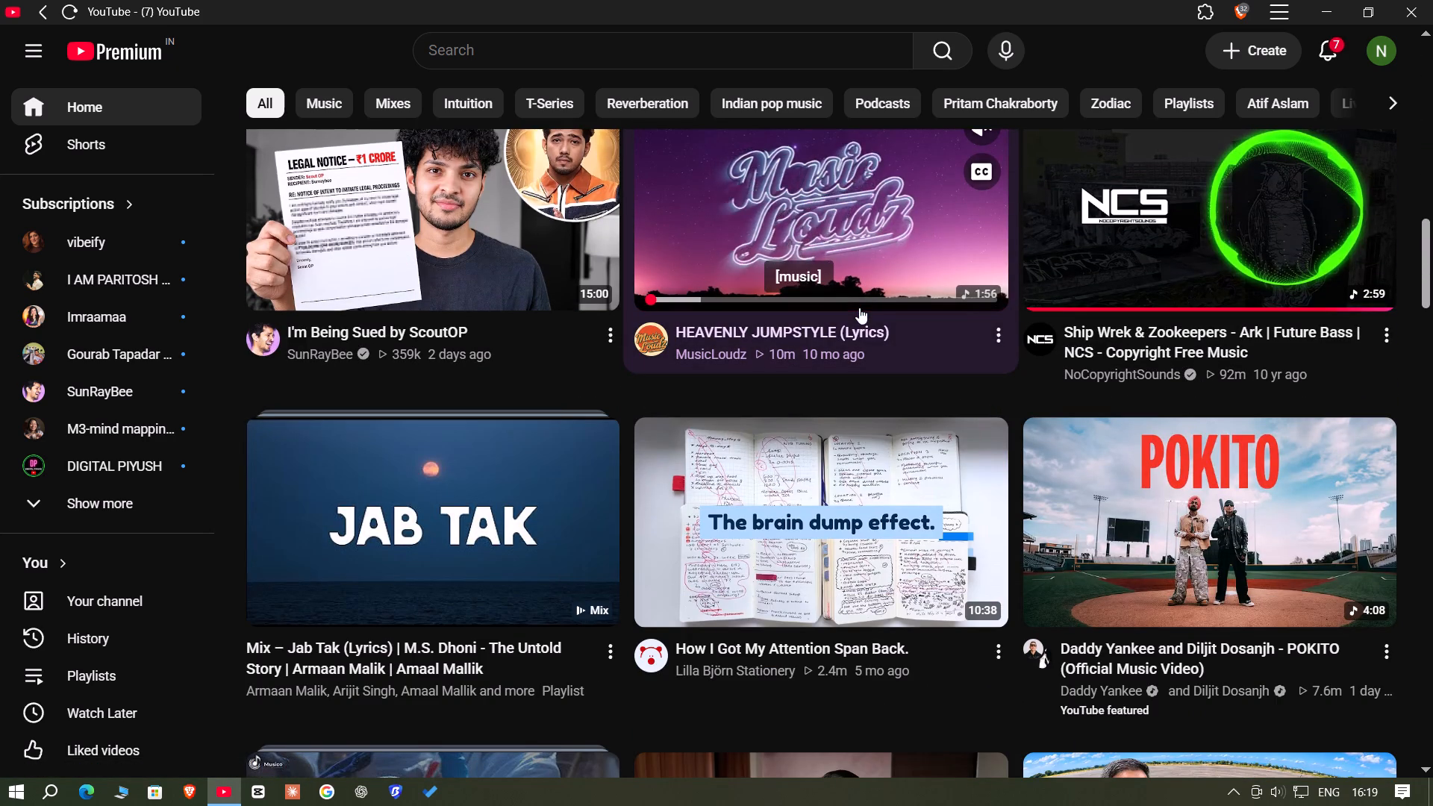
scroll(859, 307, "down", 9)
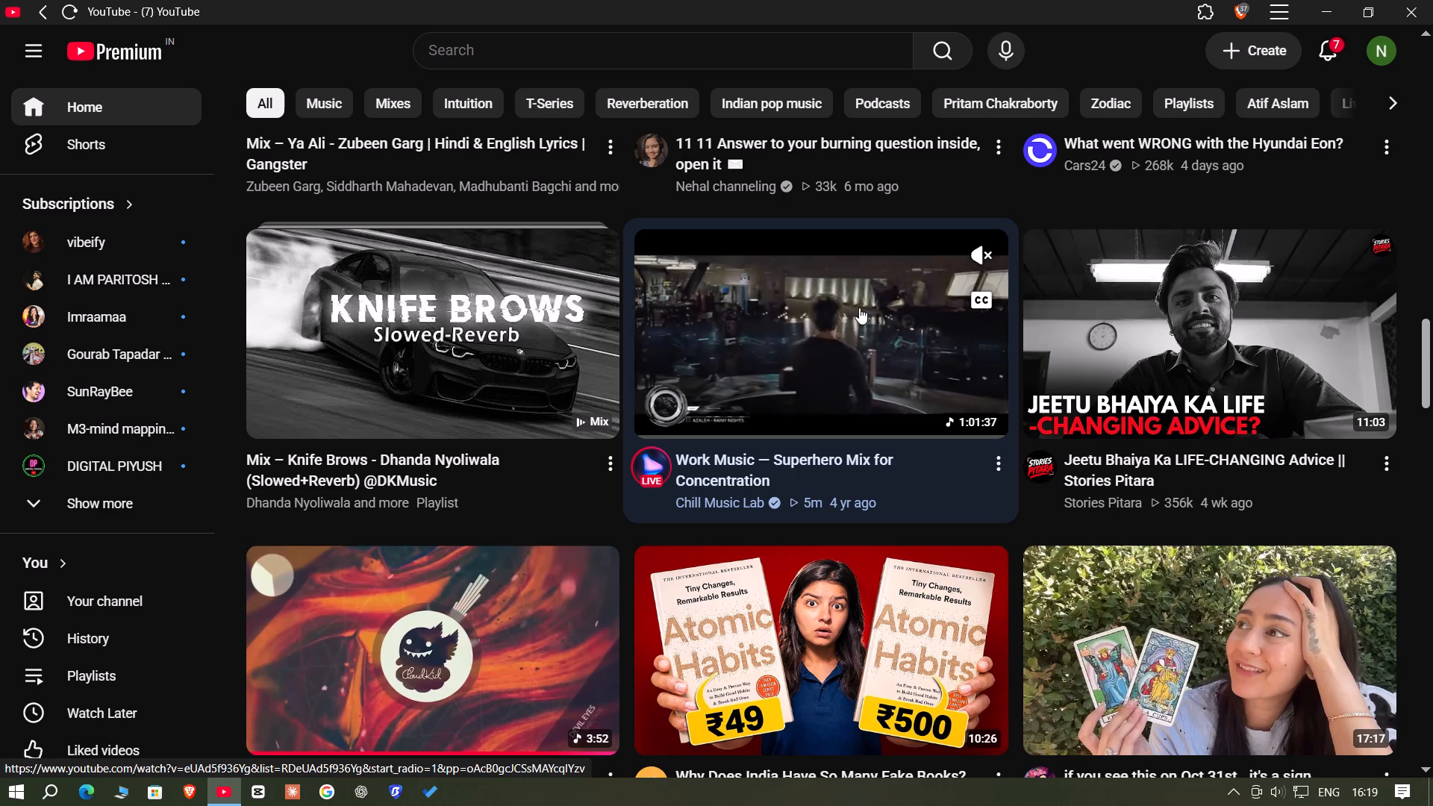
scroll(859, 307, "down", 12)
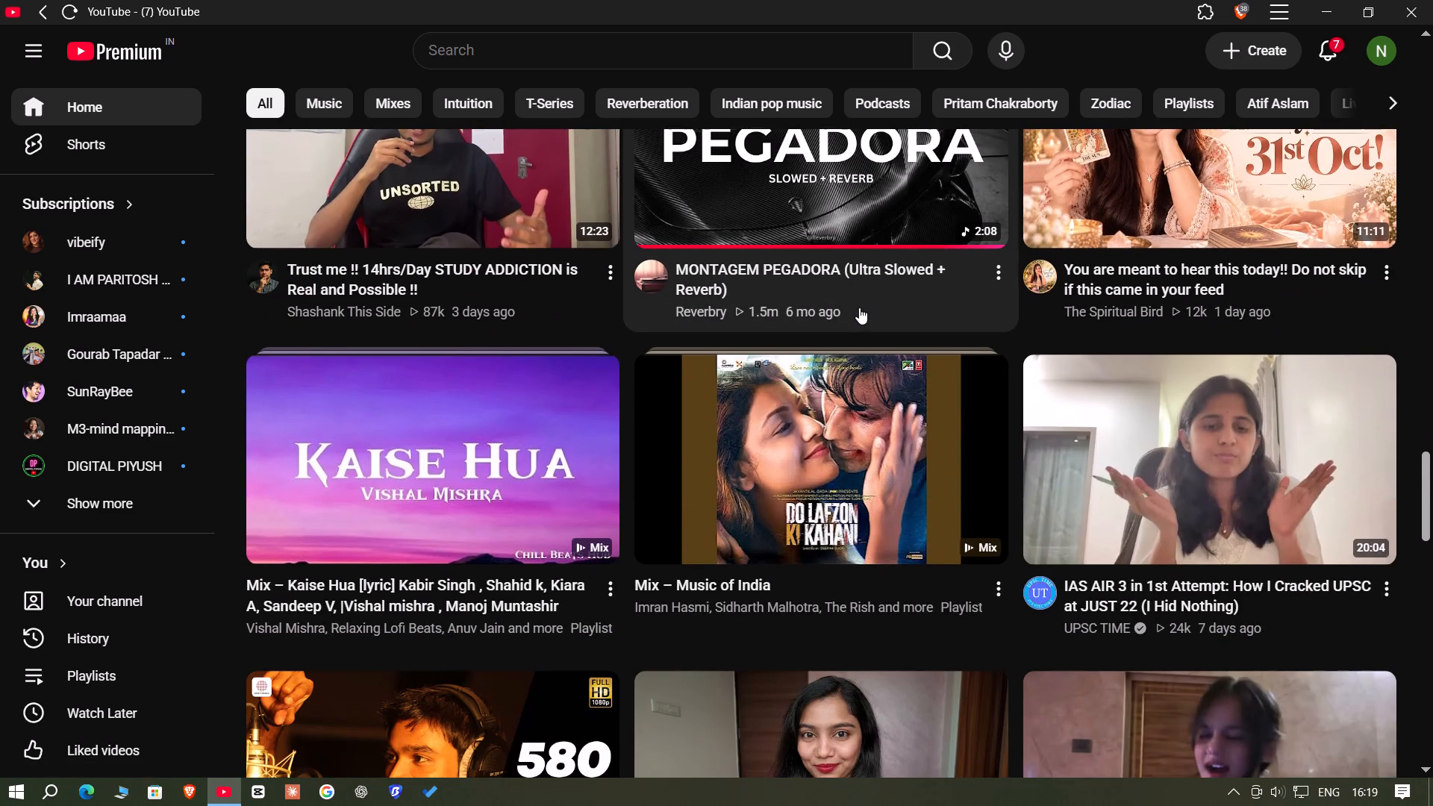
scroll(859, 307, "down", 4)
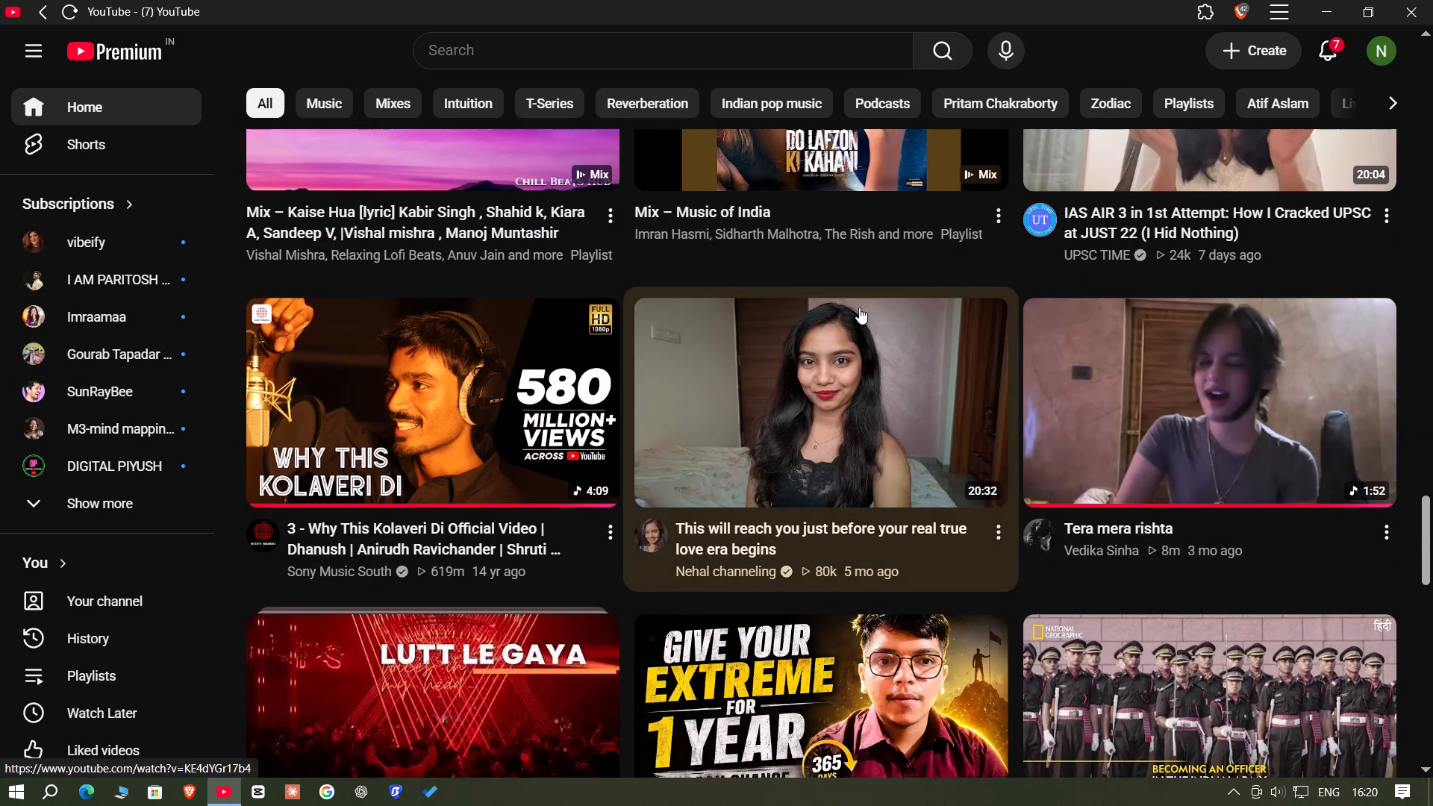
scroll(859, 307, "down", 5)
scroll(859, 307, "up", 20)
scroll(859, 307, "up", 3)
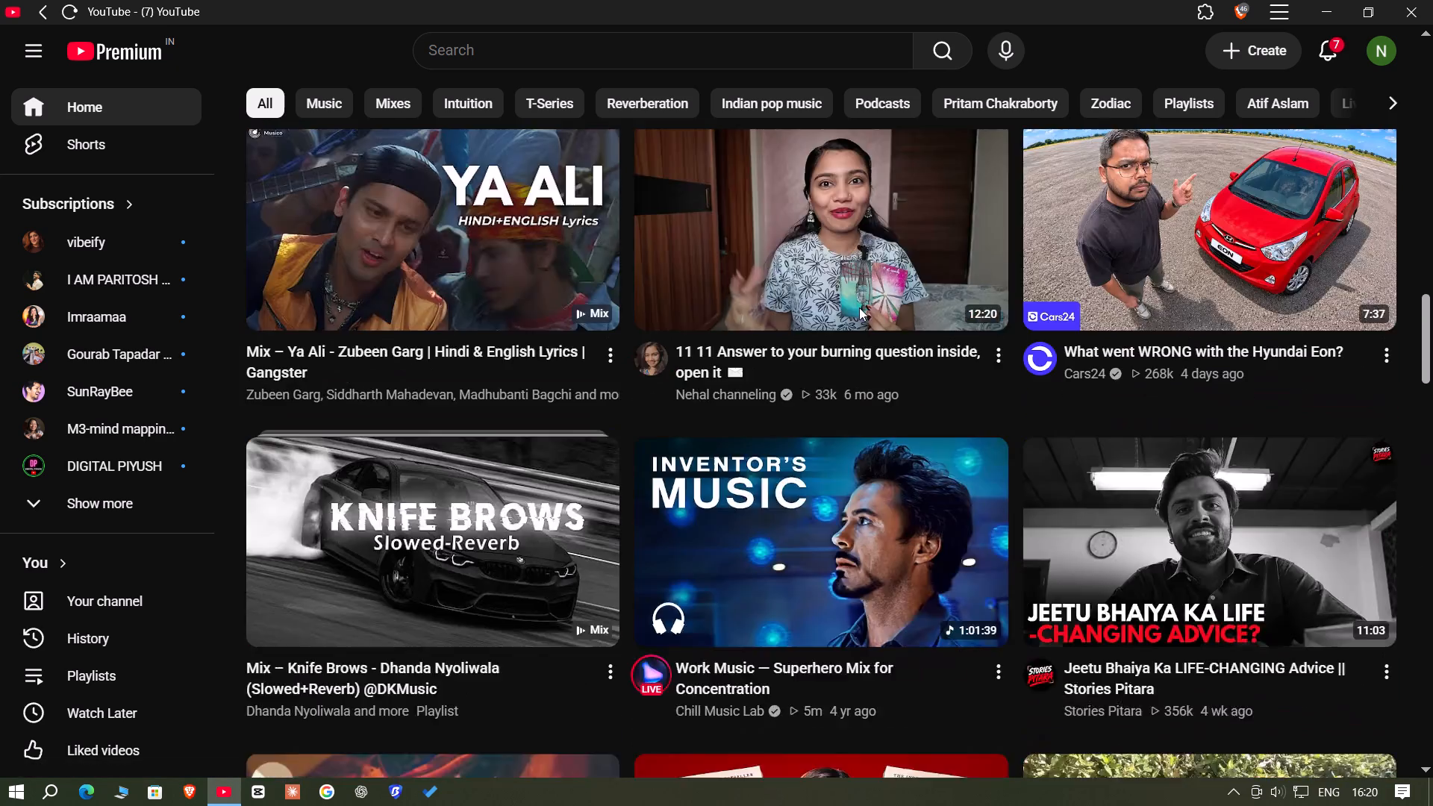
scroll(859, 307, "up", 20)
scroll(859, 307, "up", 10)
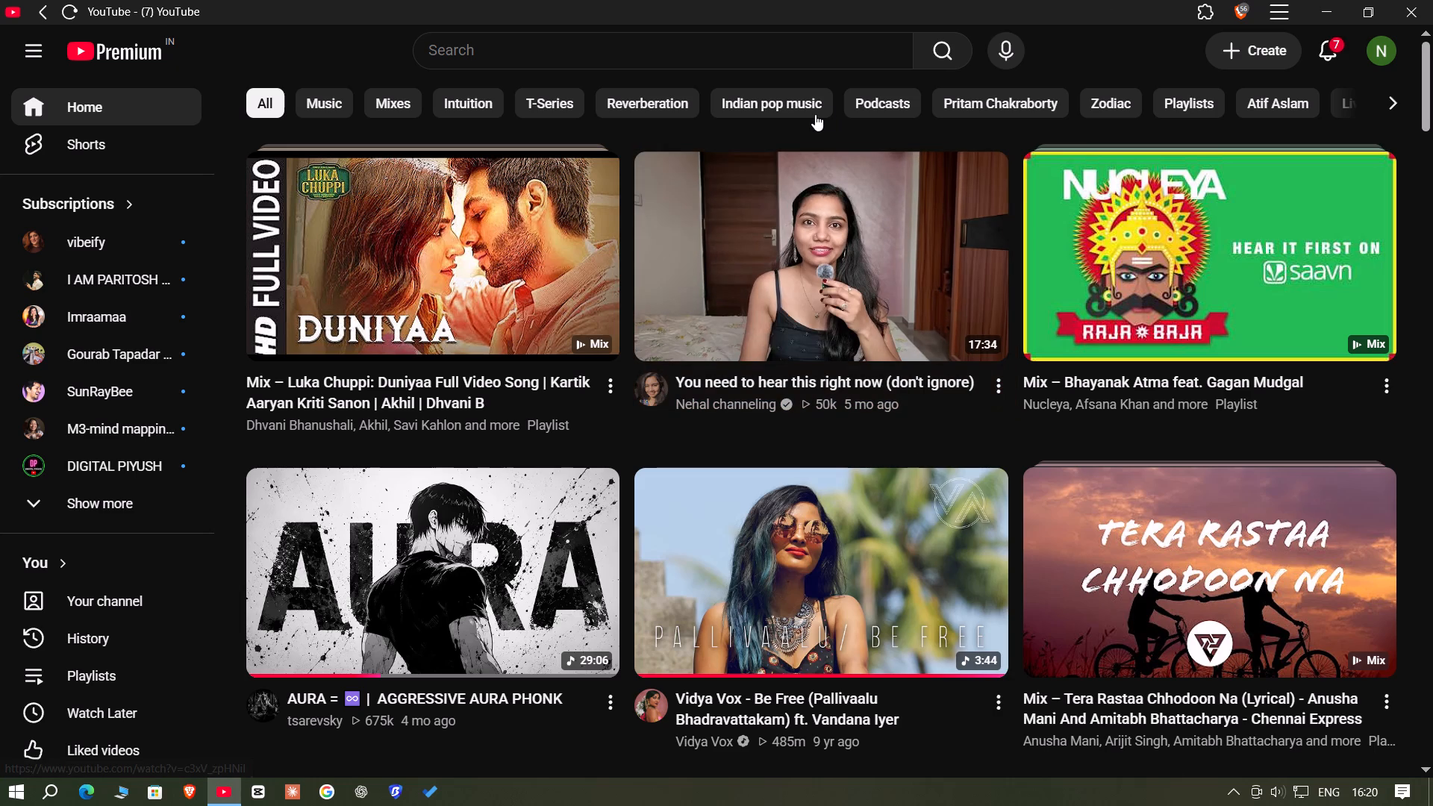
Play the video "You need to hear this right now (don't ignore)", check the headphone volume, and minimize the window.
left_click(846, 228)
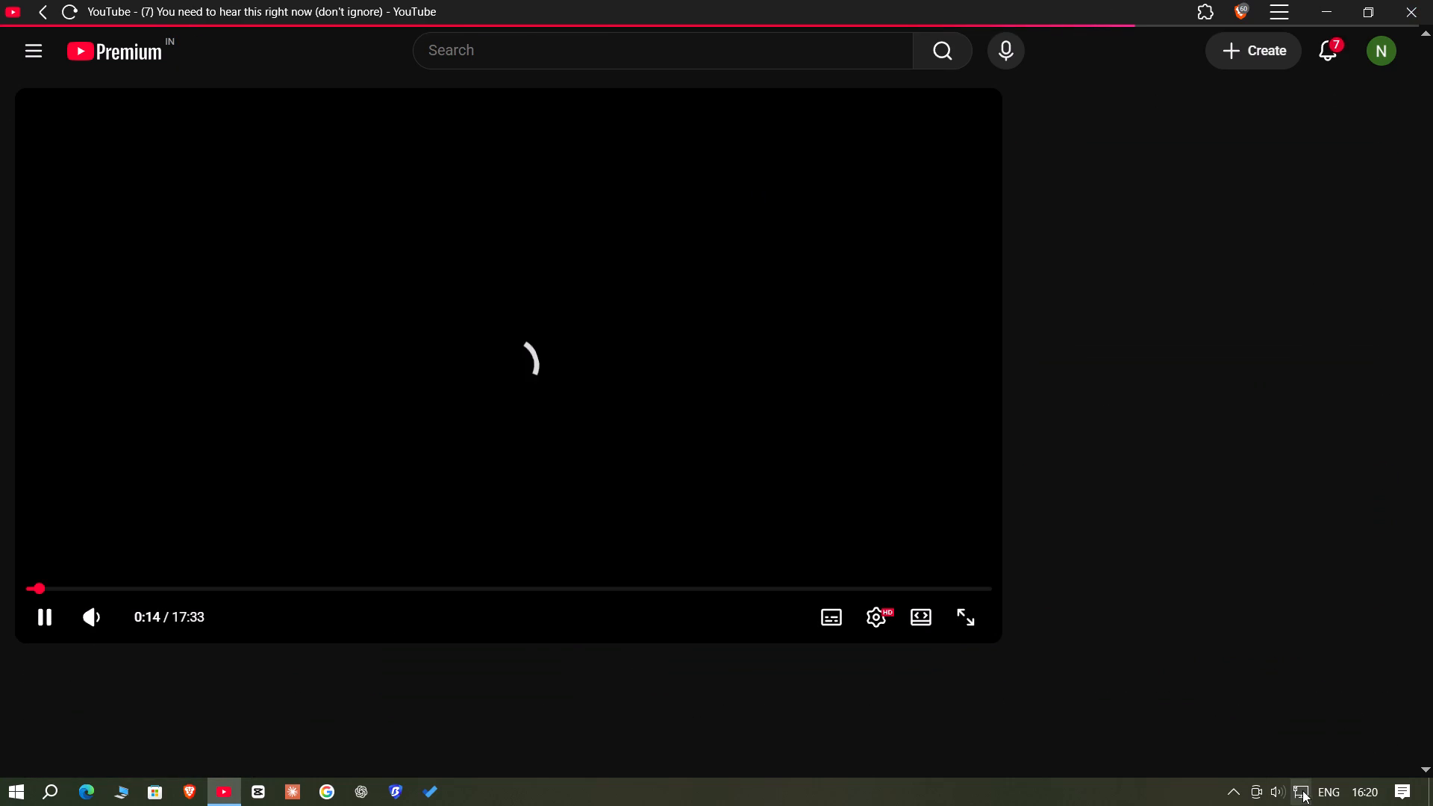
left_click(1279, 787)
scroll(1279, 785, "down", 1)
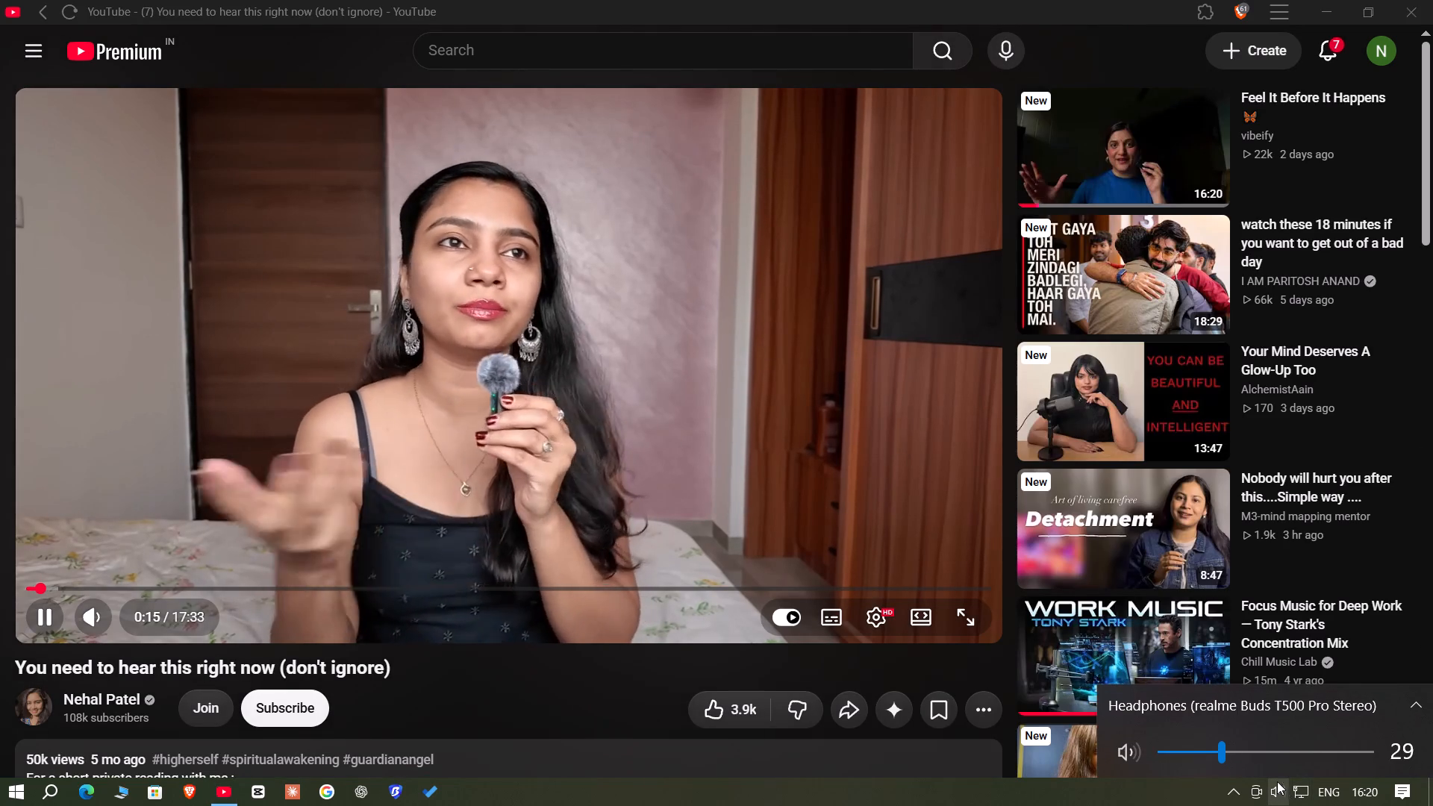
left_click(1315, 0)
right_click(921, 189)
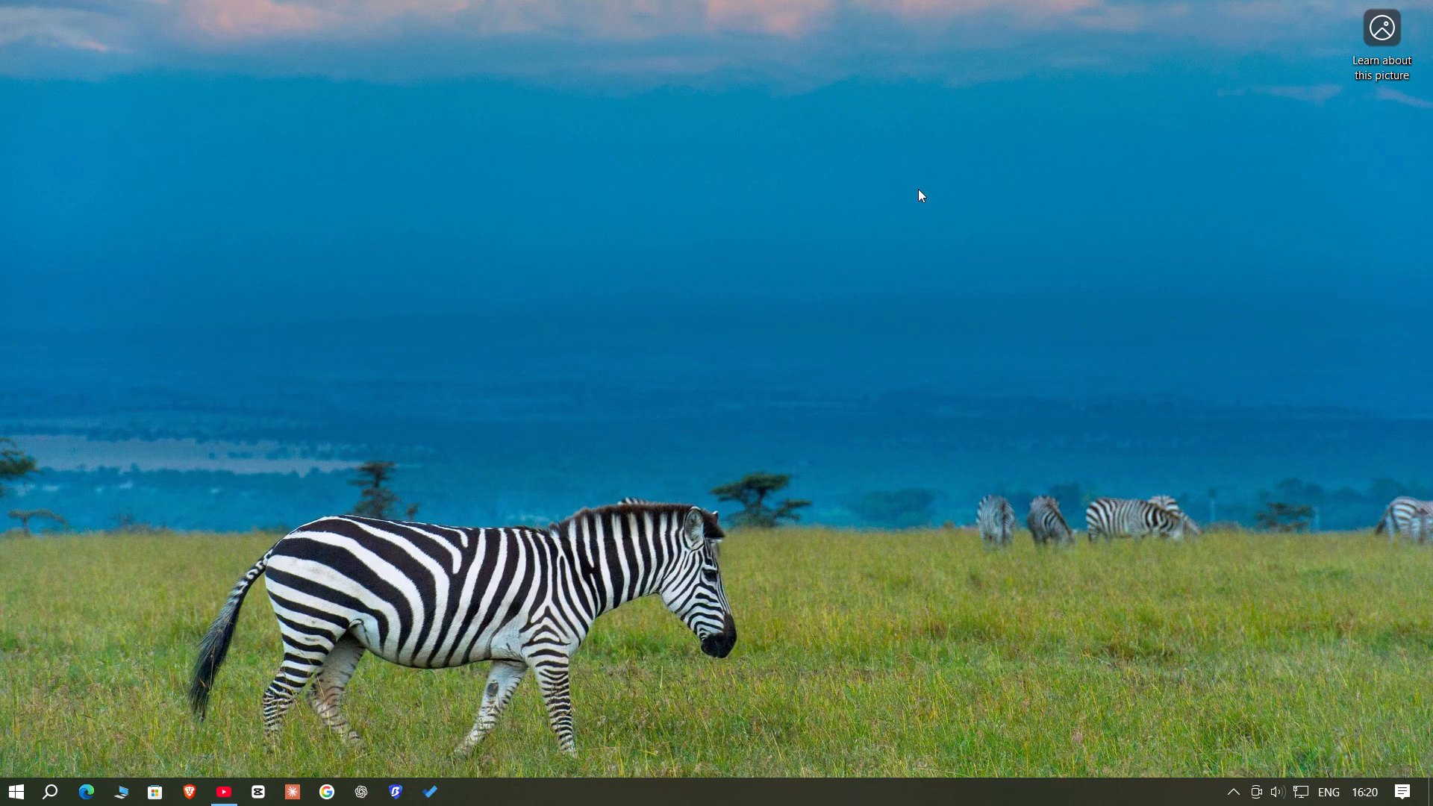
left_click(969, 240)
Launch CapCut from the desktop and skip the graphics card settings check.
left_click(272, 805)
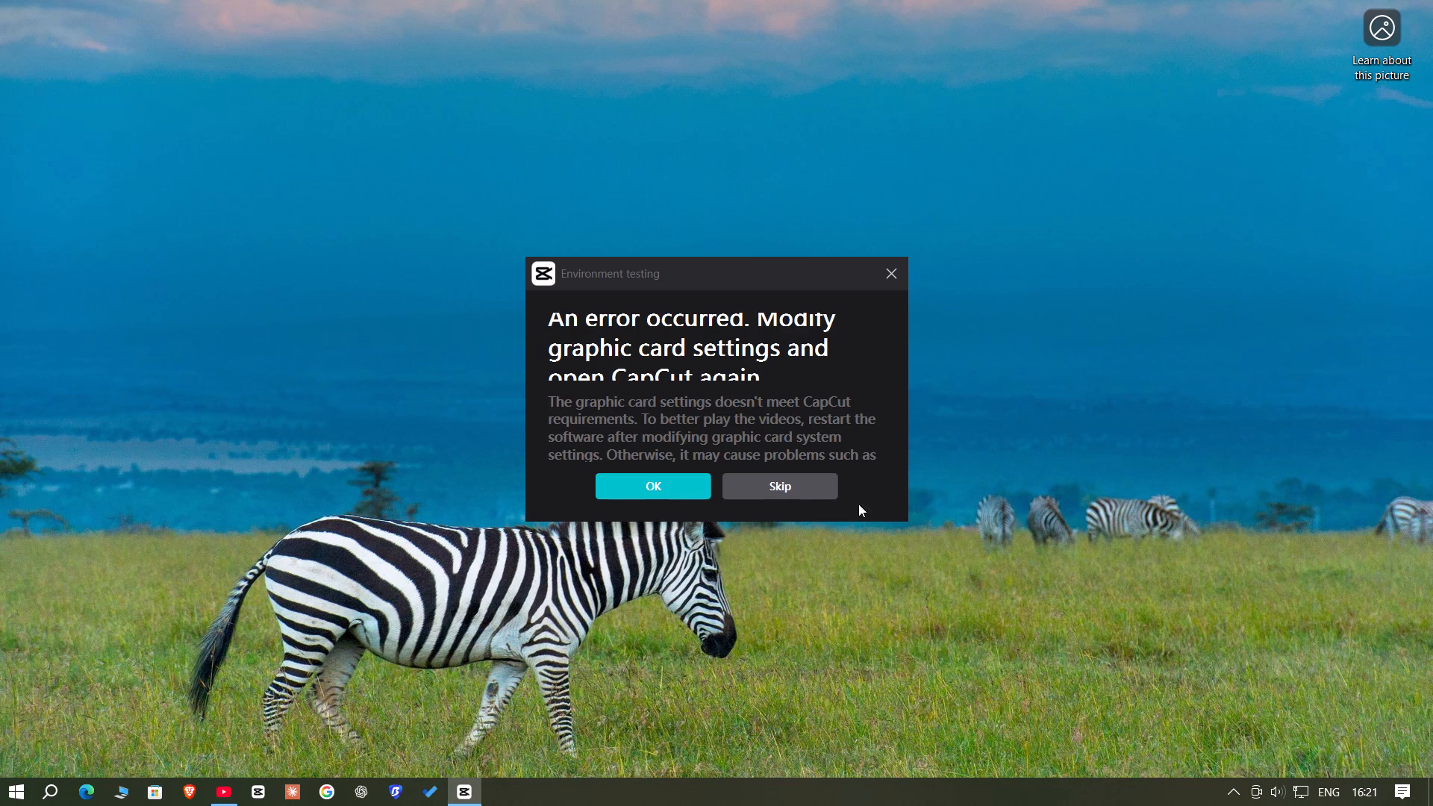
left_click(799, 490)
Clear all Windows notifications while CapCut finishes loading.
left_click(1406, 798)
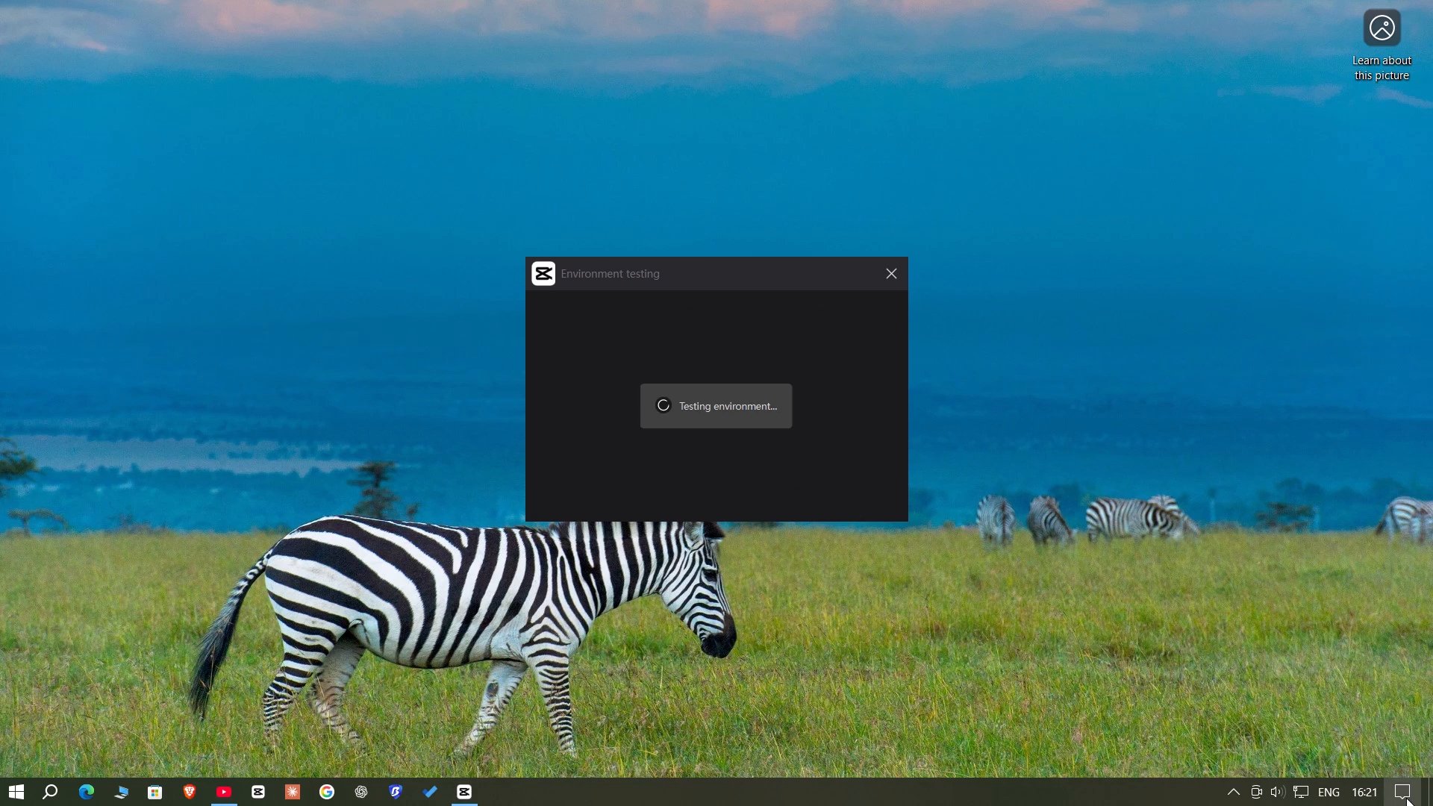
left_click(1351, 546)
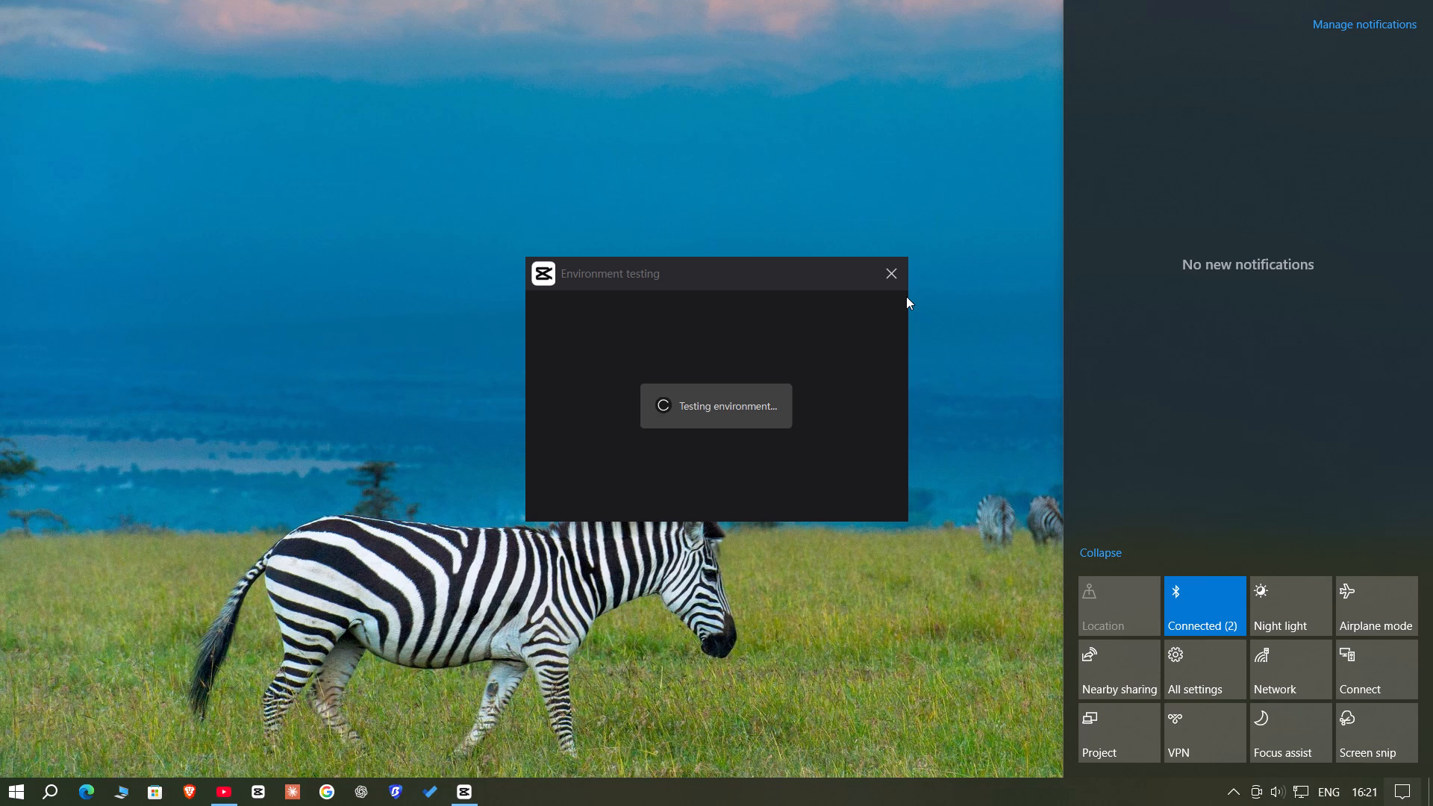
left_click(786, 513)
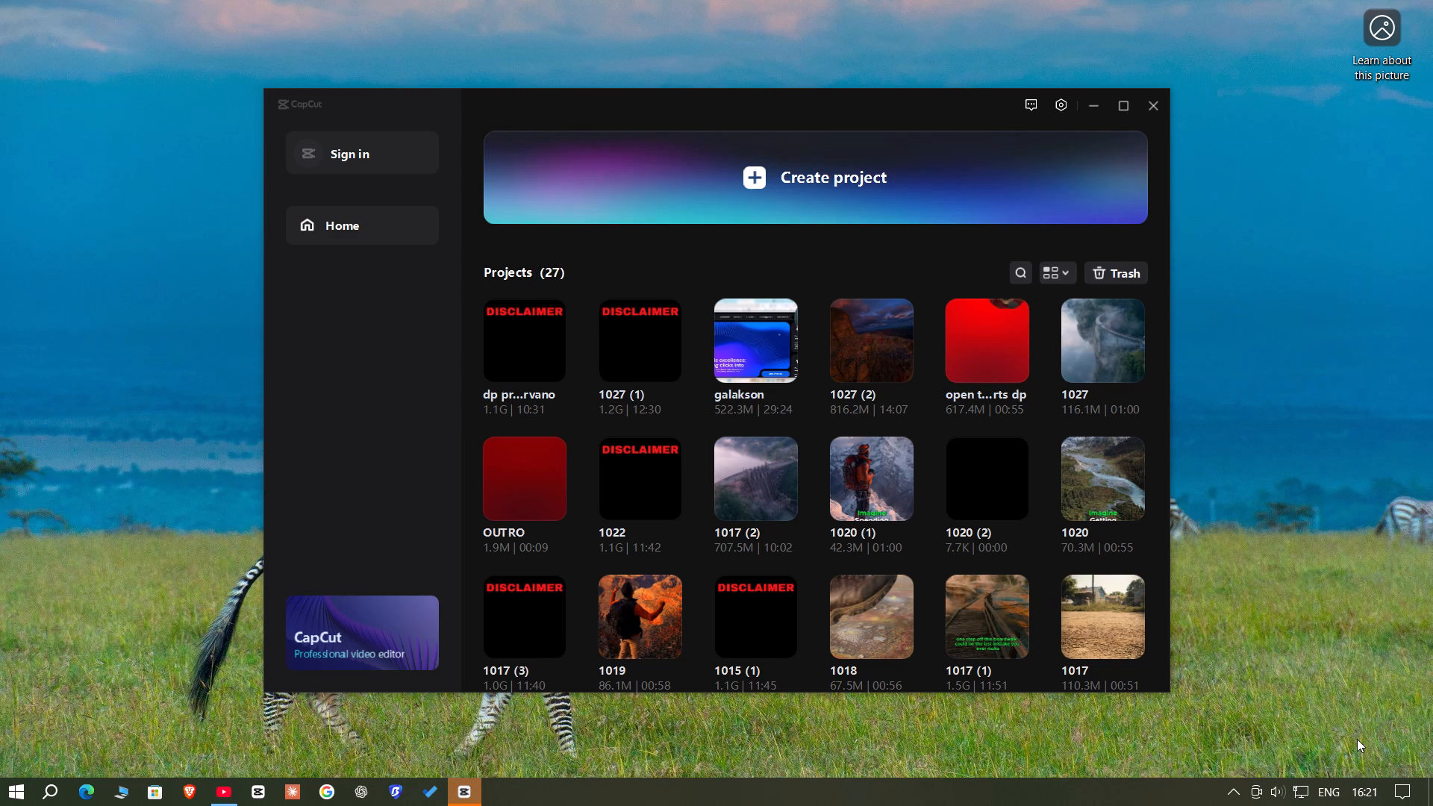
Open the existing project "dp pro sarvano" in CapCut.
left_click(508, 330)
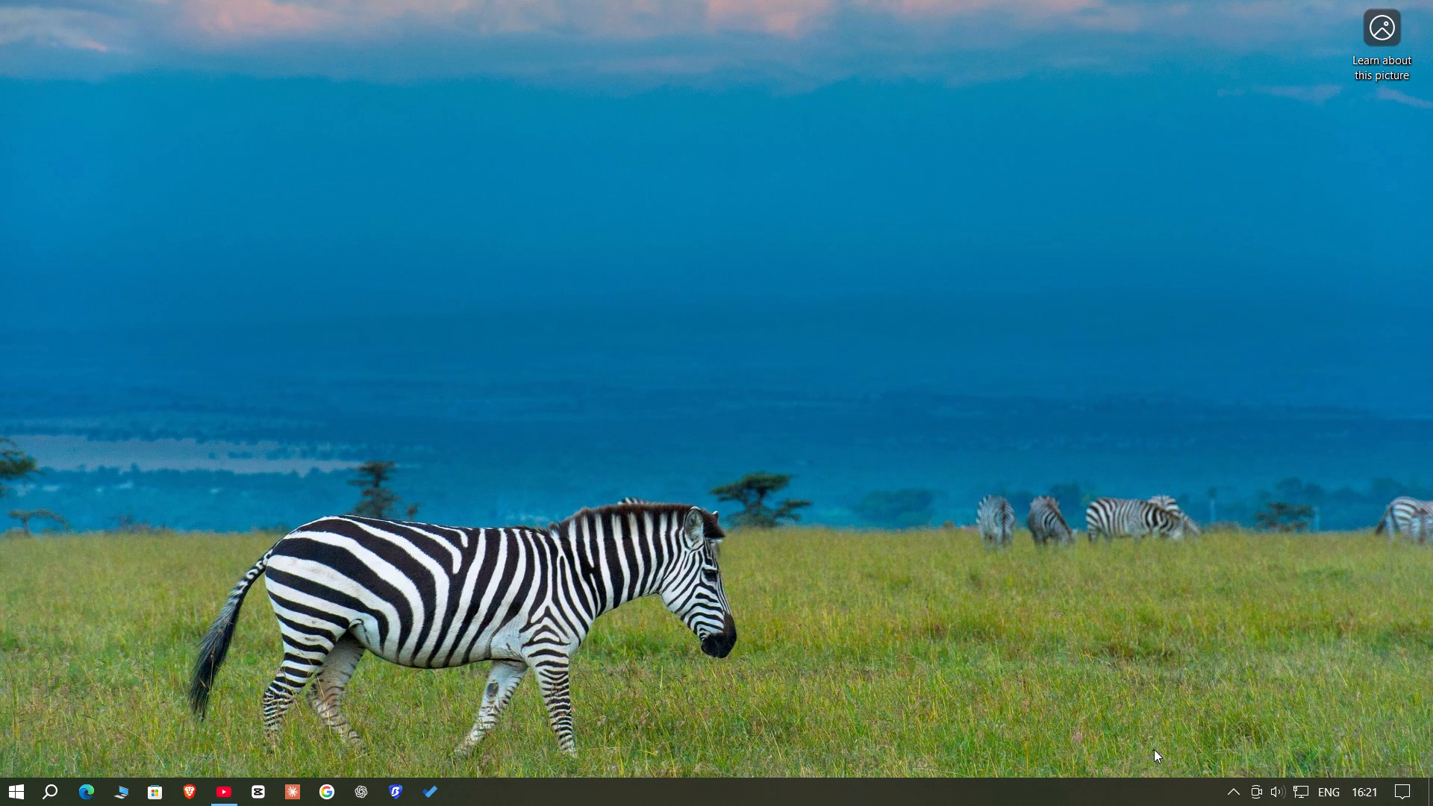
left_click(1227, 793)
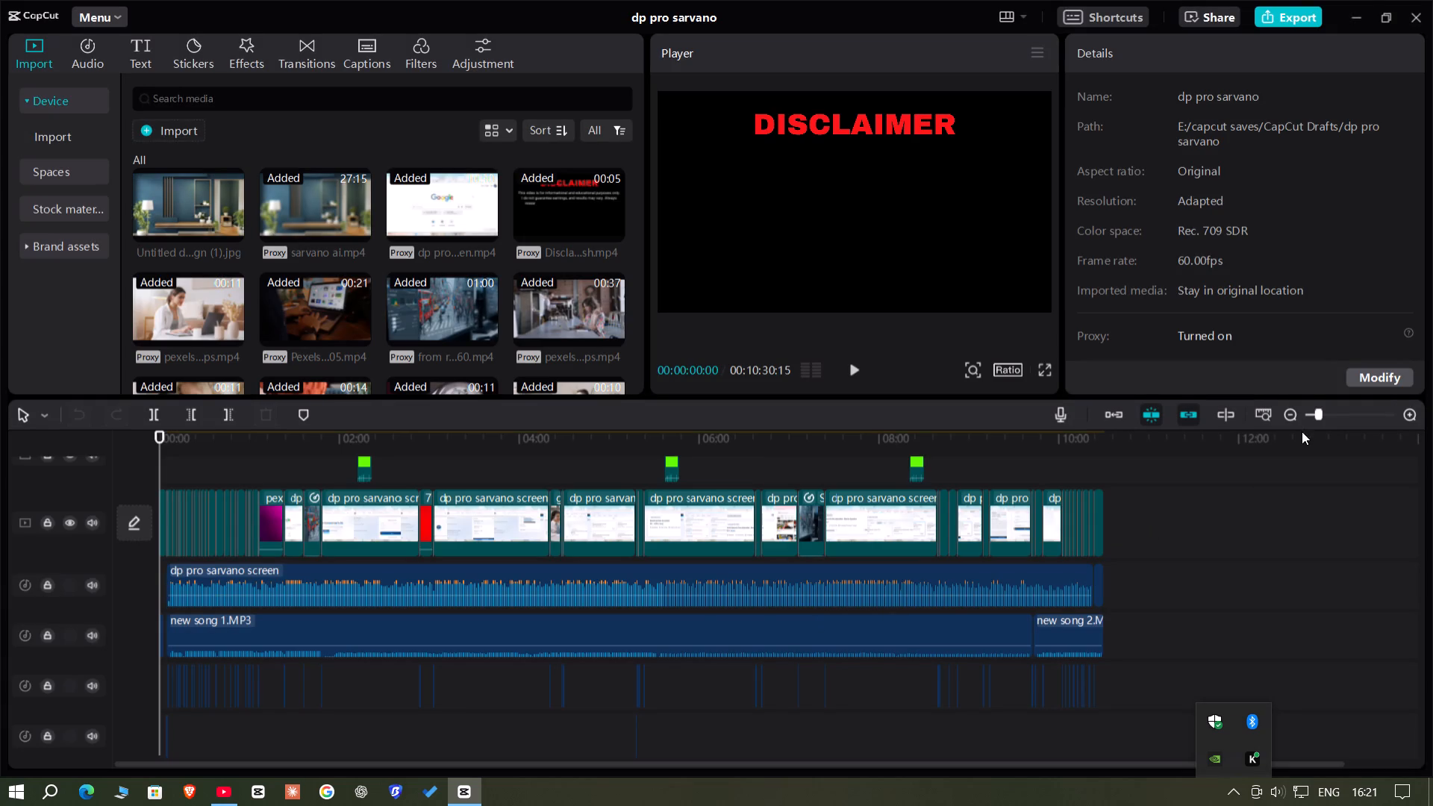
Preview the opening seconds and add a default text clip below sarvano ai.mp4, starting at the transition before Pexels Videos 1350205.mp4.
left_click(1329, 409)
left_click(1332, 416)
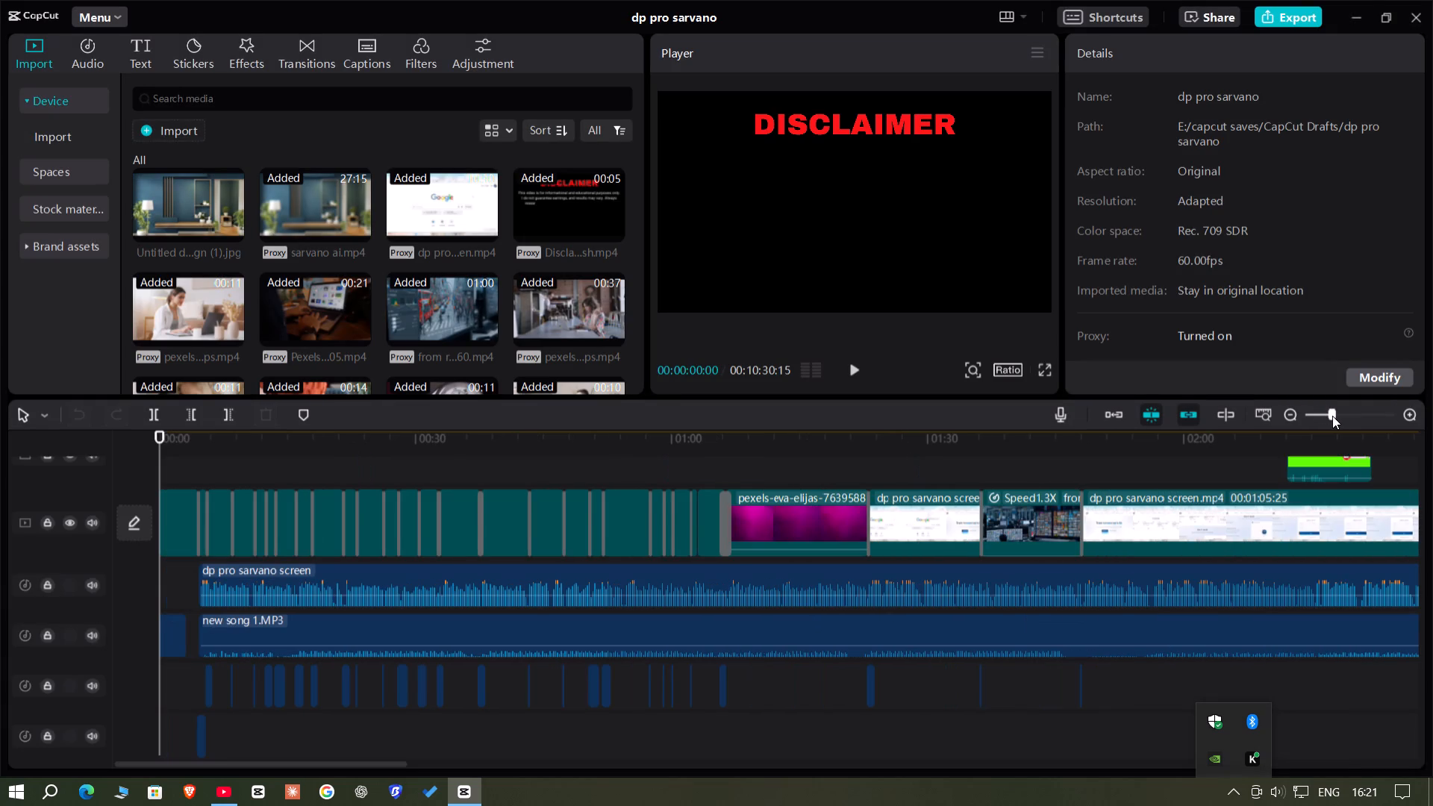
left_click(1347, 415)
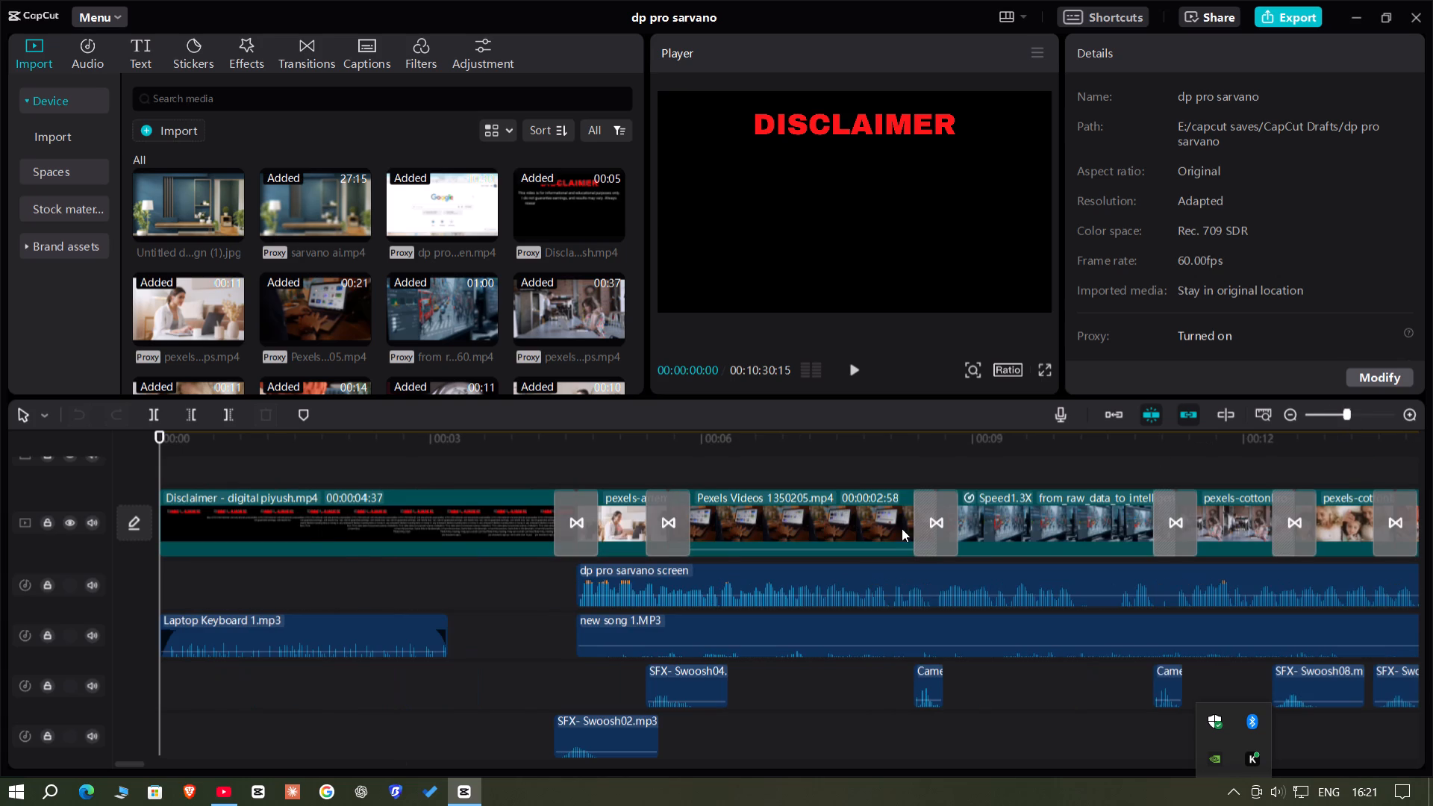
scroll(560, 607, "up", 5)
left_click(143, 57)
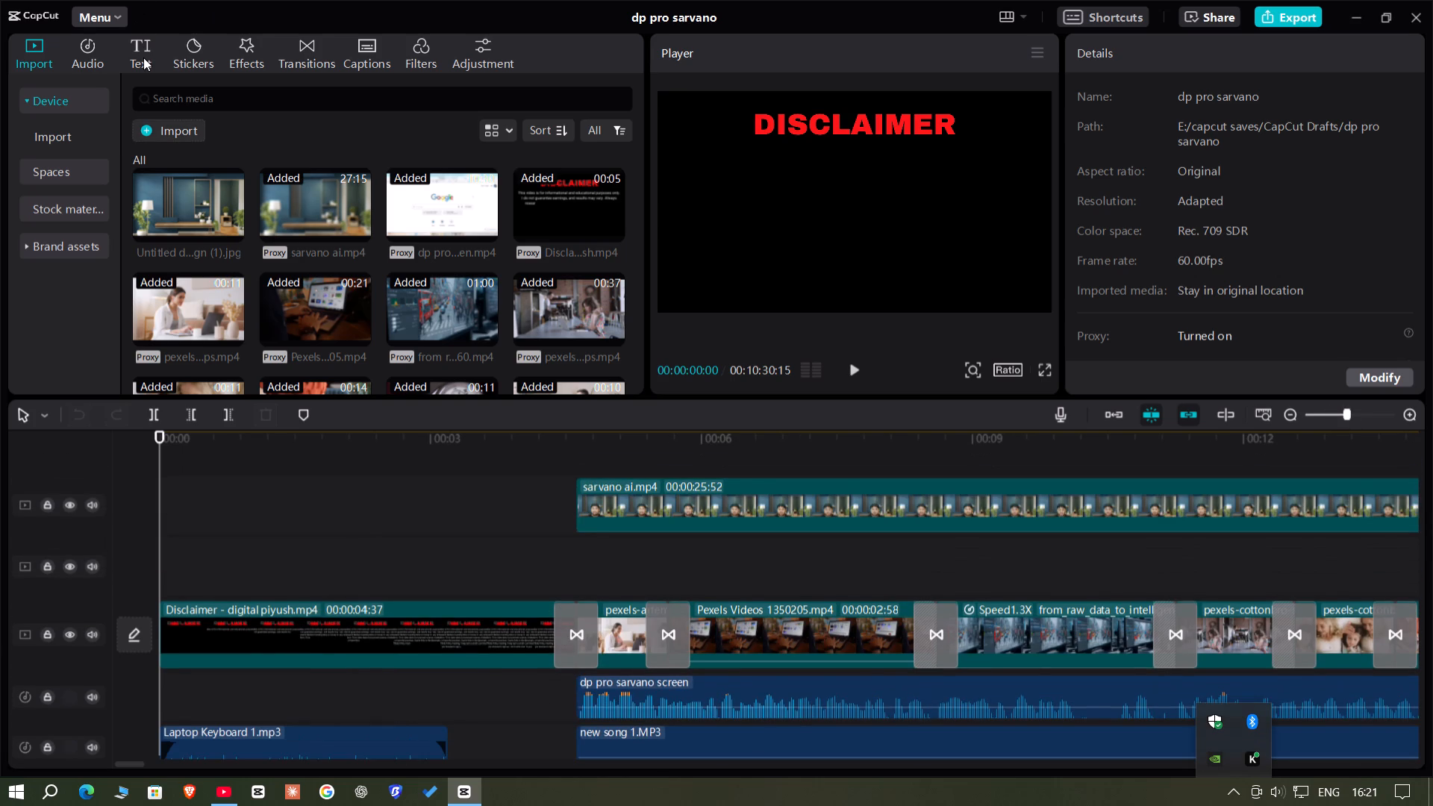
left_click(1226, 799)
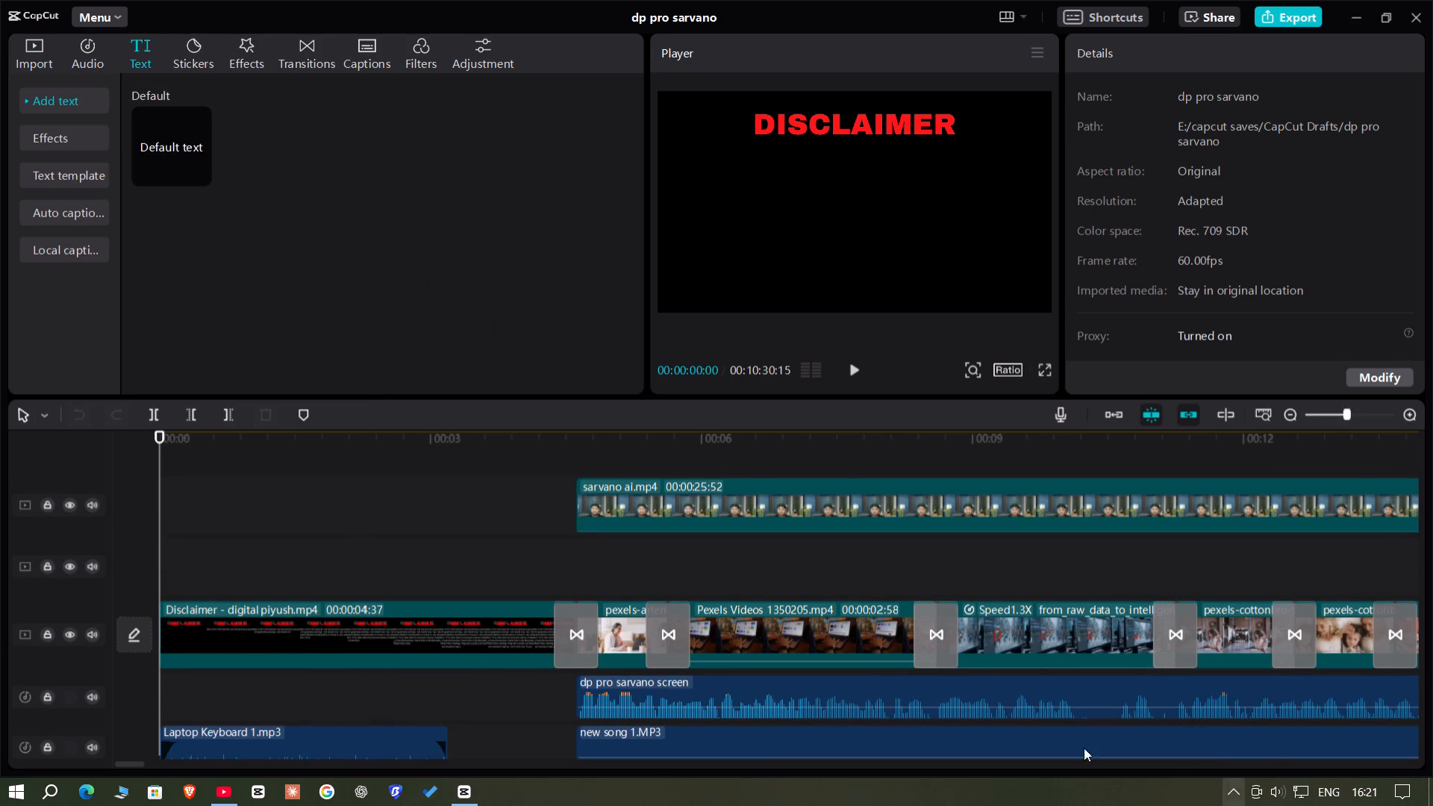
left_click(565, 566)
left_click_drag(565, 566, 579, 581)
key("space")
key("space")
key("space")
key("space")
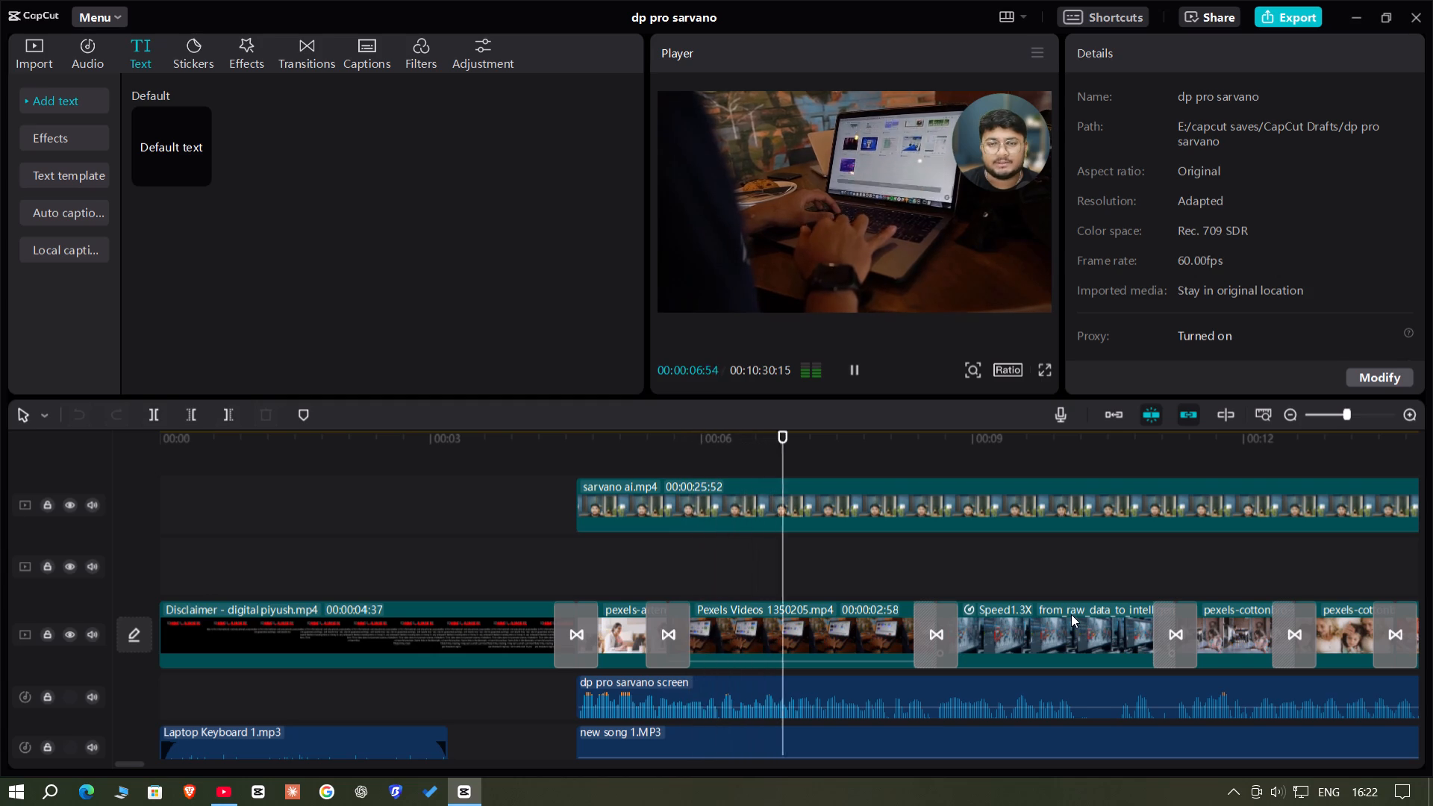
key("space")
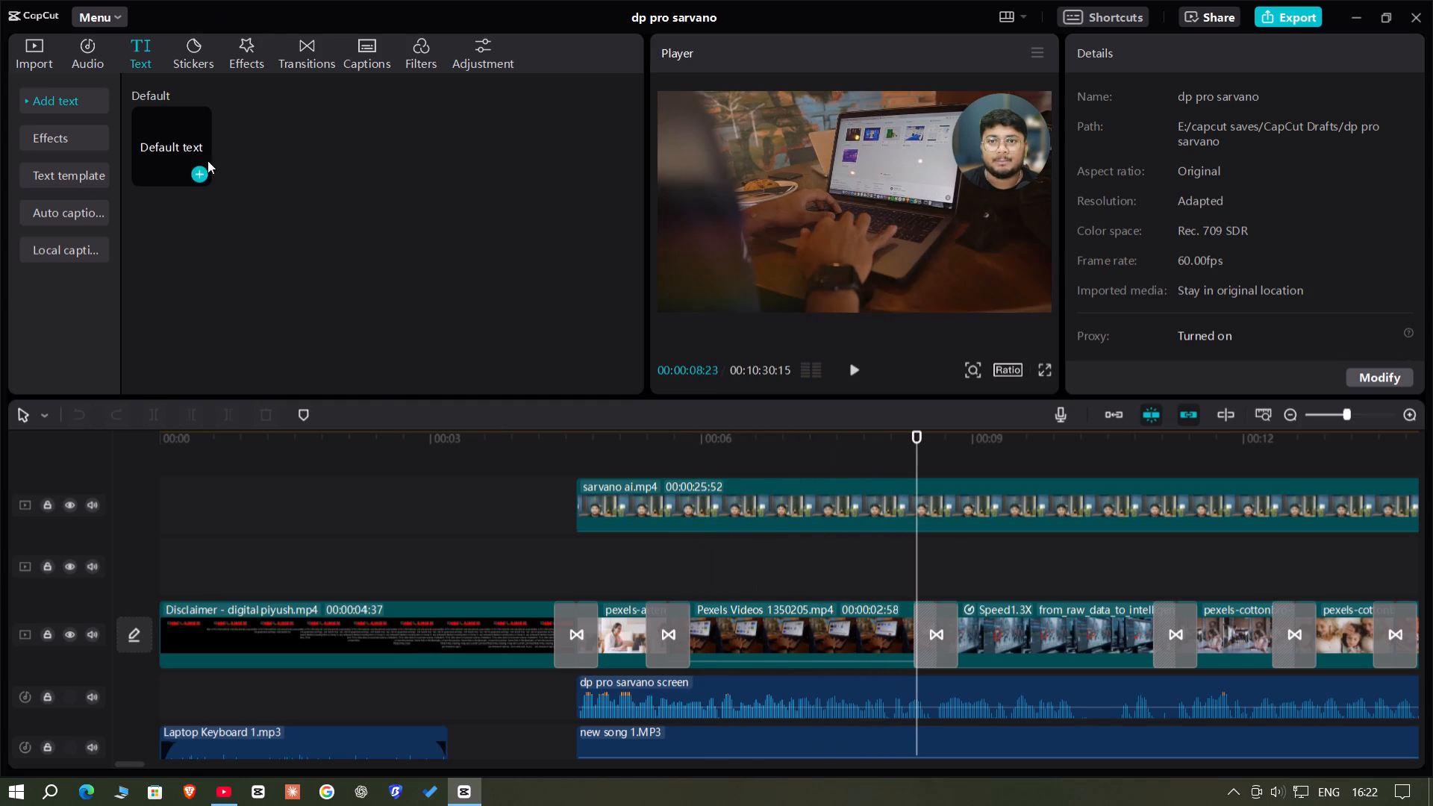
left_click_drag(181, 149, 667, 552)
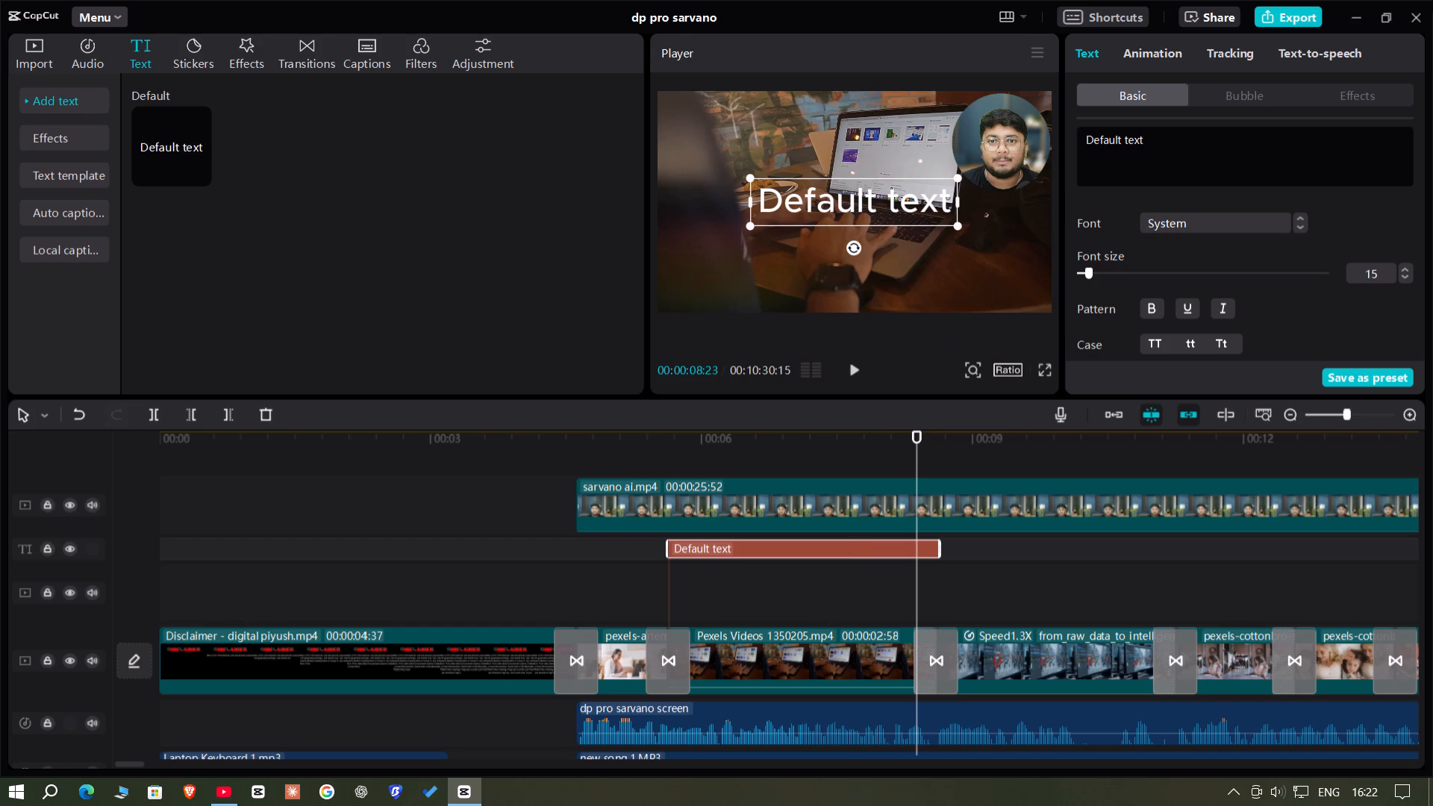
Replace the default text clip's wording with "remote work platform".
left_click_drag(1260, 149, 588, 99)
key("BackSpace")
key("t")
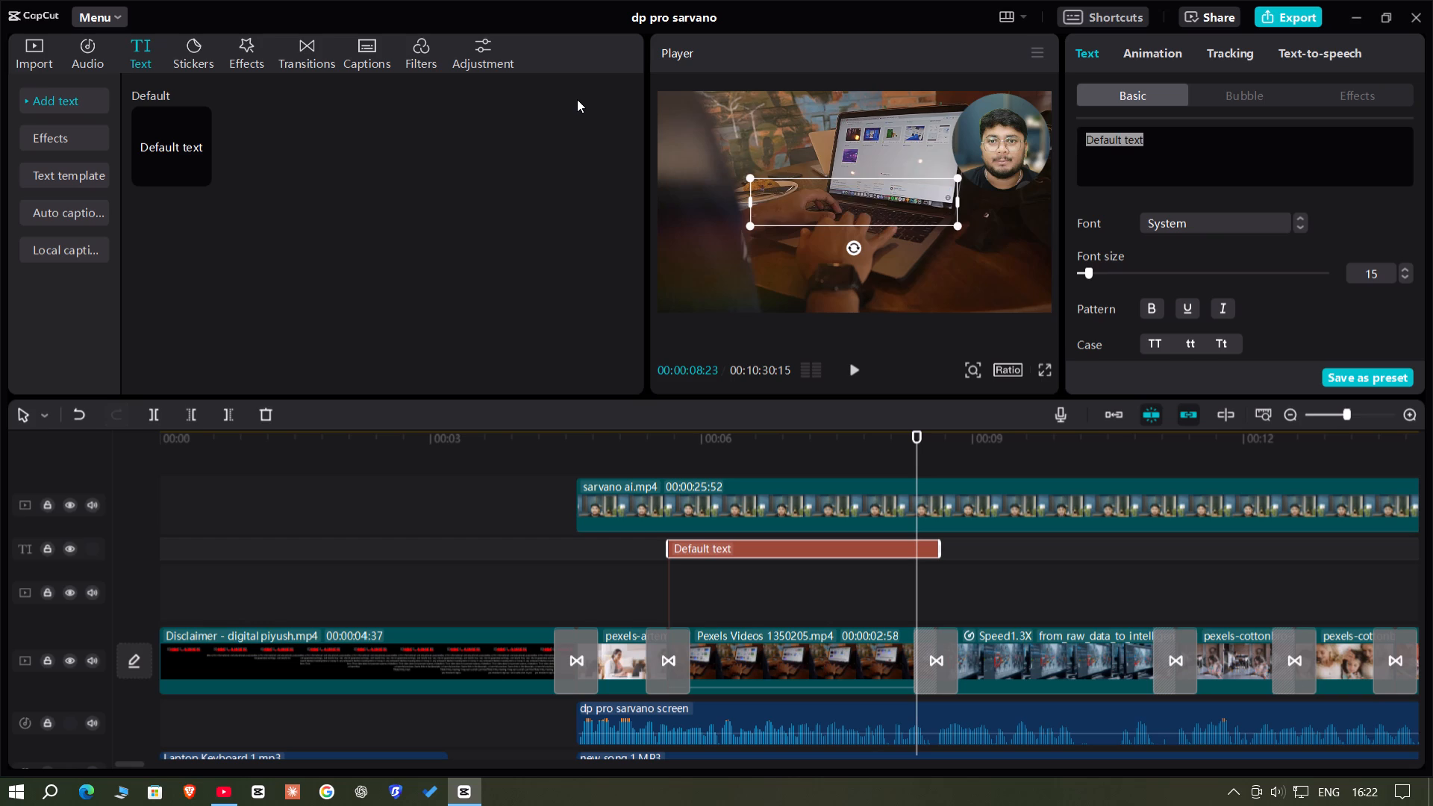
key("BackSpace")
type("remote")
key("space")
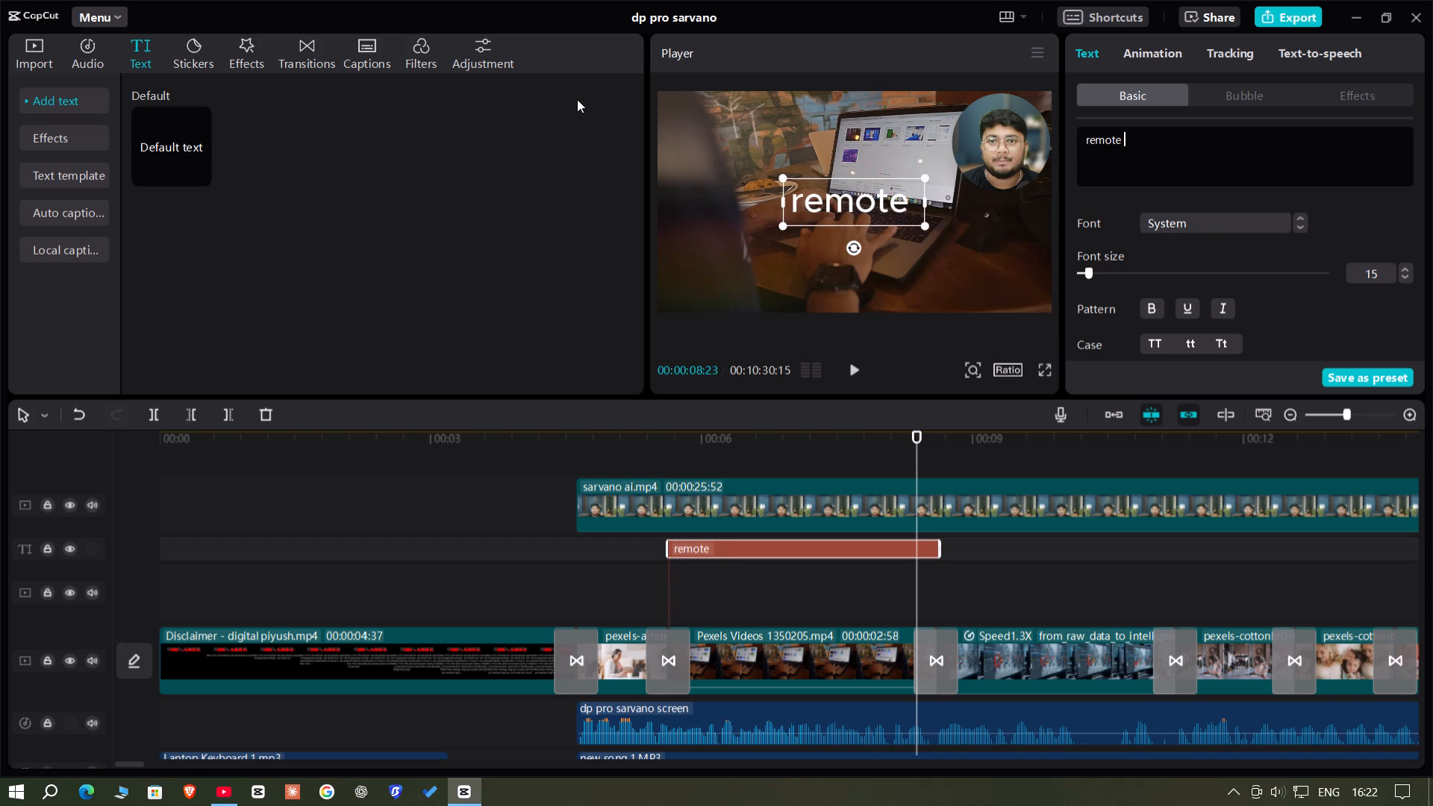
type("wo")
type("rk")
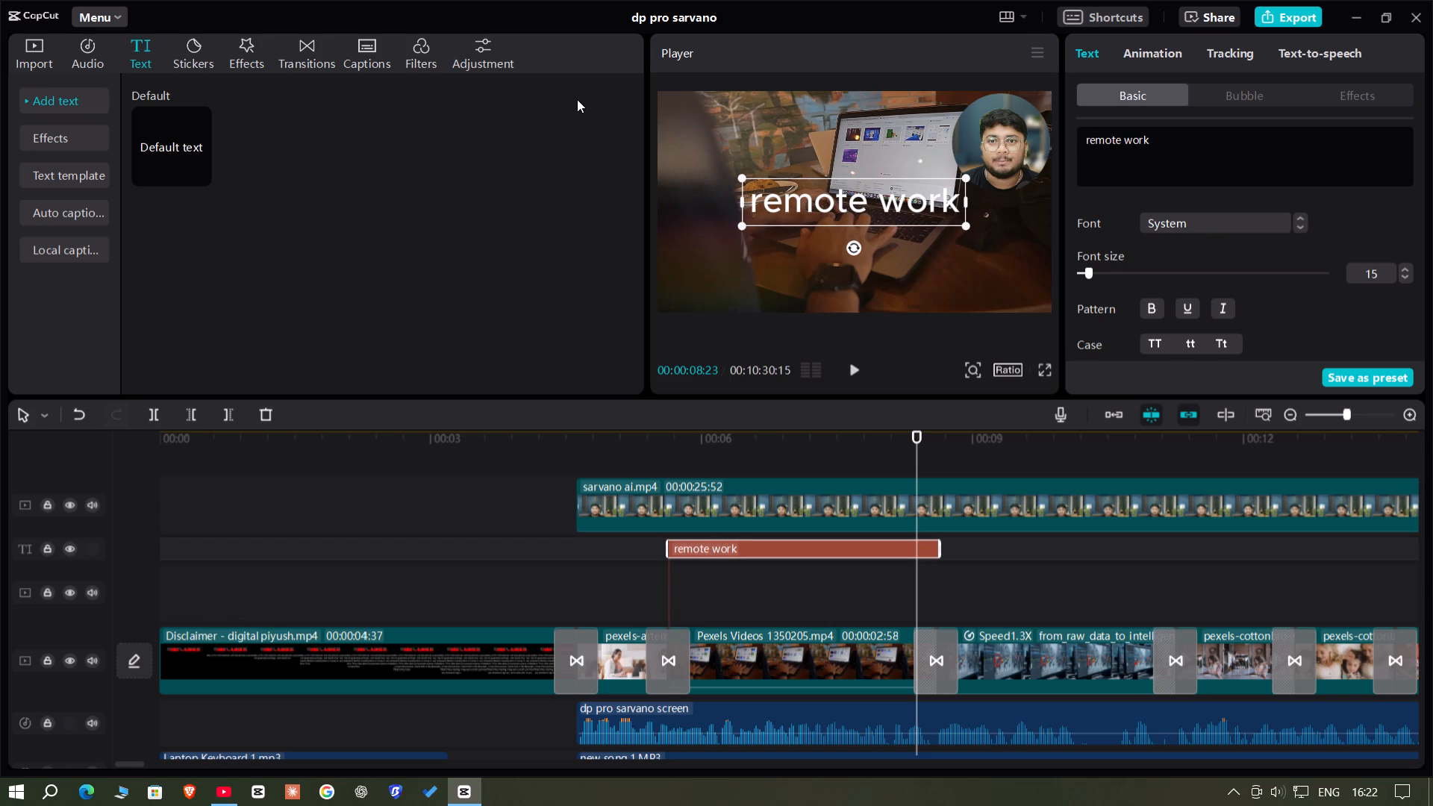
key("space")
type("p")
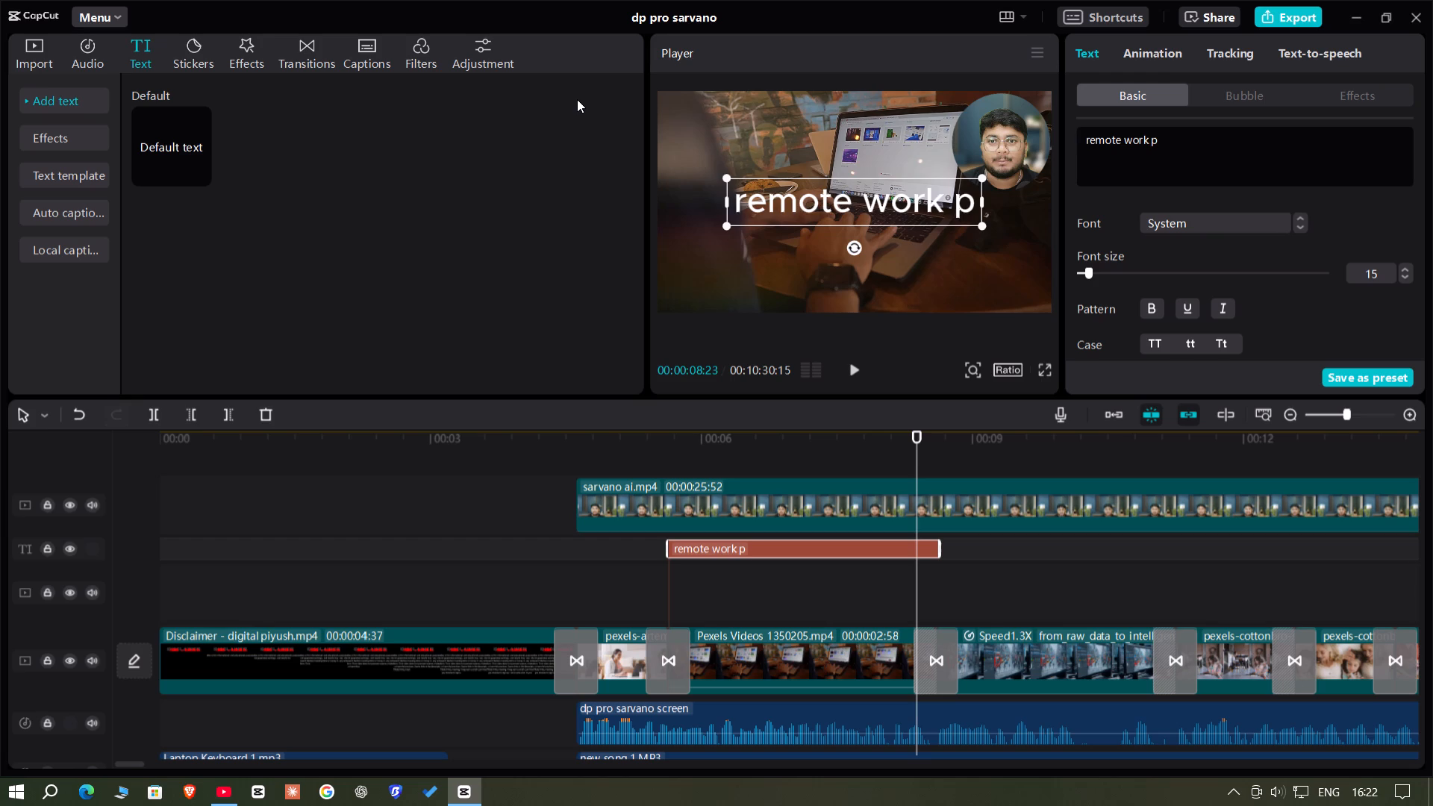
type("lat")
type("form")
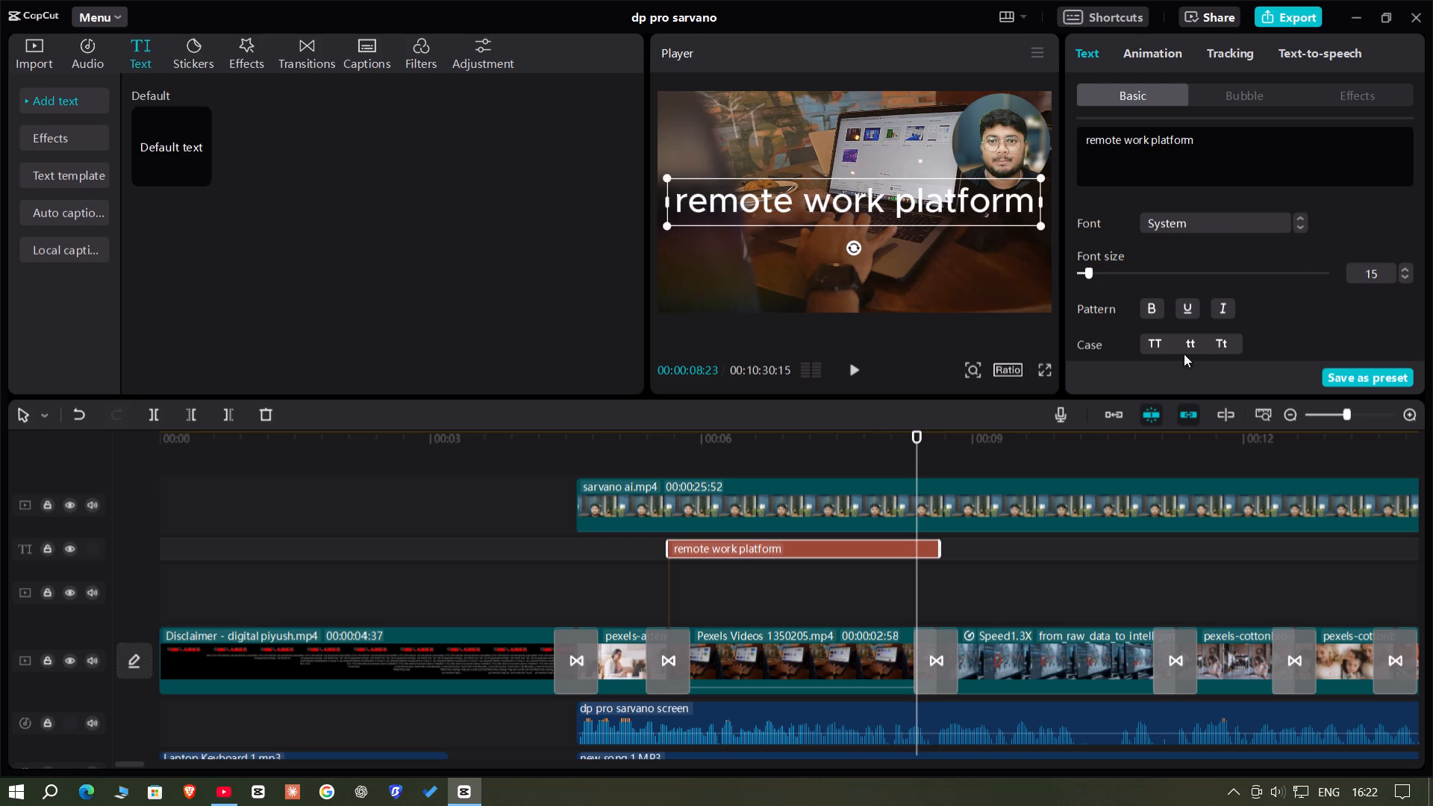
Convert the "remote work platform" text to uppercase.
left_click(1144, 354)
left_click(1165, 329)
left_click(1165, 337)
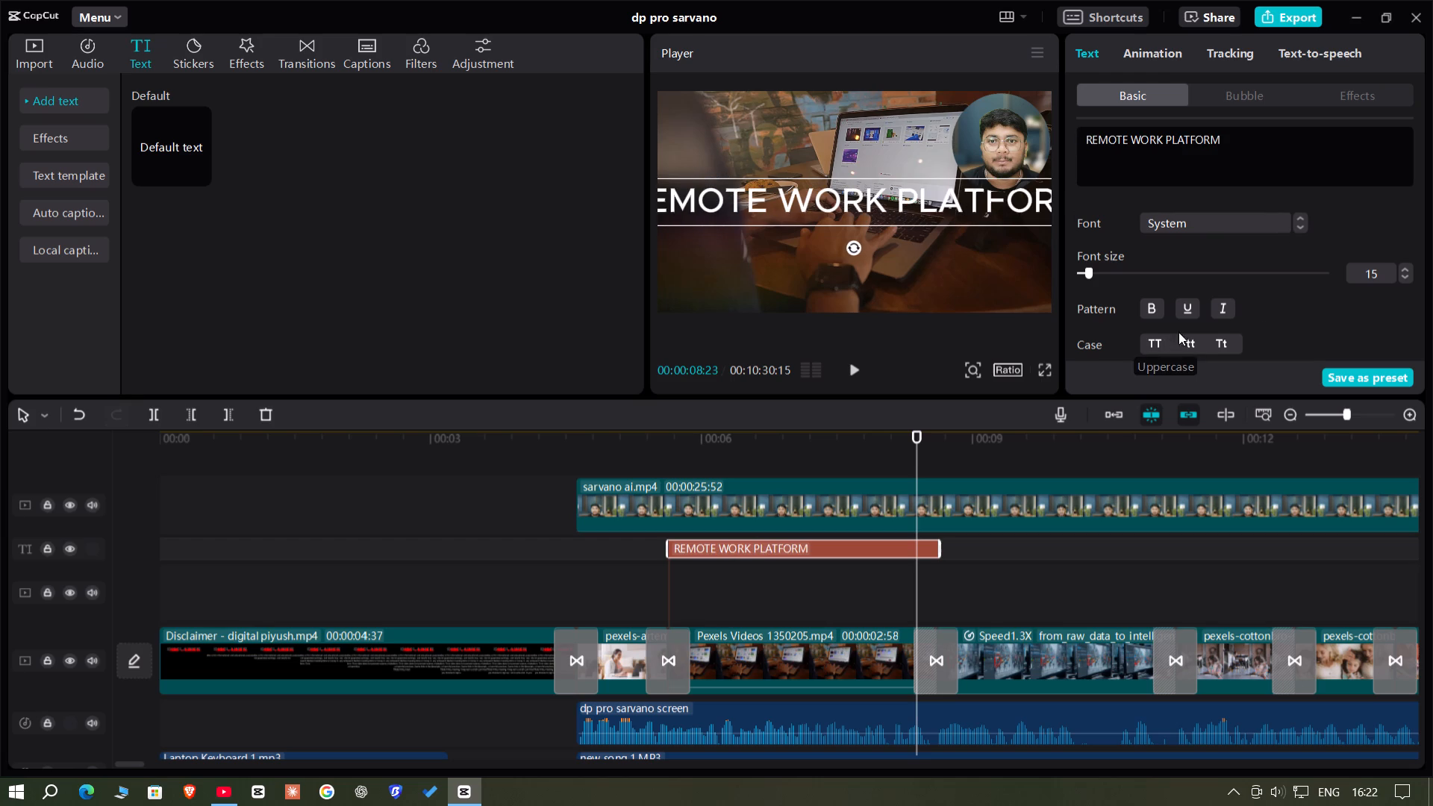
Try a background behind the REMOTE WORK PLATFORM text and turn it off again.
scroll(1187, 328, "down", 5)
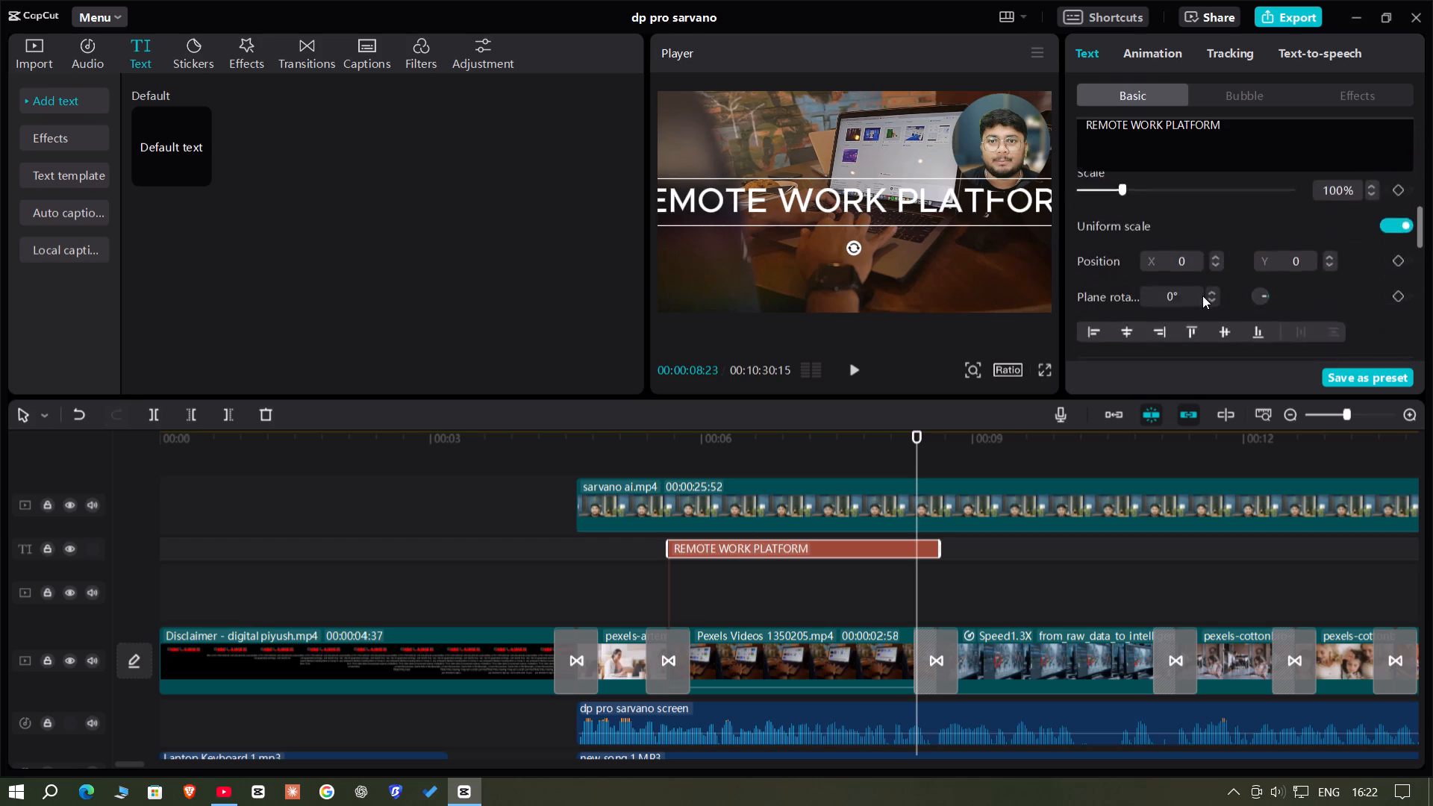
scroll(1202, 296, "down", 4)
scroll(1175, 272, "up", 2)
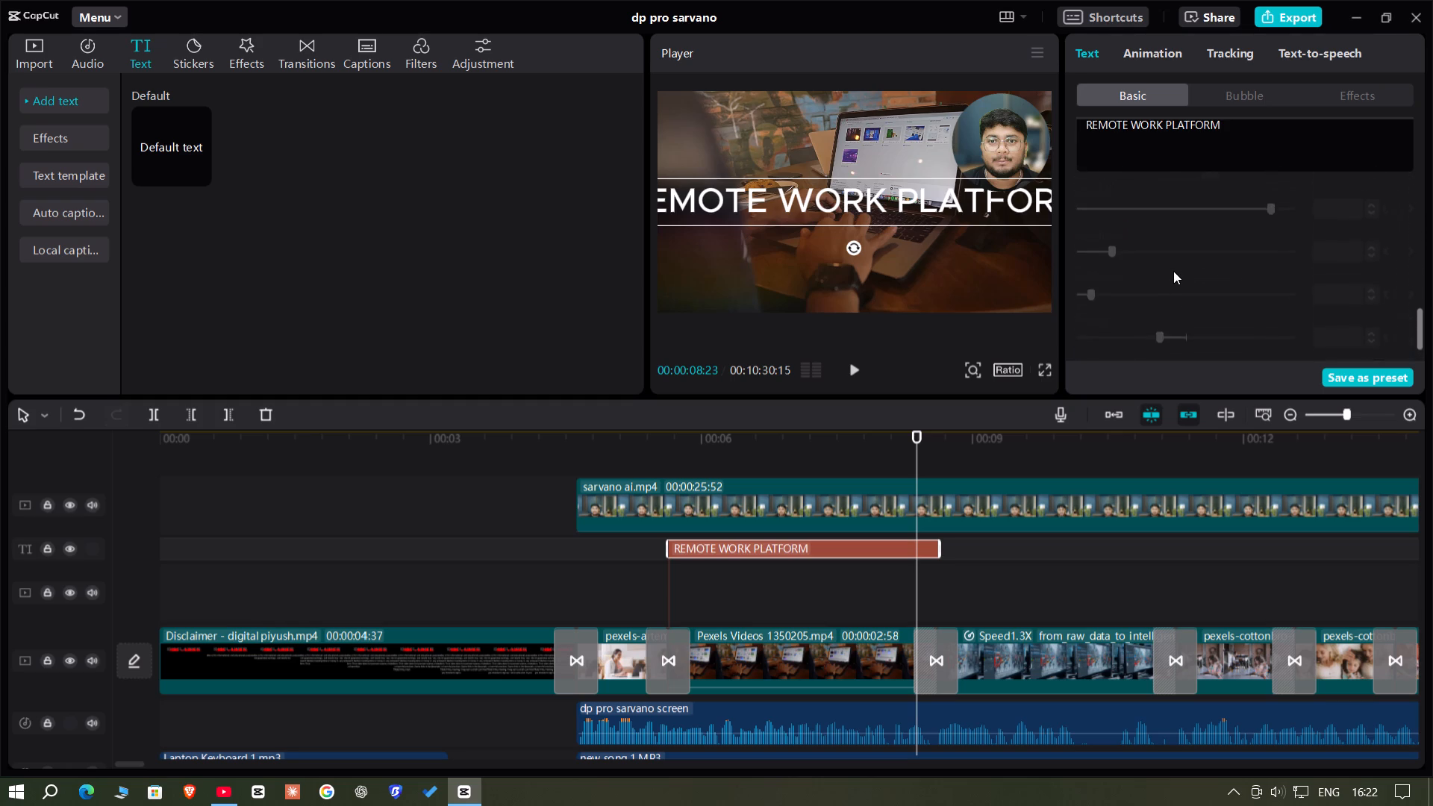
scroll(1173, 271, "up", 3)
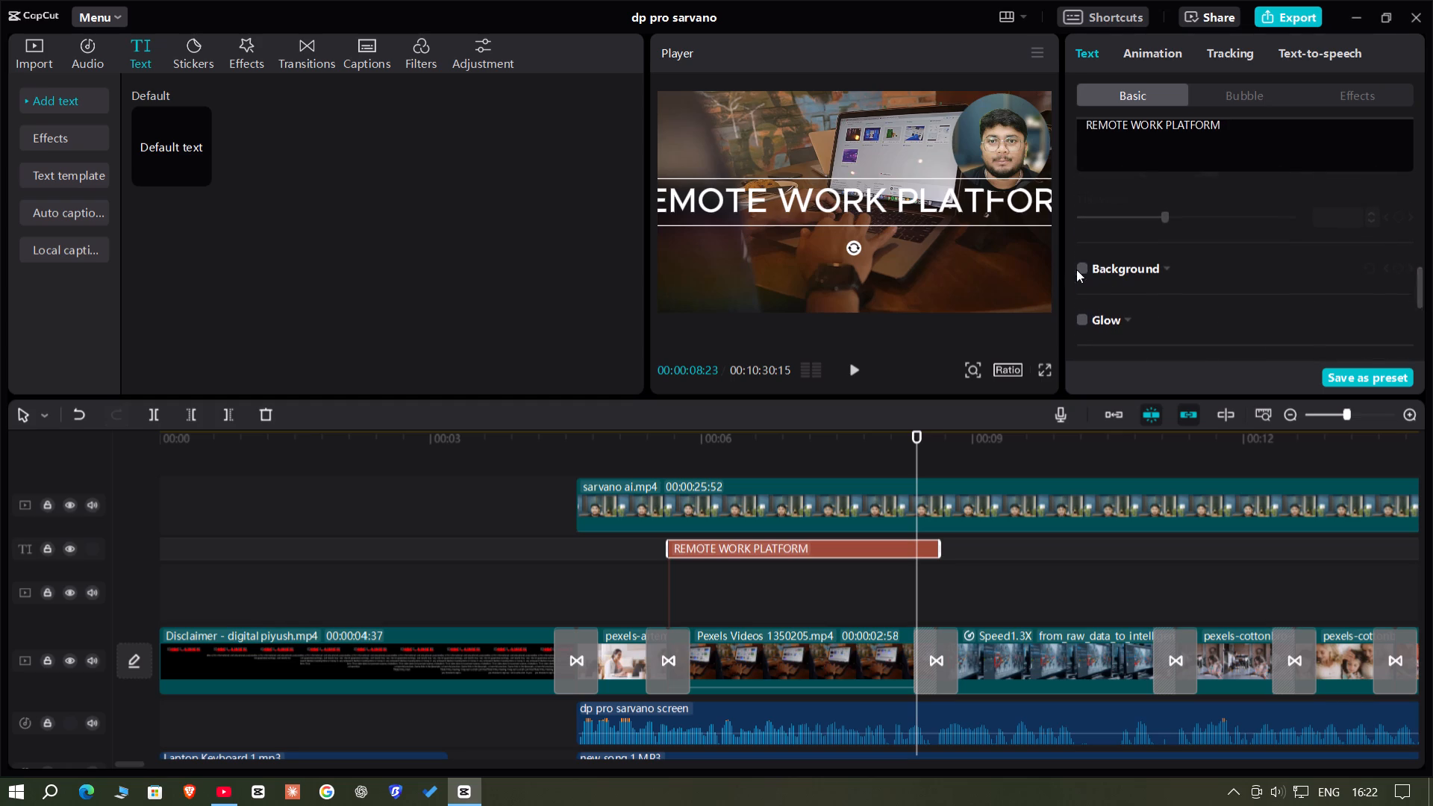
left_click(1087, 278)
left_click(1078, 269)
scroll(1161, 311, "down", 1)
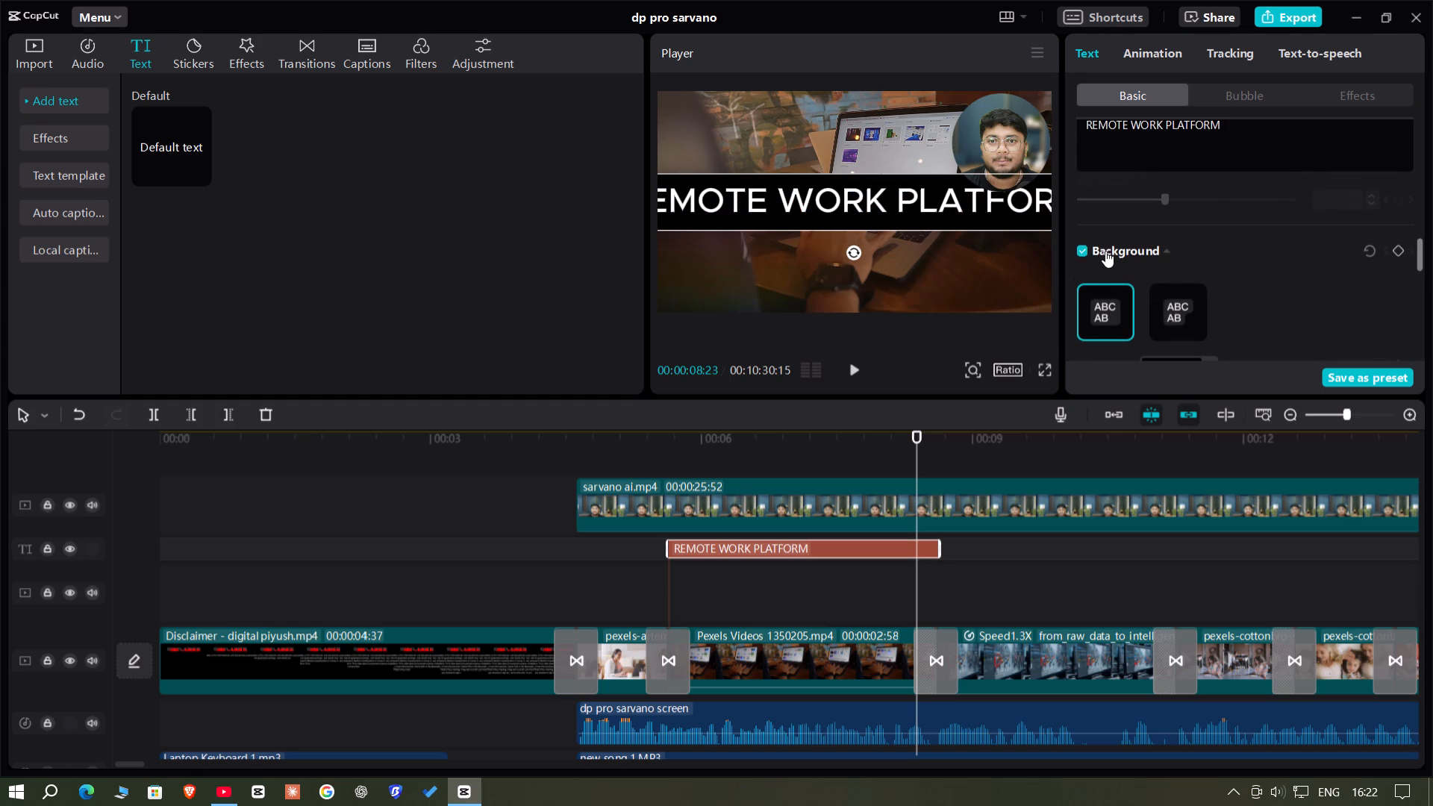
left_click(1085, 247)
Enable the shadow on the REMOTE WORK PLATFORM text, keeping its default black colour and settings.
scroll(1115, 272, "down", 5)
scroll(1114, 272, "up", 3)
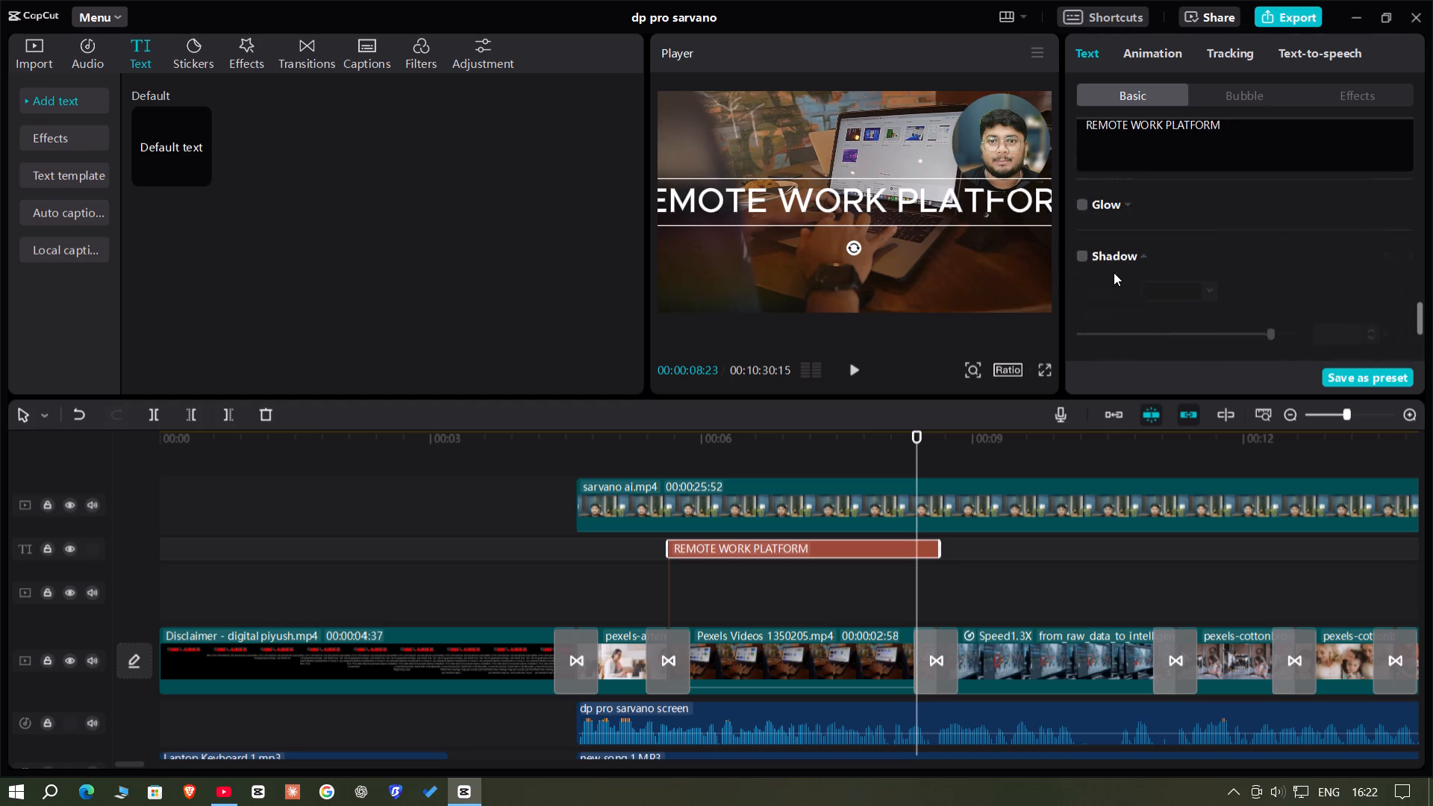
scroll(1102, 293, "down", 2)
left_click(1084, 307)
scroll(1126, 295, "down", 1)
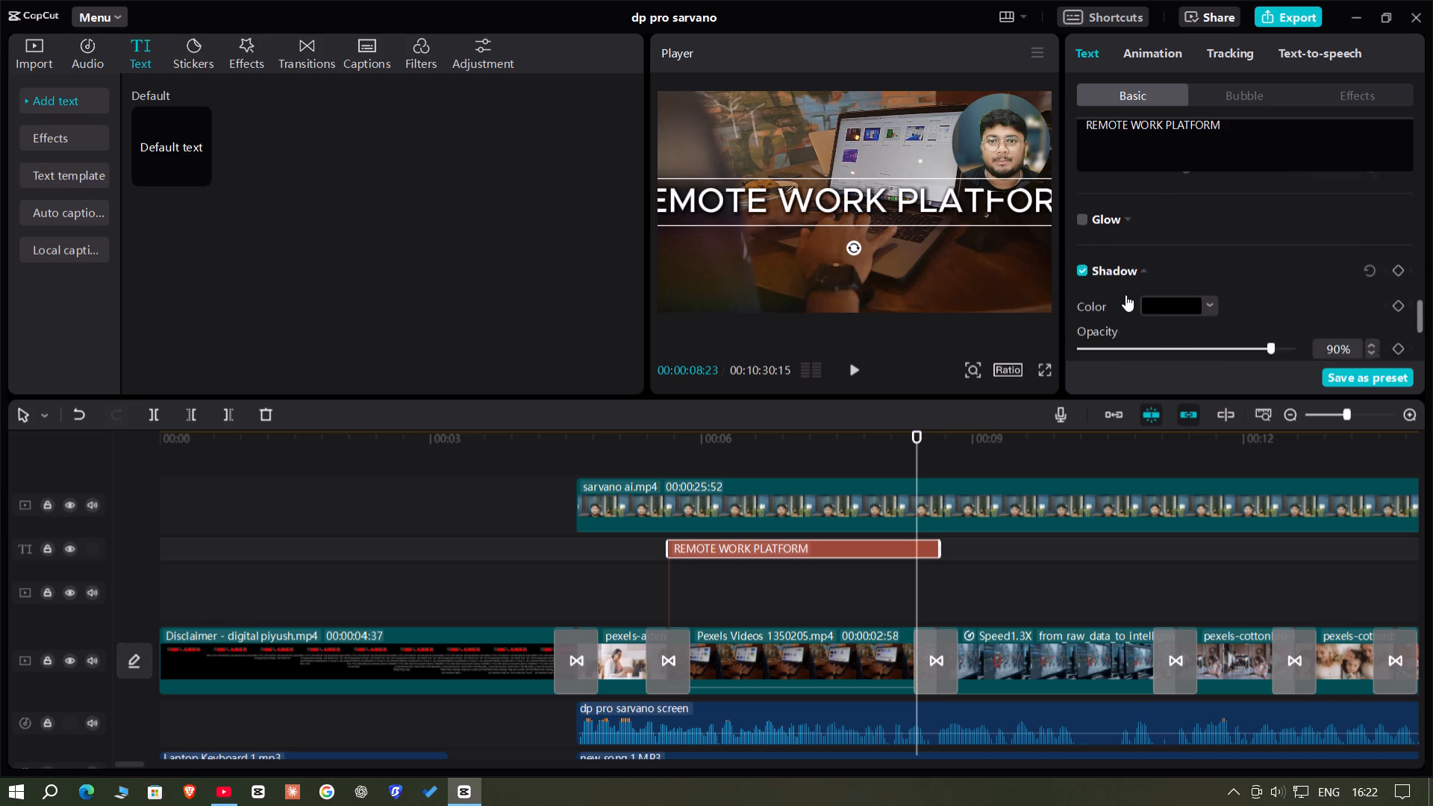
scroll(1126, 295, "down", 1)
scroll(1126, 294, "up", 1)
scroll(1191, 222, "down", 2)
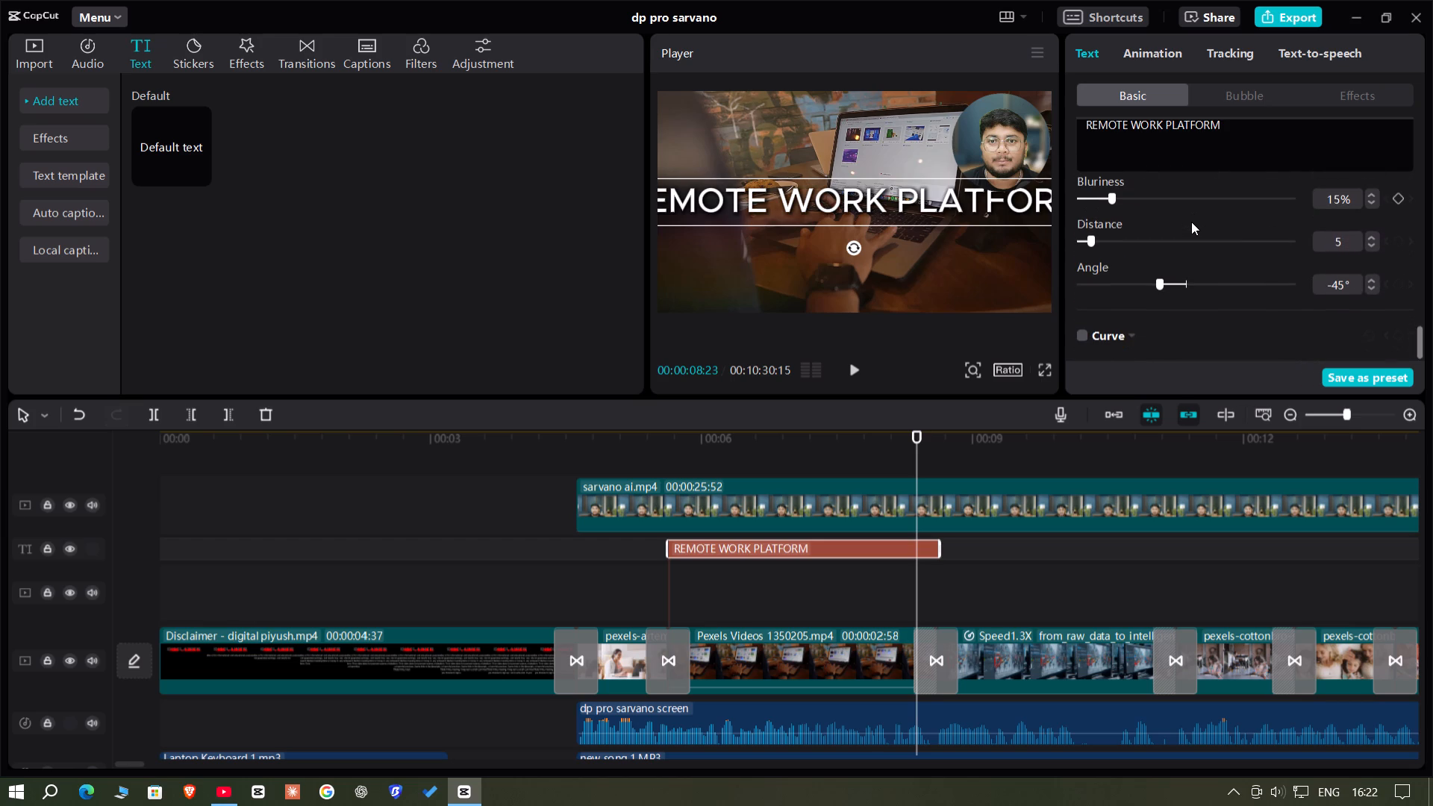
Change the REMOTE WORK PLATFORM text's font to Impact.
scroll(1176, 154, "up", 11)
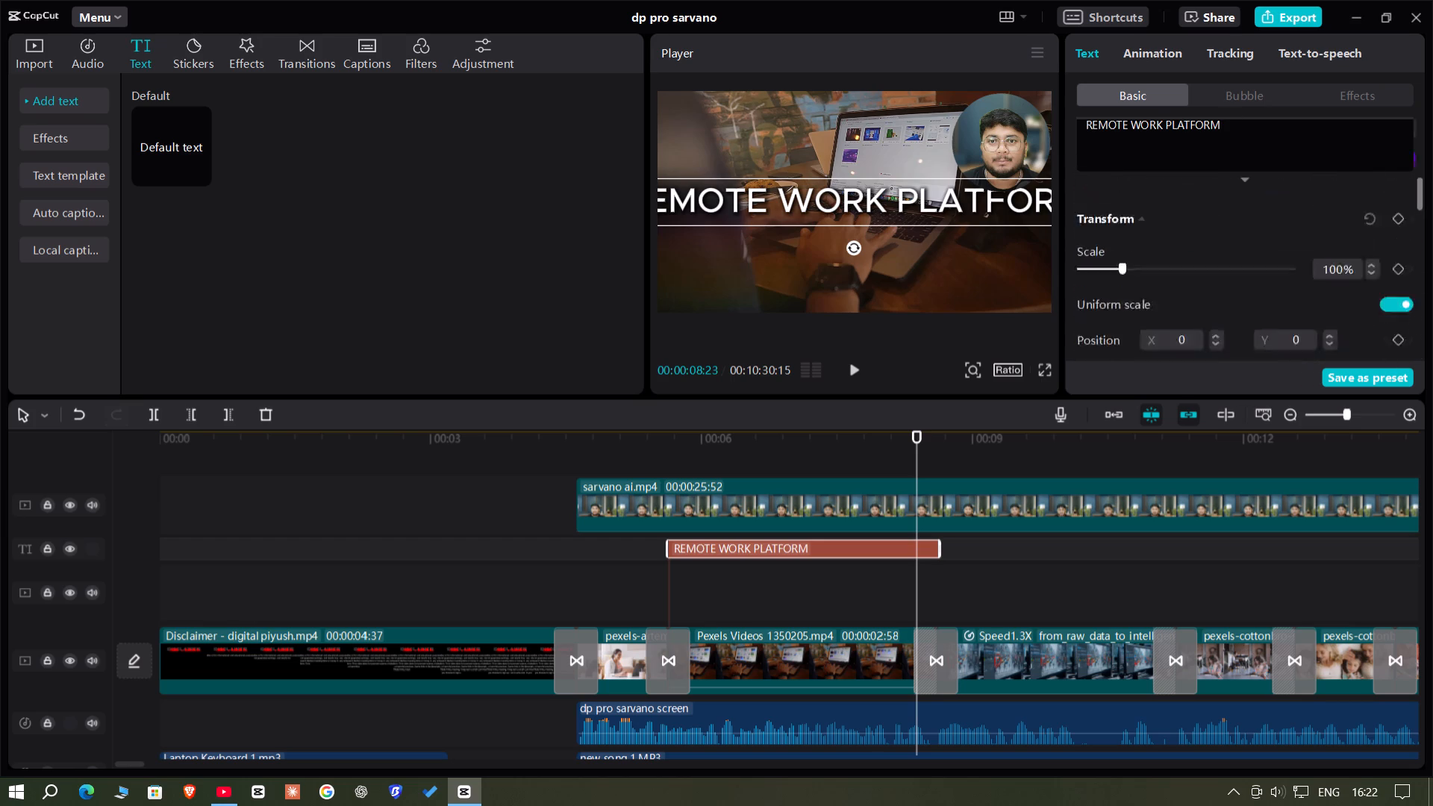
scroll(1176, 154, "up", 11)
left_click(1196, 212)
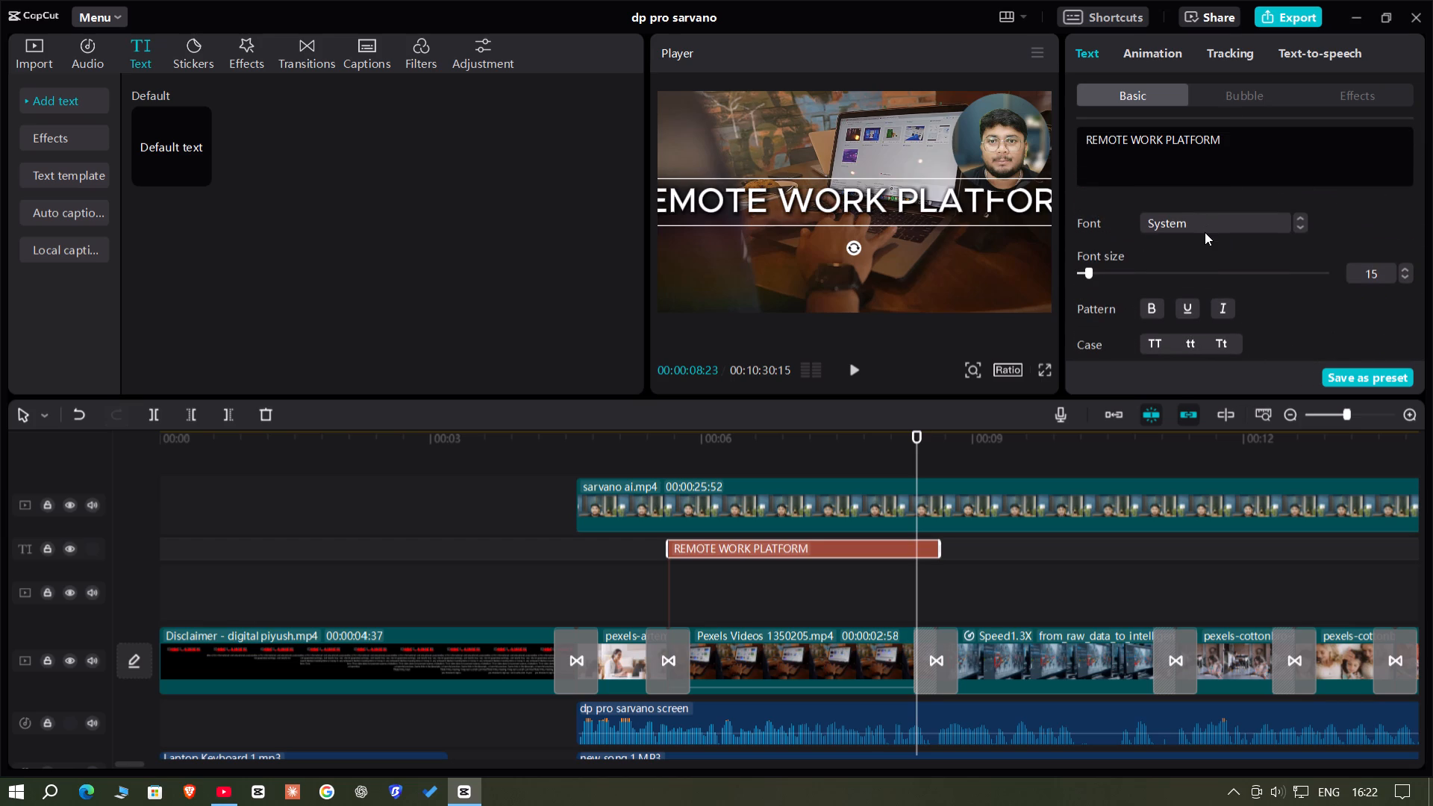
left_click(1202, 226)
left_click(1184, 190)
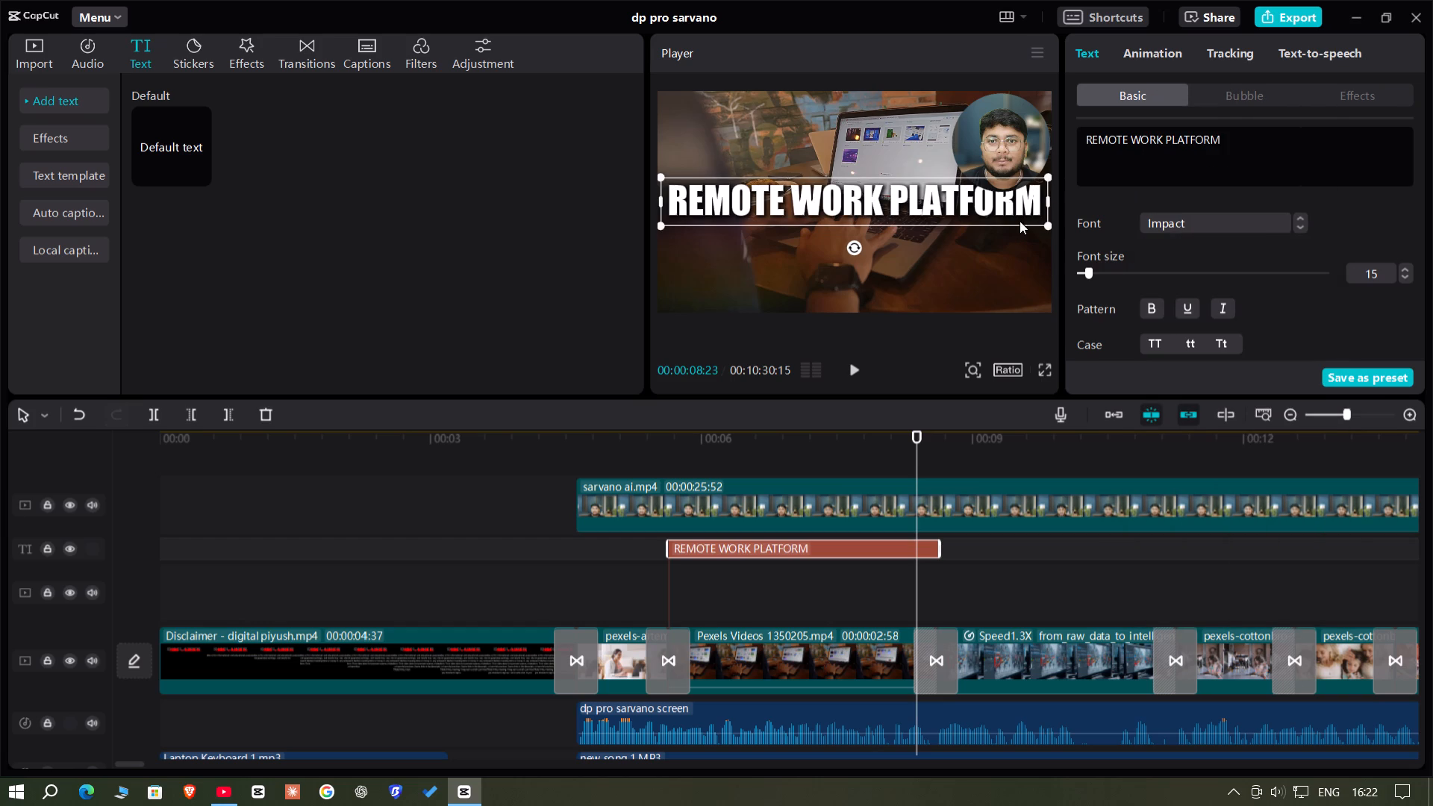
Shrink the REMOTE WORK PLATFORM text in the preview to about two thirds of its width, keeping it centred.
left_click_drag(1049, 221, 932, 191)
Append a space and an exclamation mark so the text reads "REMOTE WORK PLATFORM !".
left_click(1249, 149)
key("space")
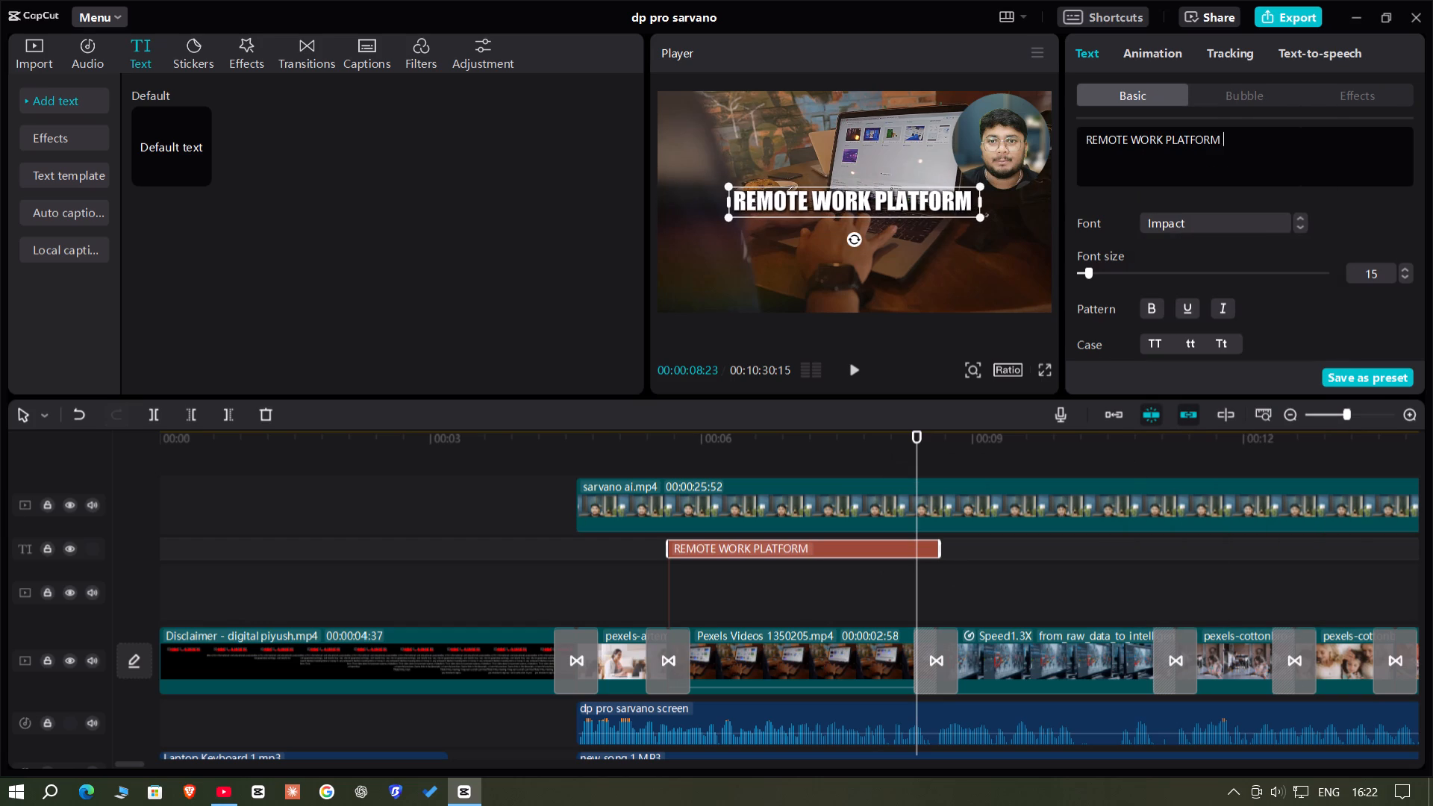
key("shift+exclam")
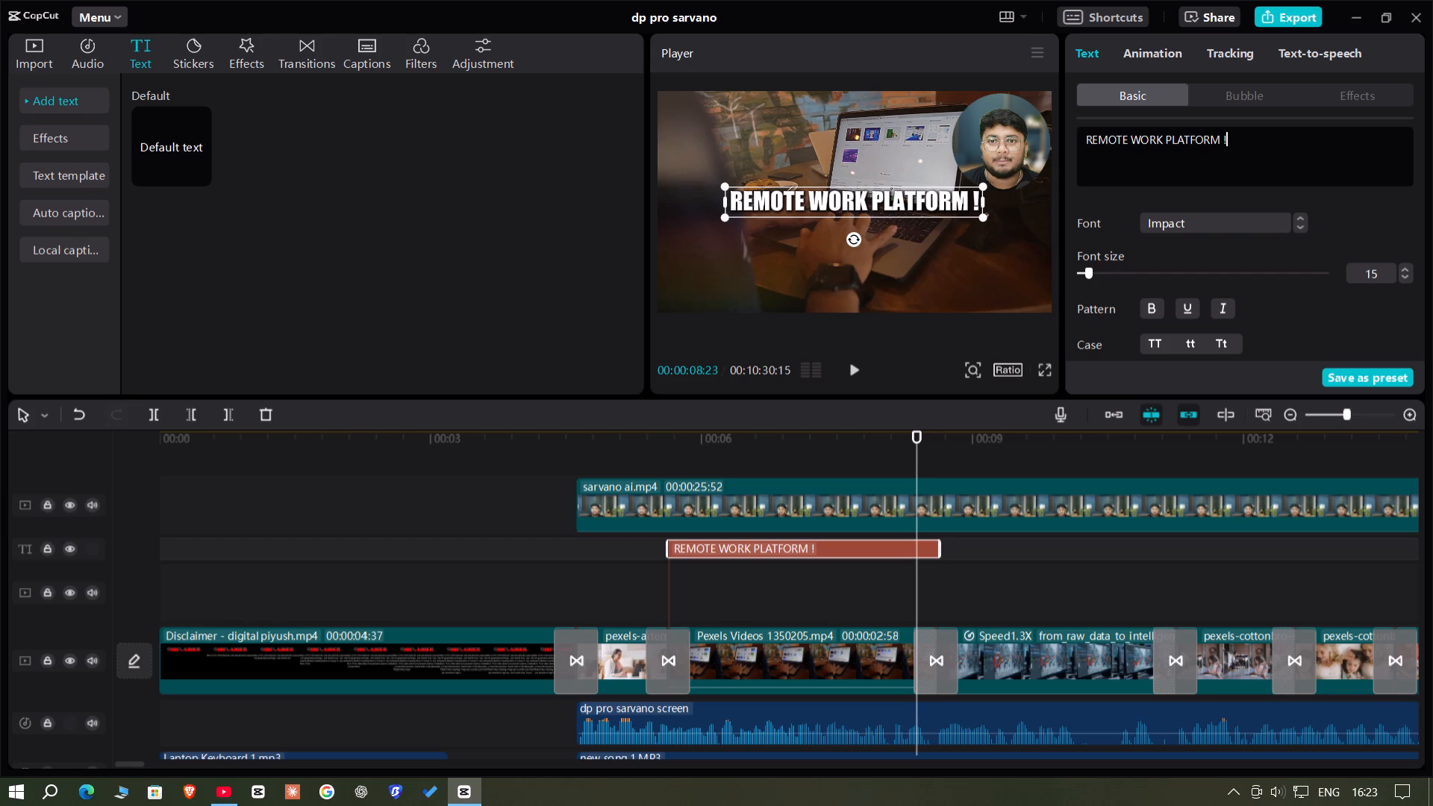
Colour only the word PLATFORM in the text overlay lime green, A0FE2A.
left_click_drag(1220, 140, 1164, 138)
scroll(1194, 190, "down", 1)
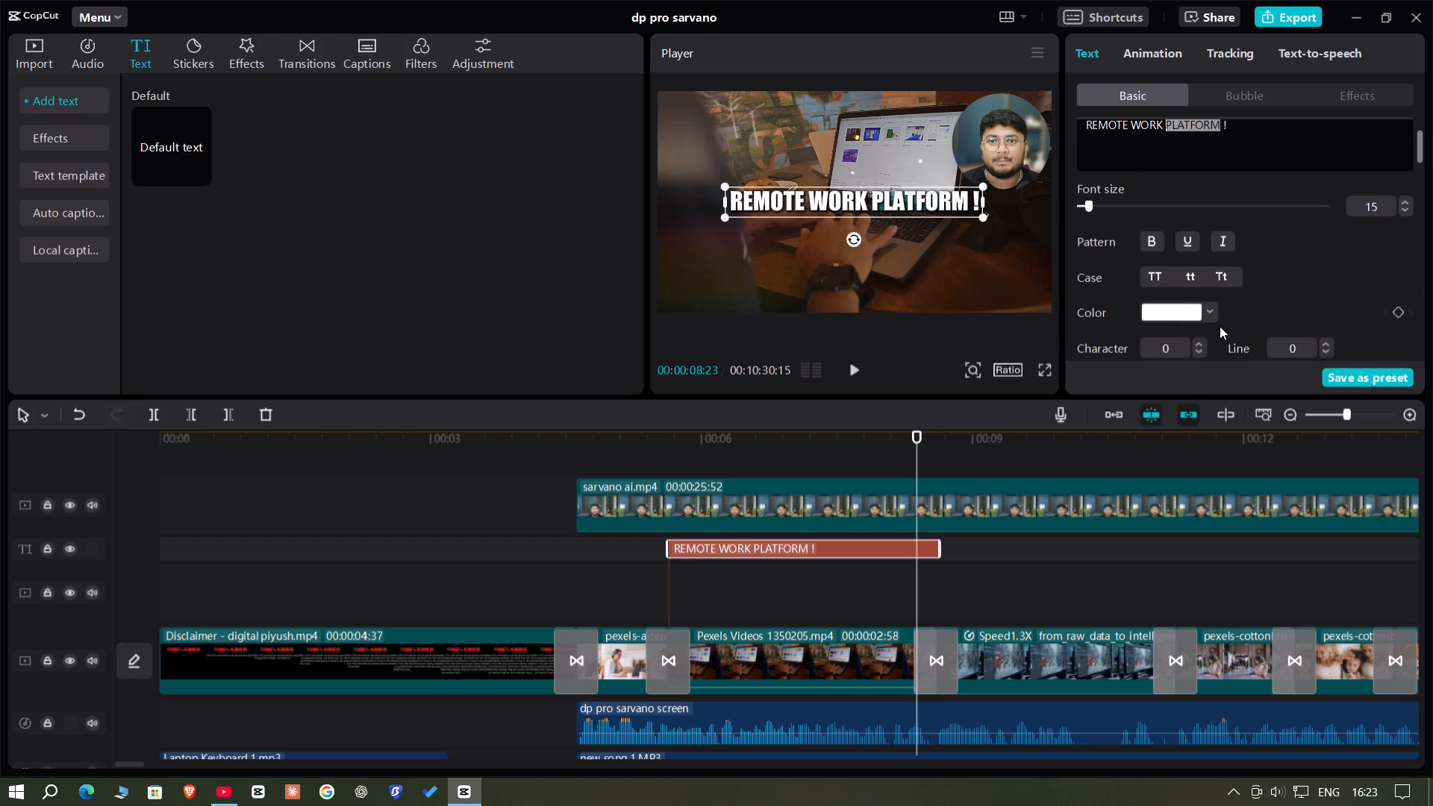
left_click(1205, 313)
left_click_drag(1143, 463, 1179, 472)
left_click_drag(1249, 360, 1357, 285)
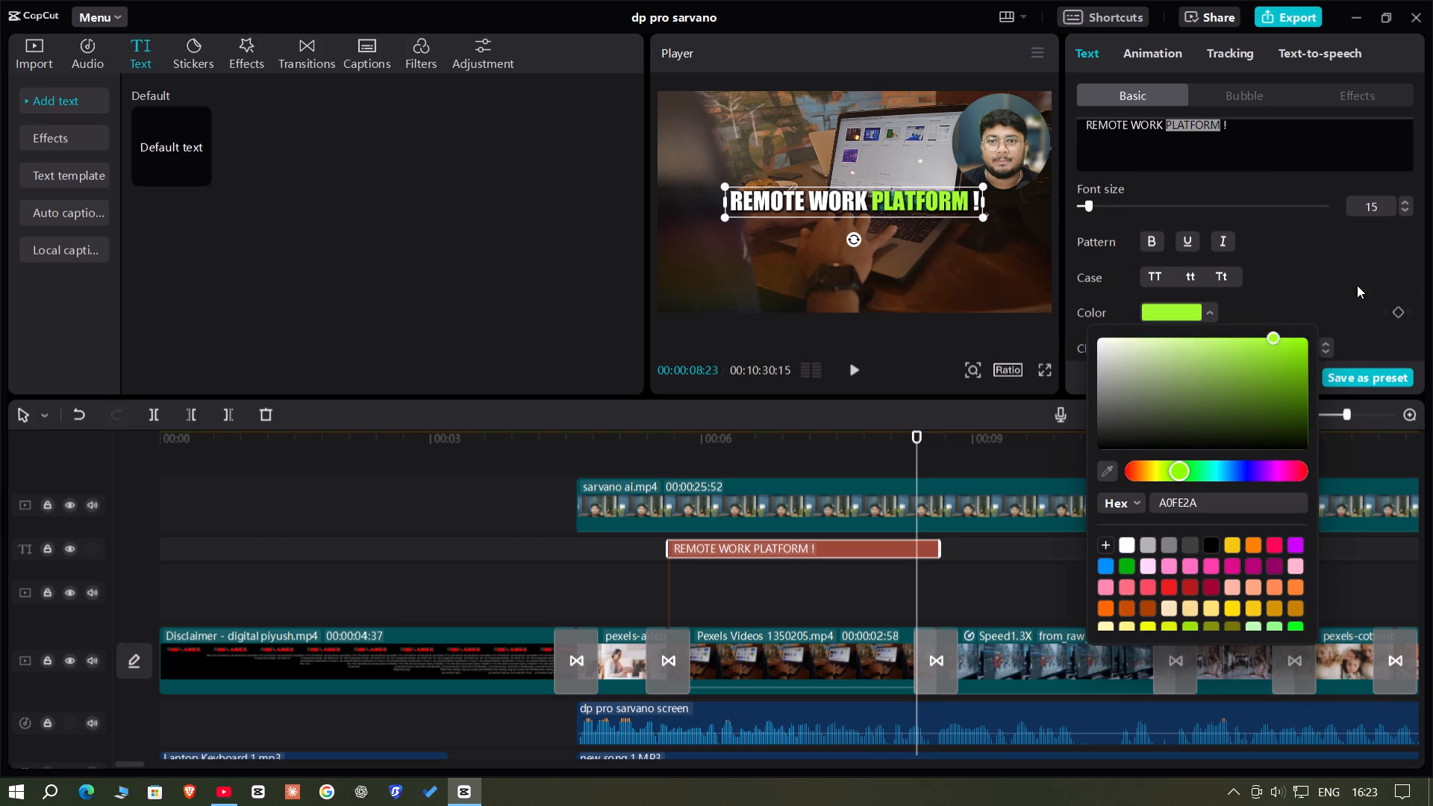
left_click_drag(1357, 285, 1428, 258)
Apply the Fade In entrance animation to the REMOTE WORK PLATFORM ! text clip.
left_click(683, 571)
left_click(764, 547)
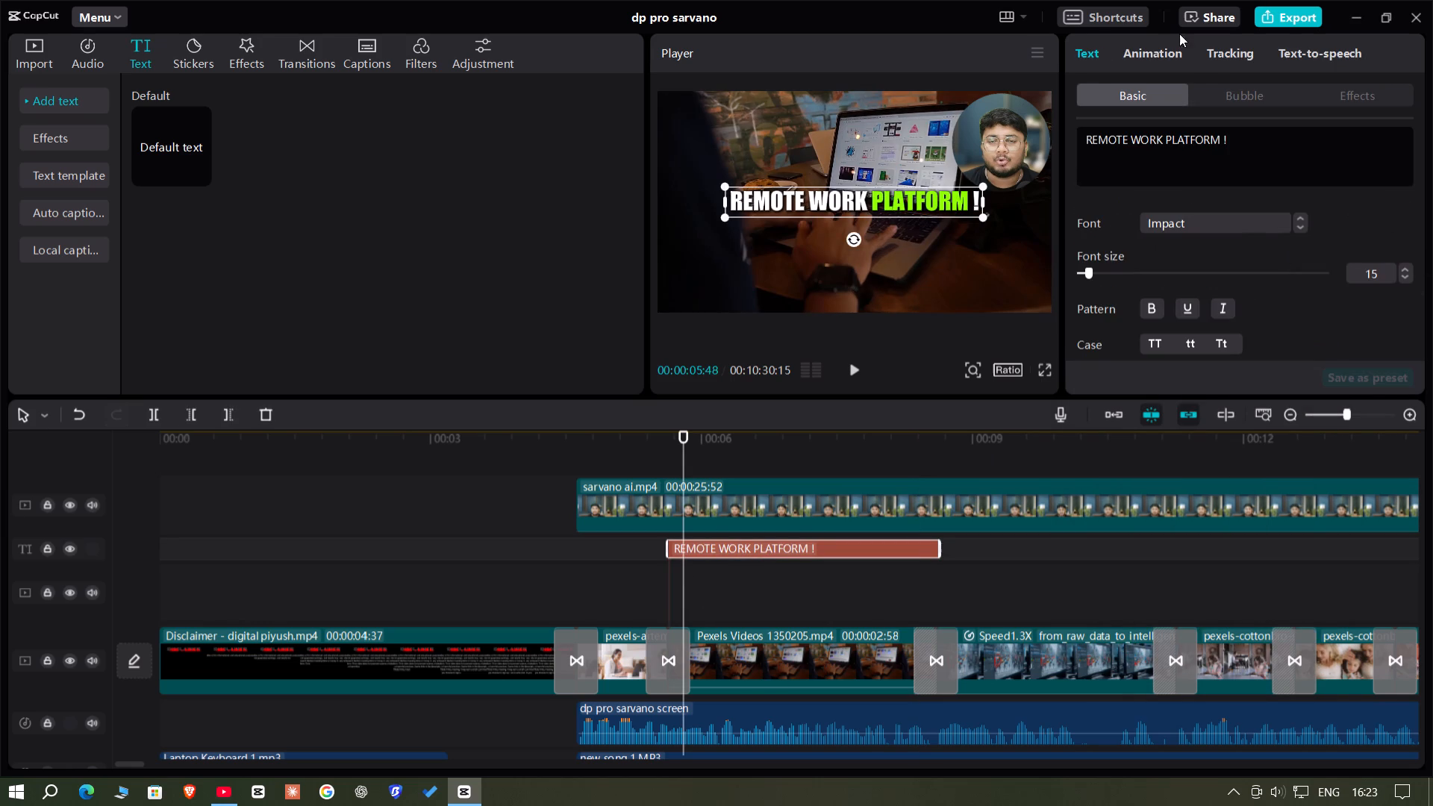
left_click(1155, 39)
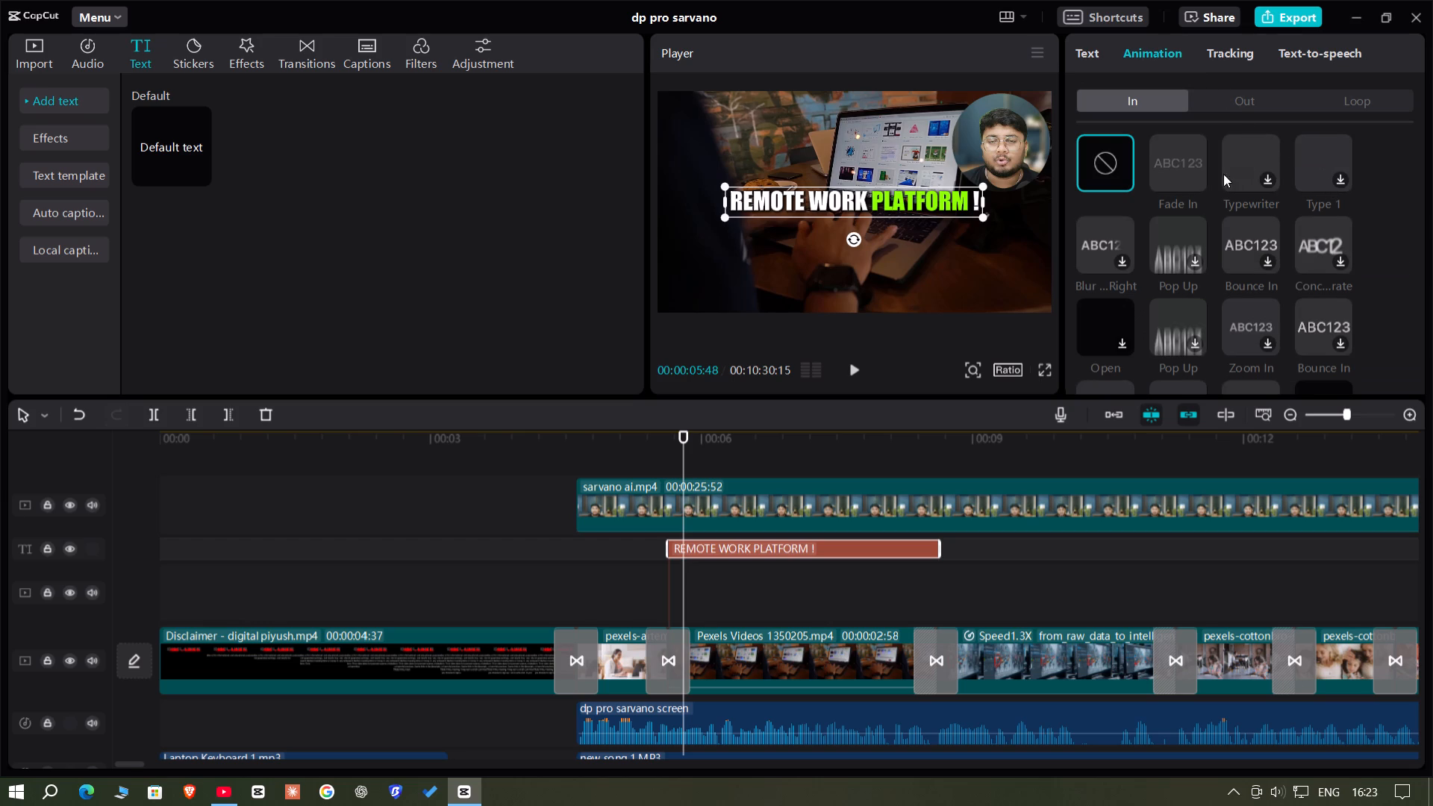
scroll(1190, 169, "down", 1)
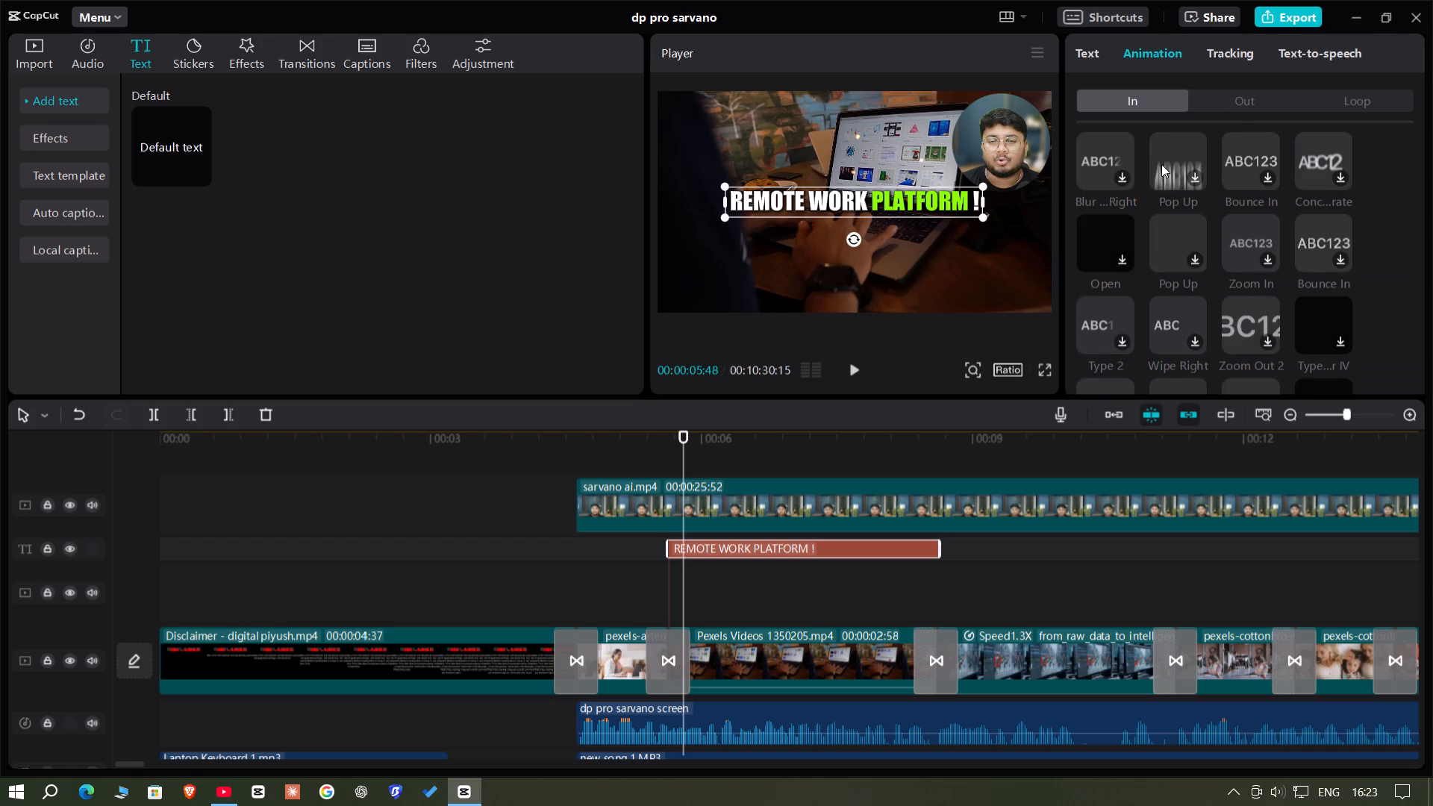
scroll(1203, 251, "down", 5)
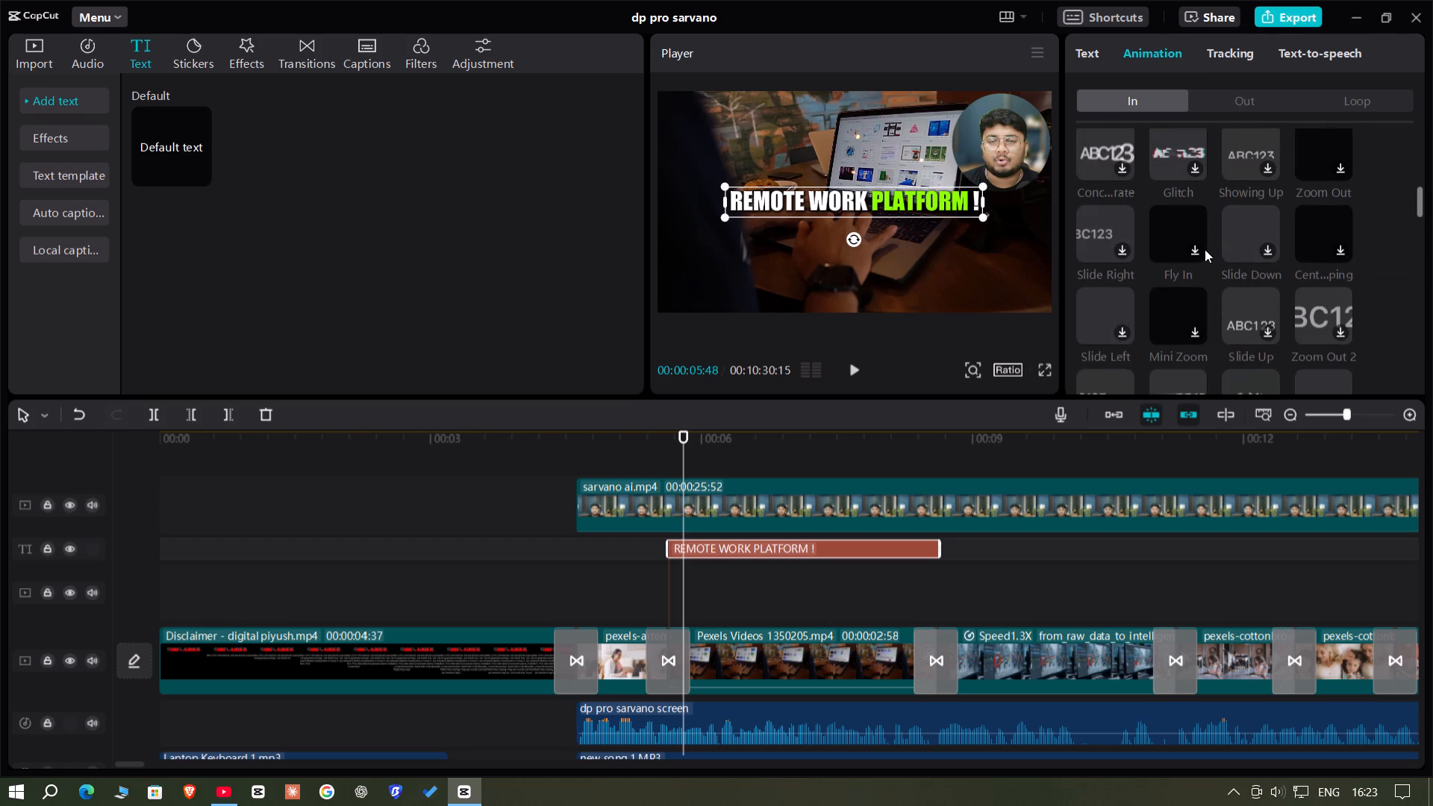
scroll(1205, 249, "up", 10)
left_click(1176, 157)
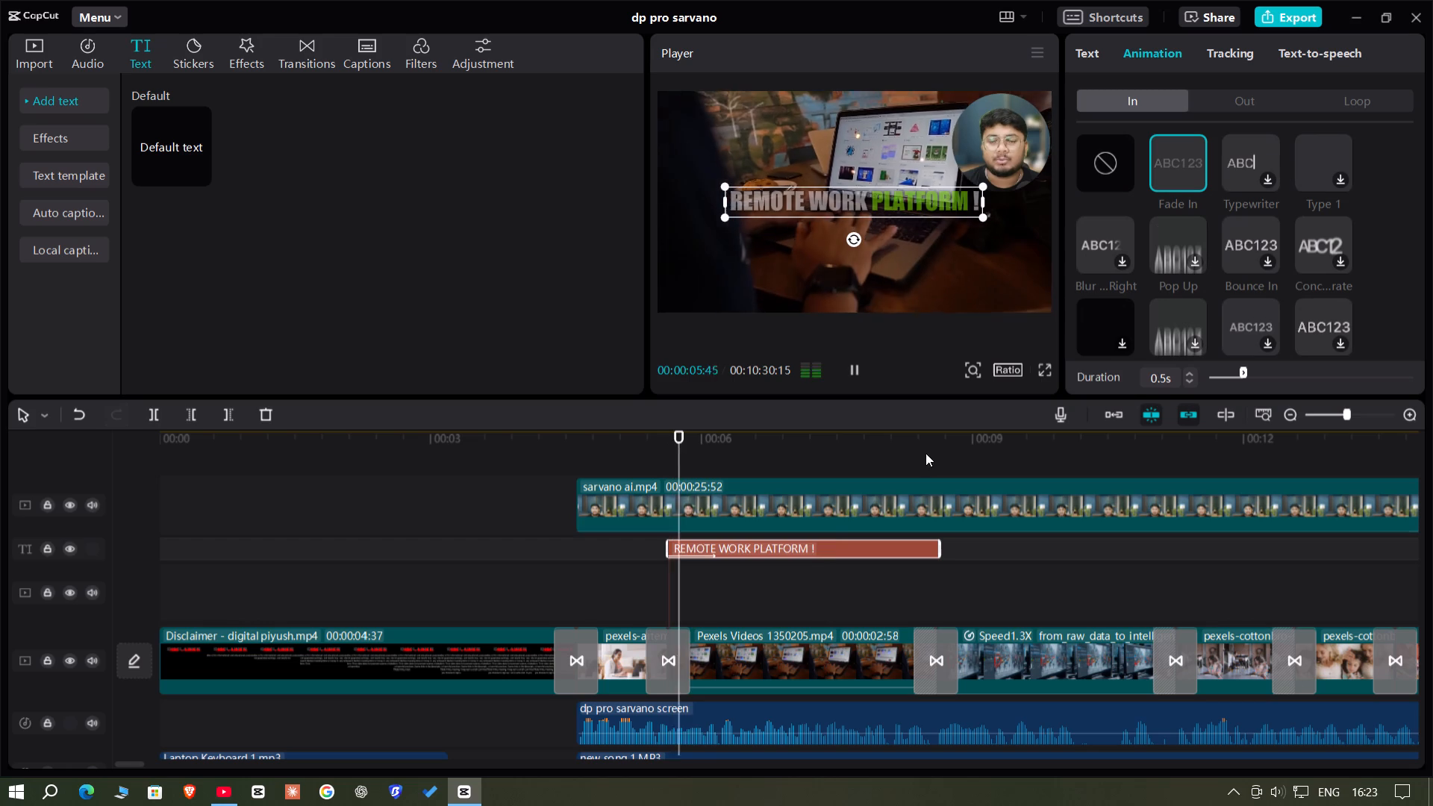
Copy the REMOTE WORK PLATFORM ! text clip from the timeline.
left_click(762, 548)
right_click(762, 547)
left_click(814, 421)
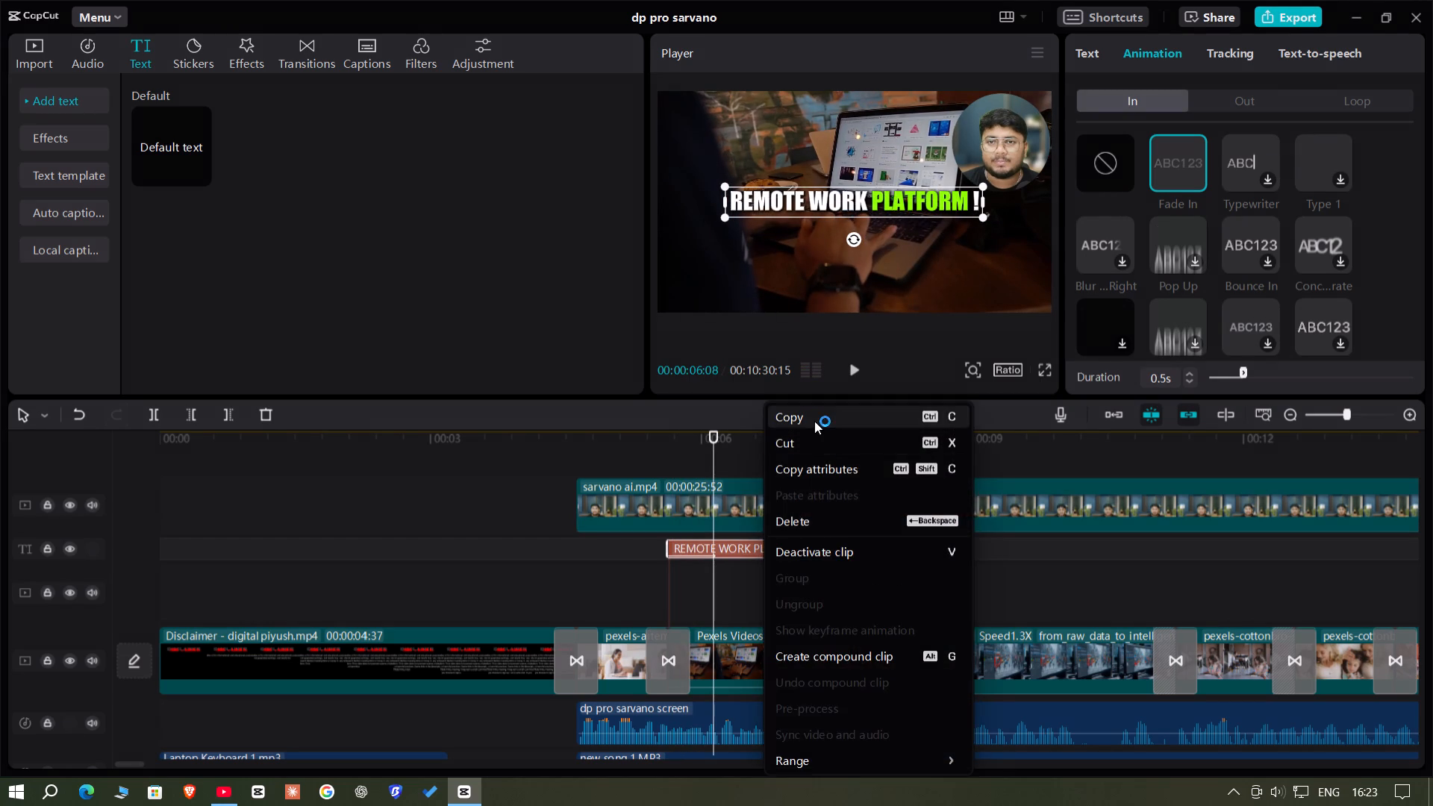
Preview the text's ending and trim its end to 00:00:08:36, at the transition after Pexels Videos 1350205.mp4.
left_click(929, 434)
key("space")
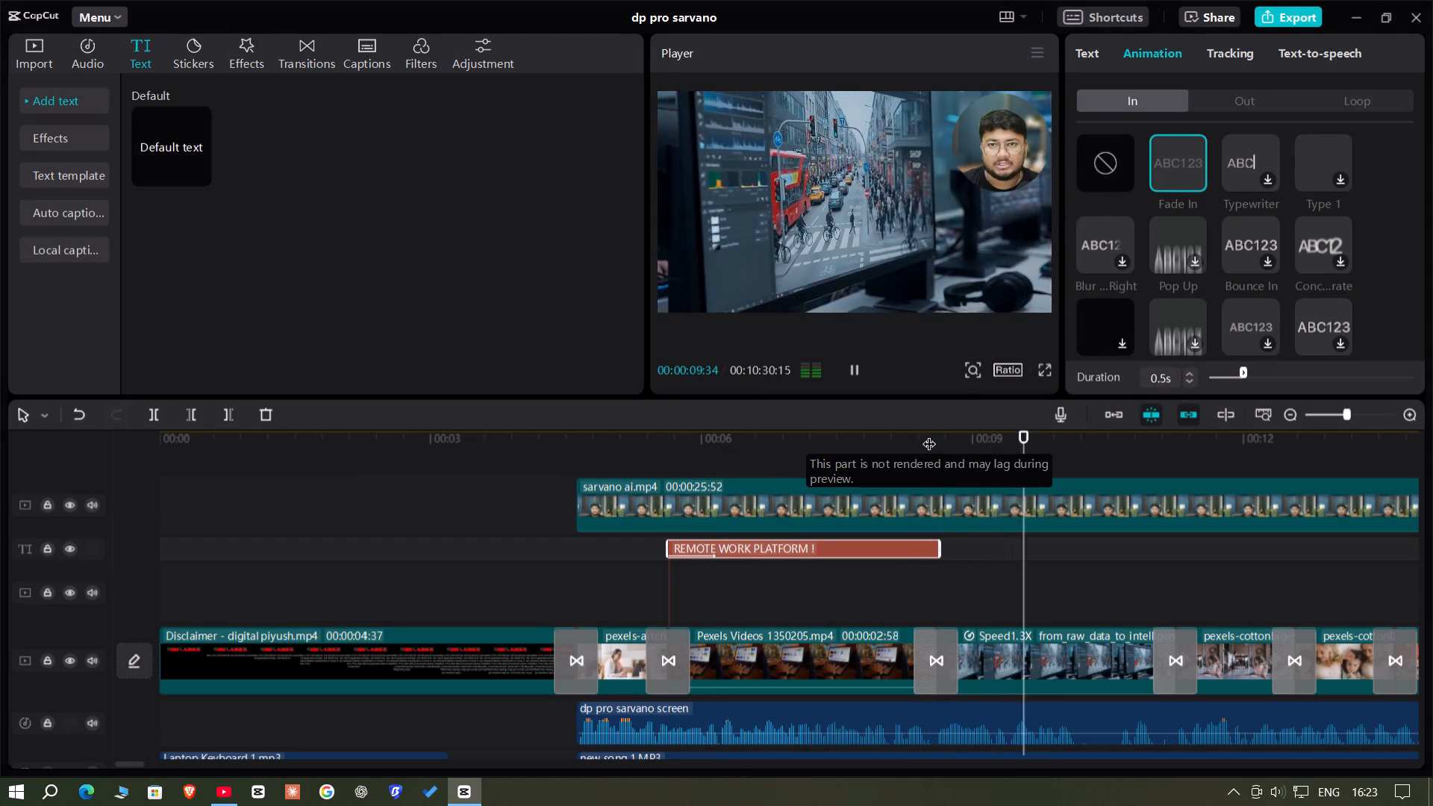
double_click(931, 437)
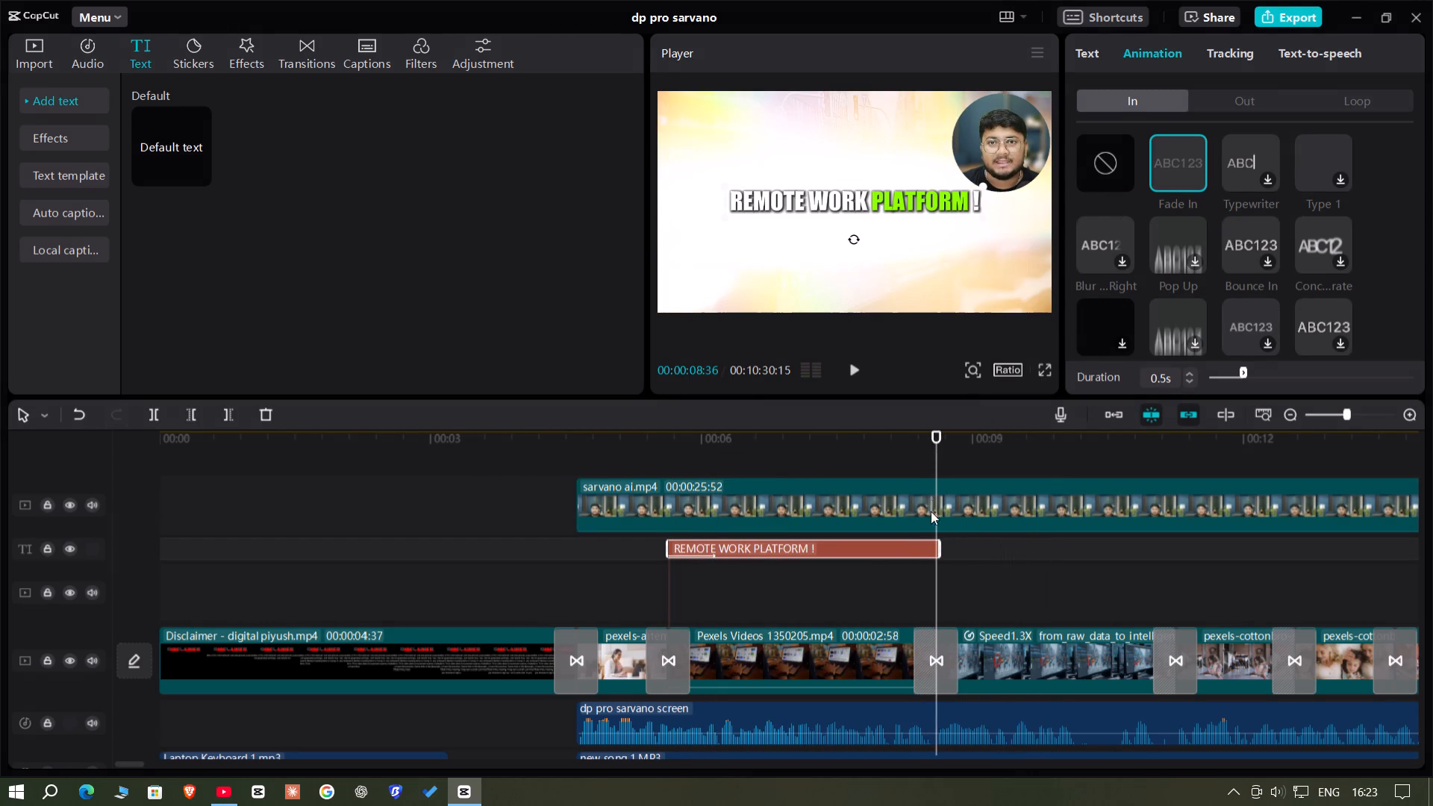
triple_click(234, 407)
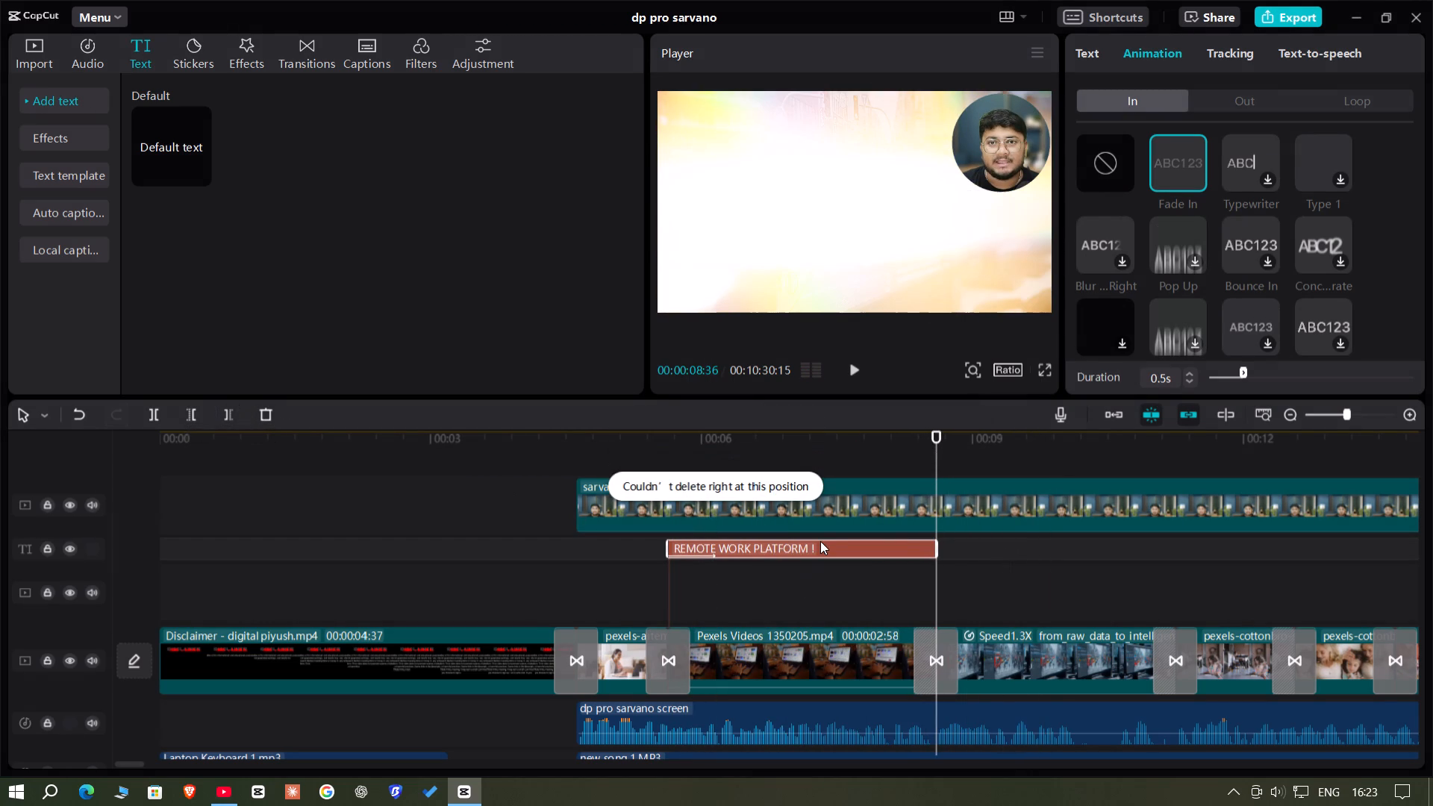
Copy the trimmed REMOTE WORK PLATFORM ! text clip.
left_click(820, 541)
right_click(820, 541)
left_click(875, 423)
Preview up to the first pexels-cotton clip near 00:00:11:48, check it in full screen, and enlarge it slightly to fill the frame.
key("space")
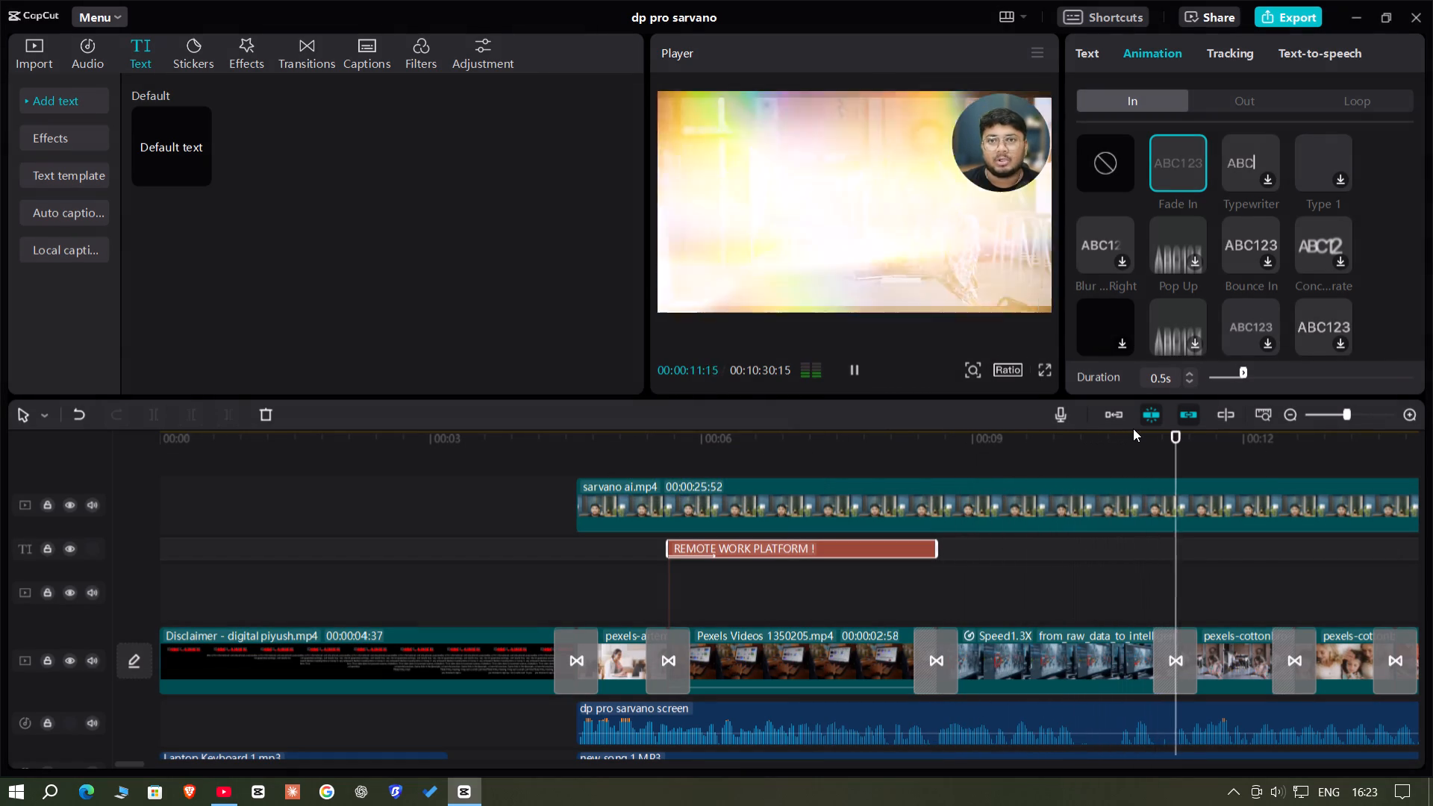
key("space")
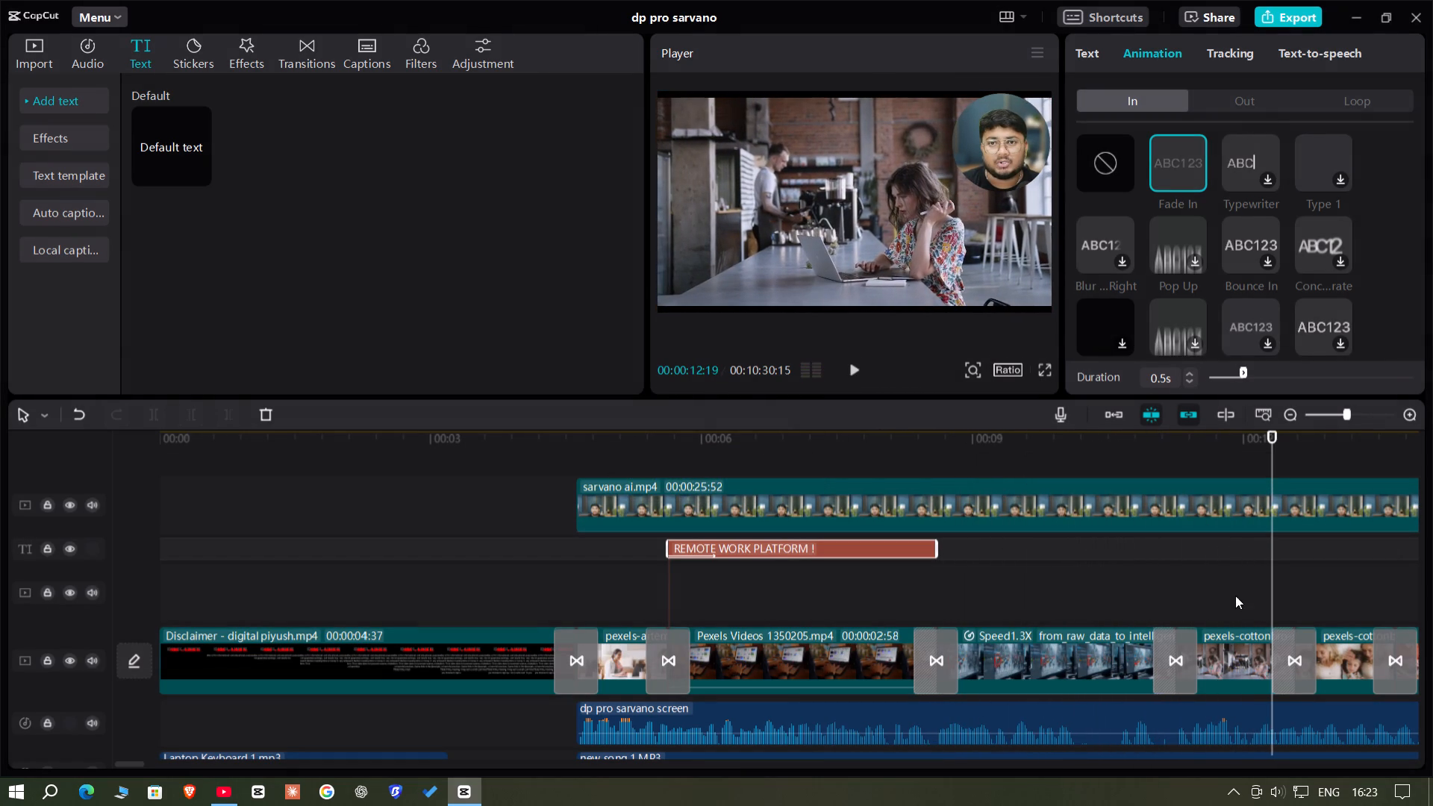
left_click(1225, 601)
left_click(1224, 640)
left_click(1257, 666)
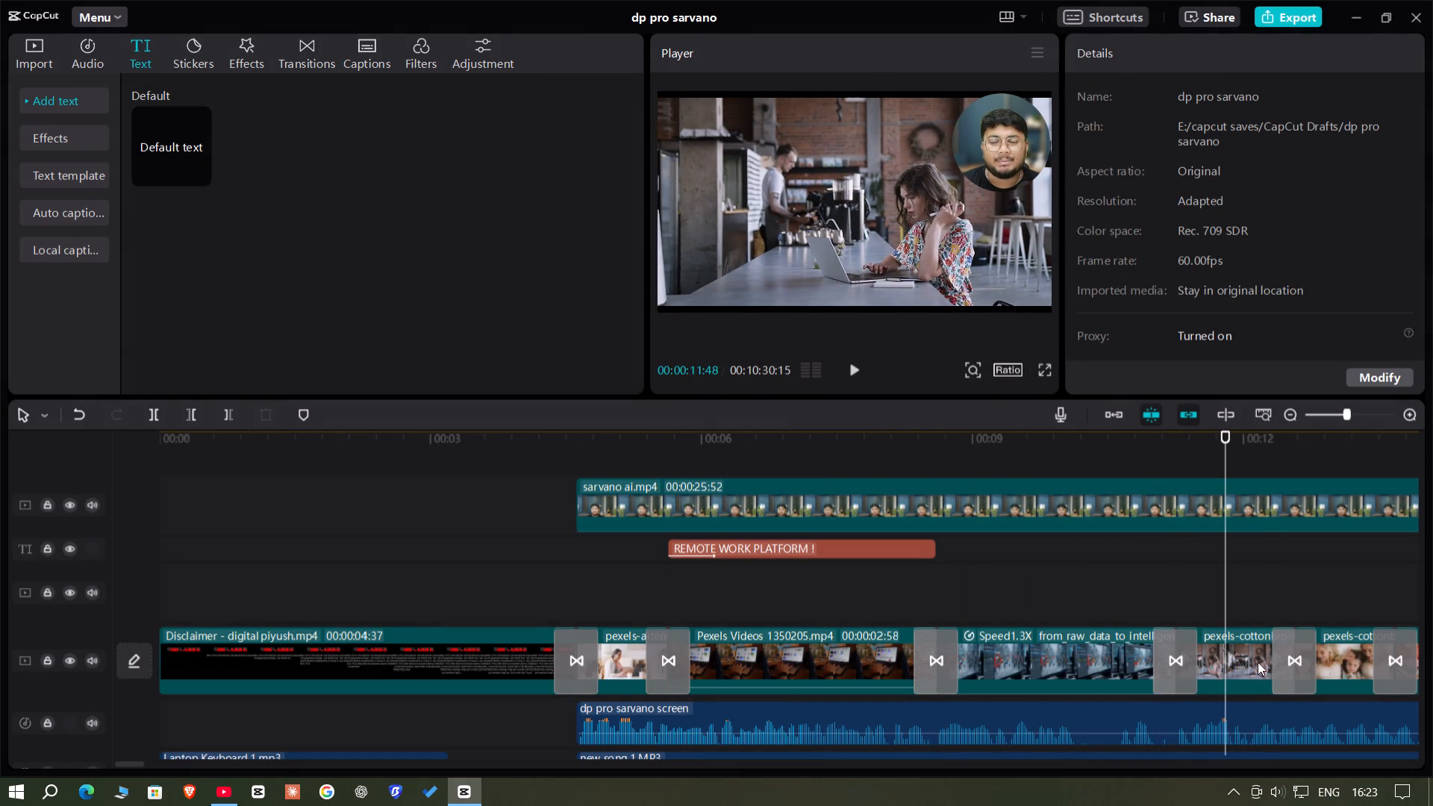
left_click(1046, 363)
left_click(1046, 374)
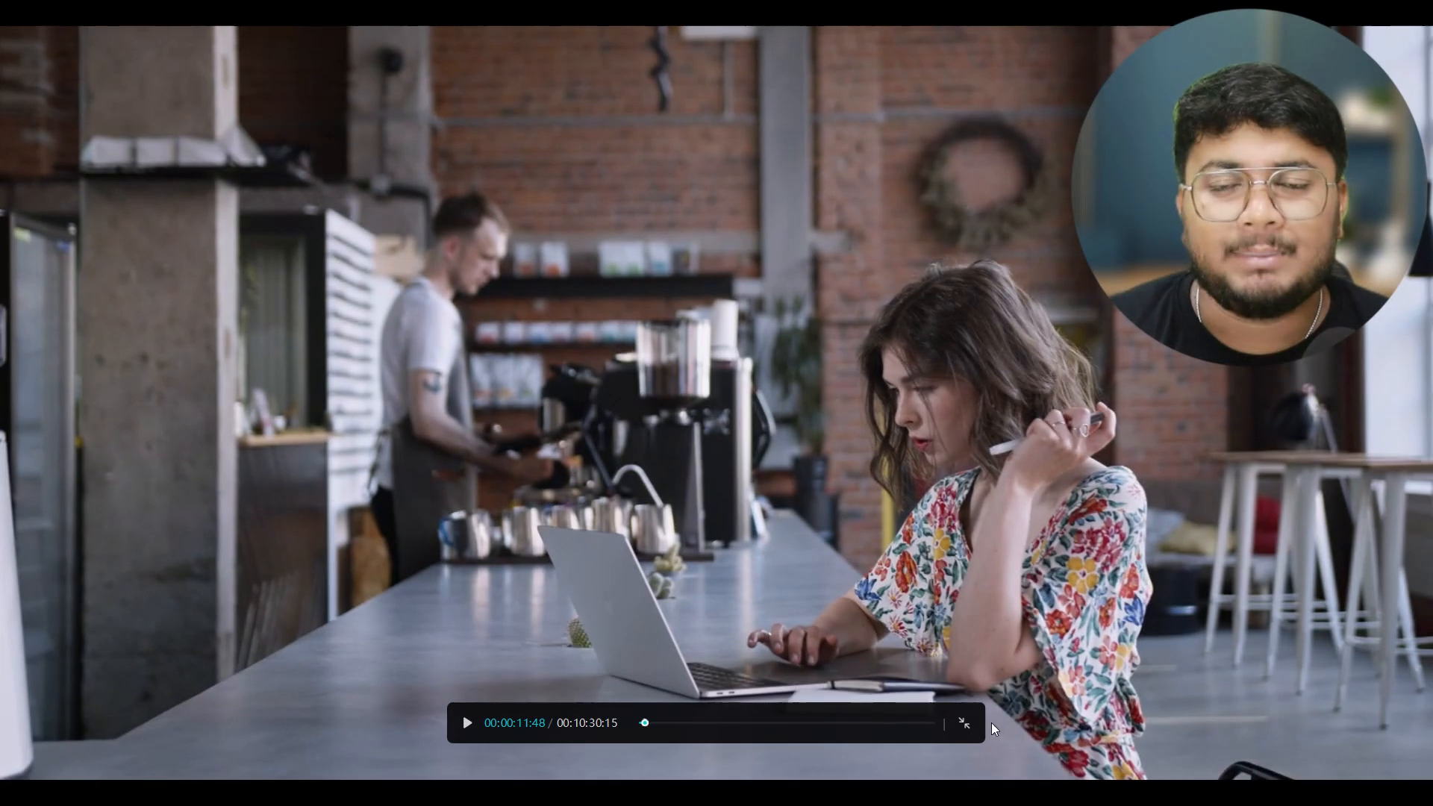
left_click(975, 722)
left_click_drag(1050, 308, 1070, 328)
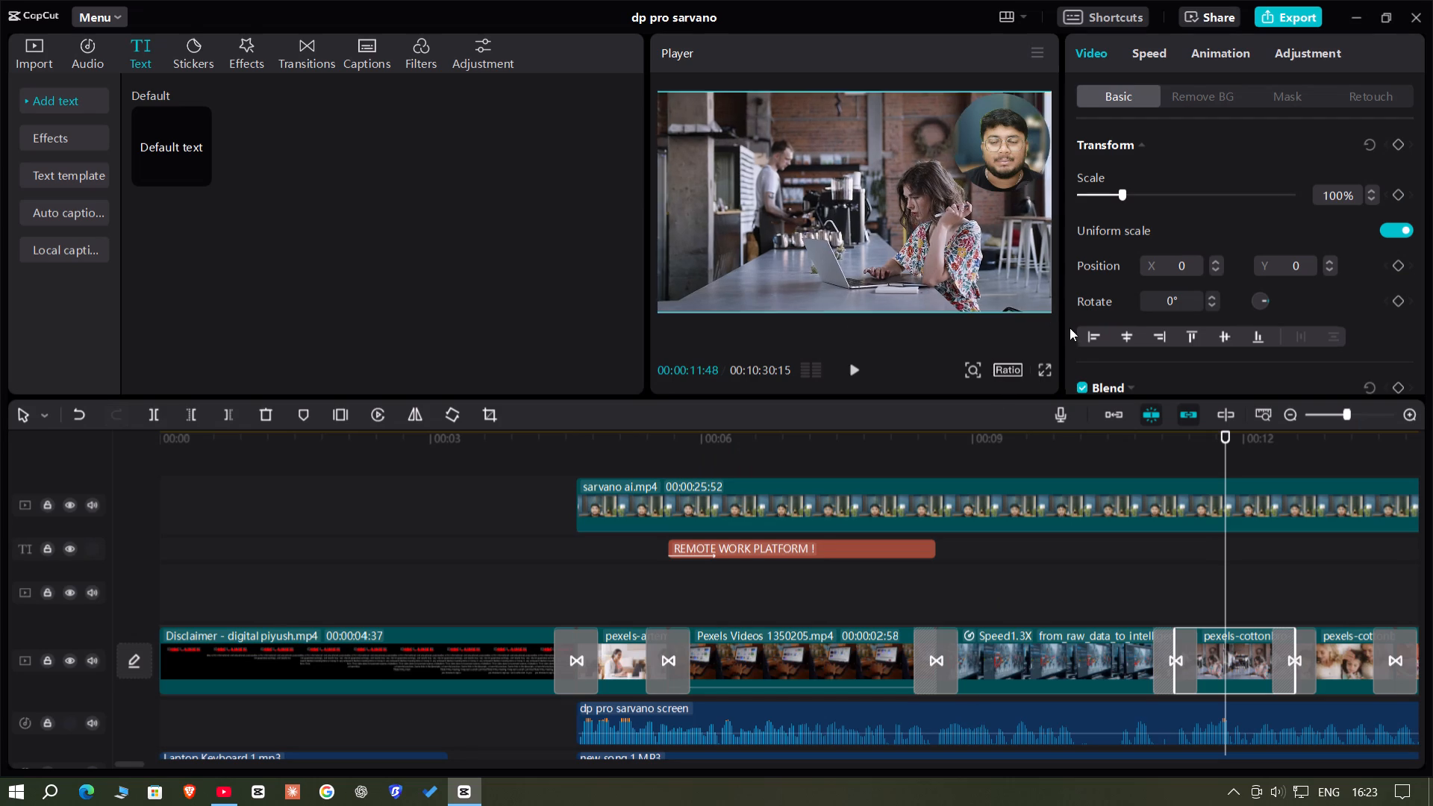
Paste the copied REMOTE WORK PLATFORM ! text at 00:00:11:15, at the transition into the first pexels-cotton clip.
left_click_drag(1070, 328, 1083, 348)
key("space")
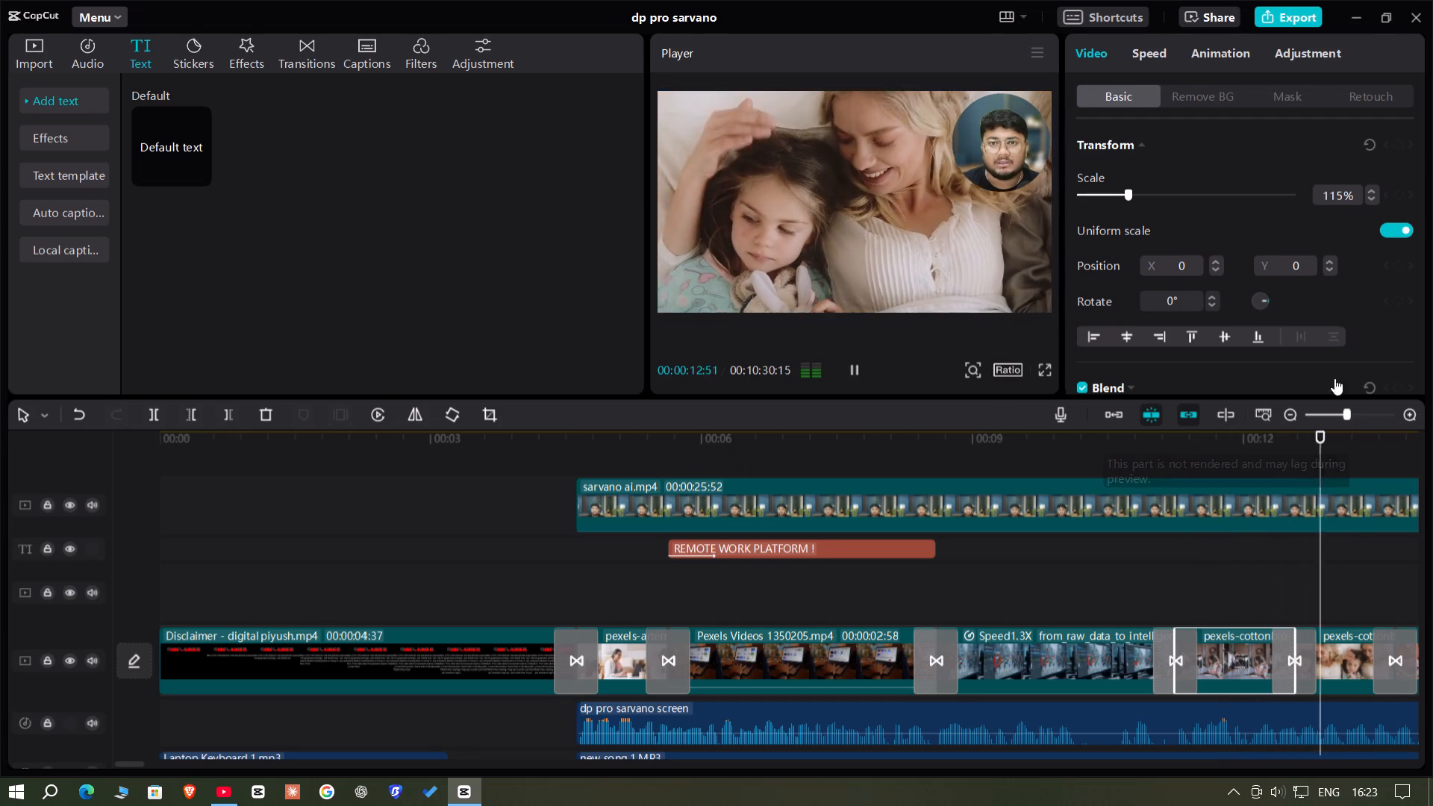
key("space")
double_click(1181, 567)
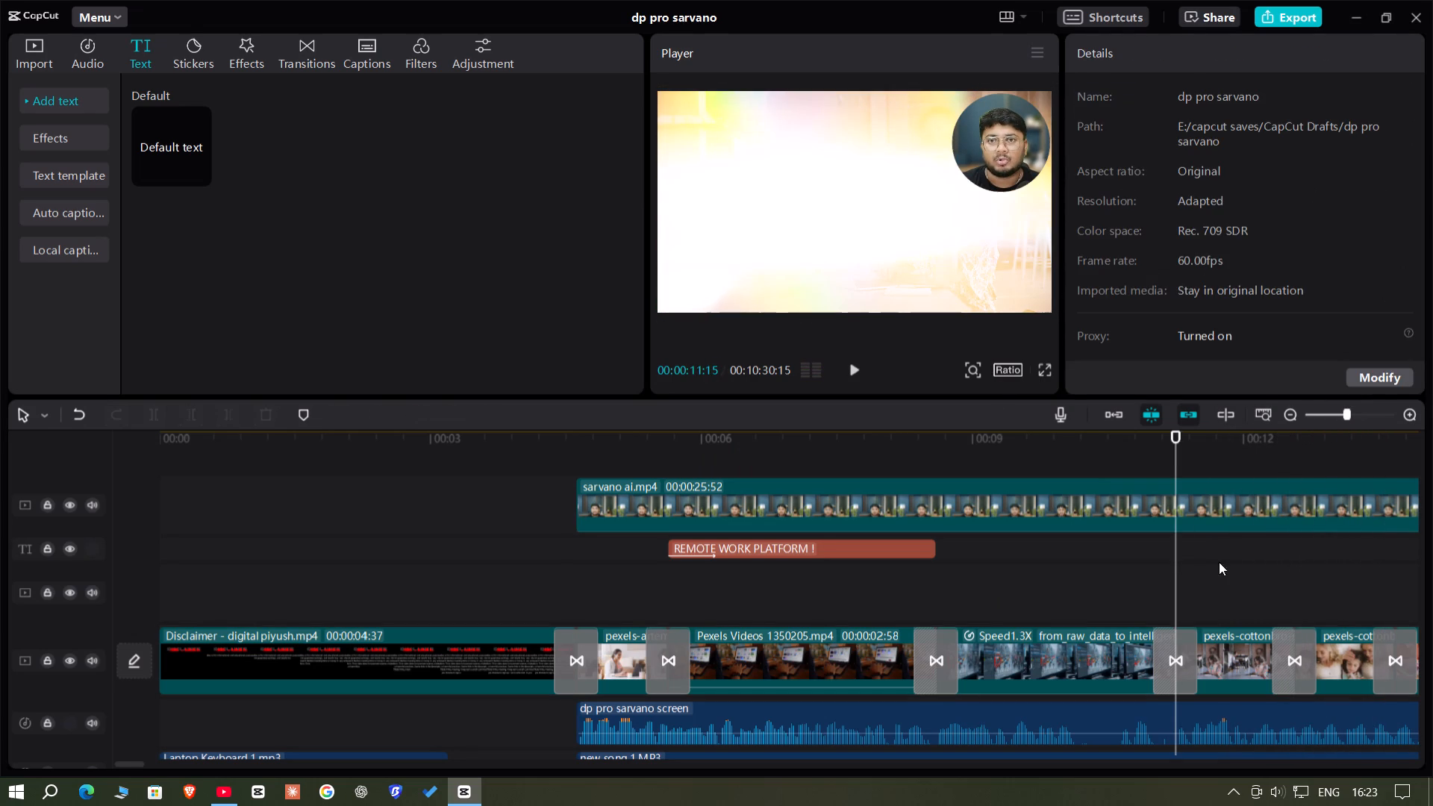
key("ctrl+v")
Trim the end of the pasted text to 00:00:12:34, at the transition between the two pexels-cotton clips.
left_click(1261, 464)
left_click_drag(1261, 464, 1302, 489)
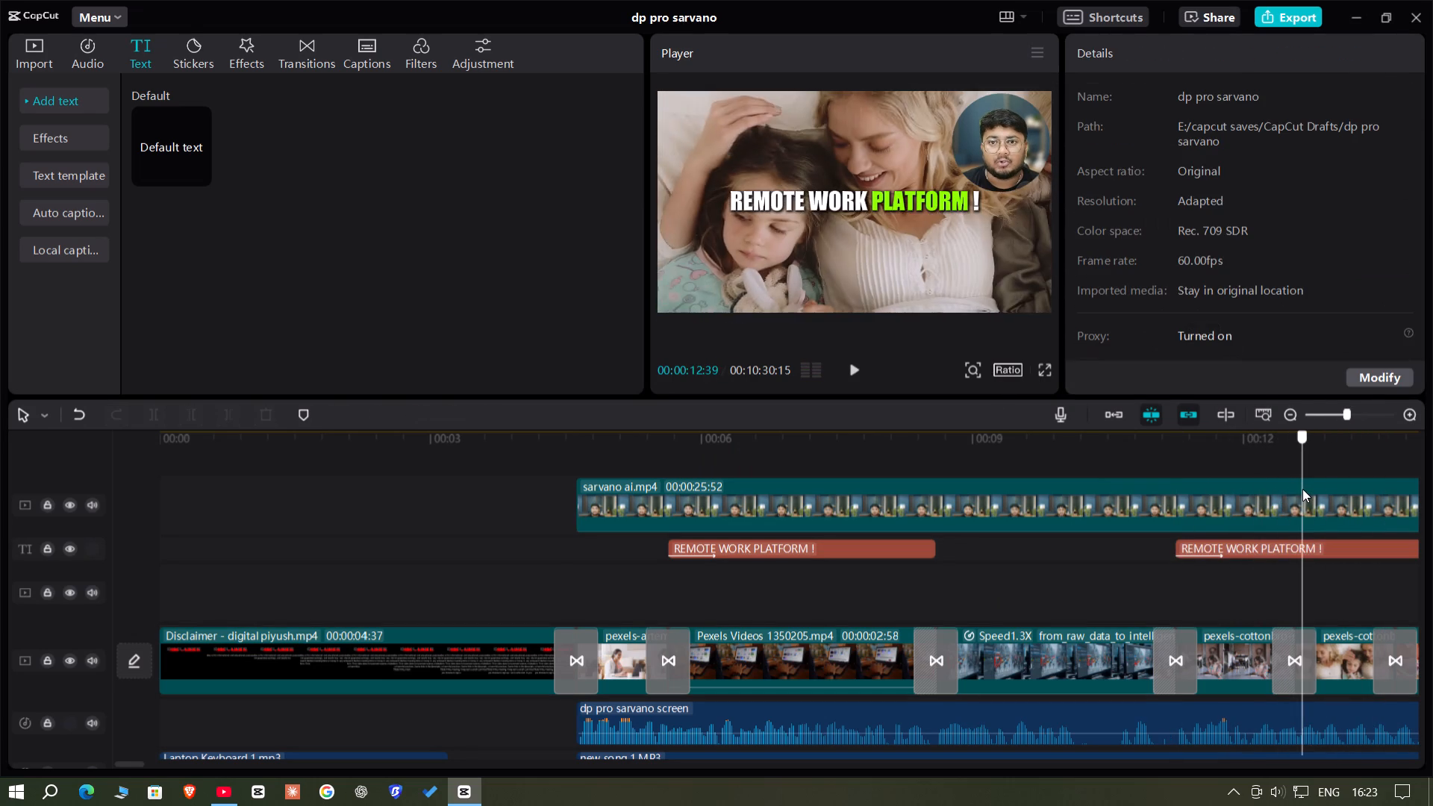
left_click_drag(1302, 489, 1290, 485)
left_click_drag(1290, 608, 1294, 566)
left_click_drag(1321, 575, 1362, 552)
left_click(234, 408)
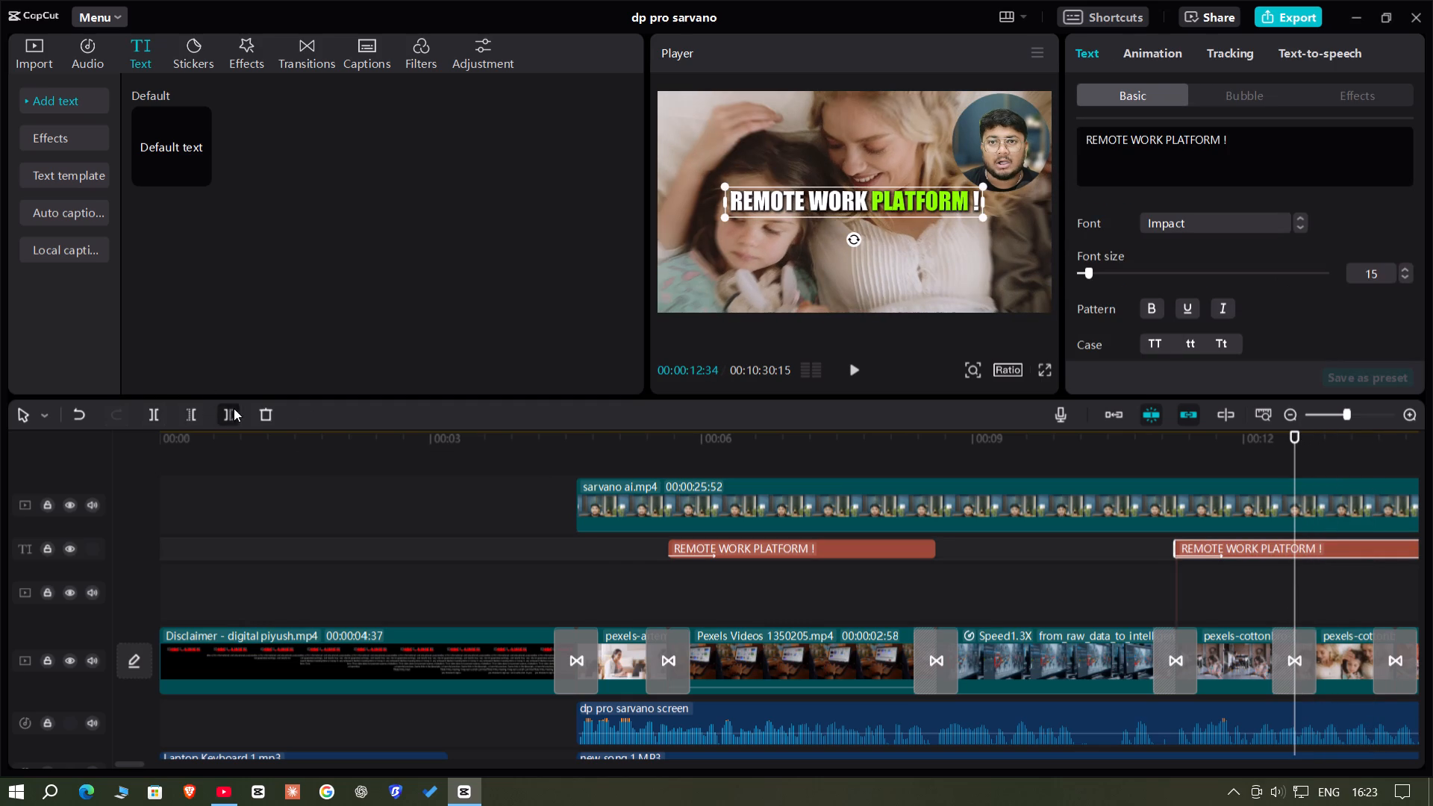
Replace the second REMOTE WORK PLATFORM ! text with "student" and convert it to uppercase.
left_click(1248, 457)
left_click(1239, 552)
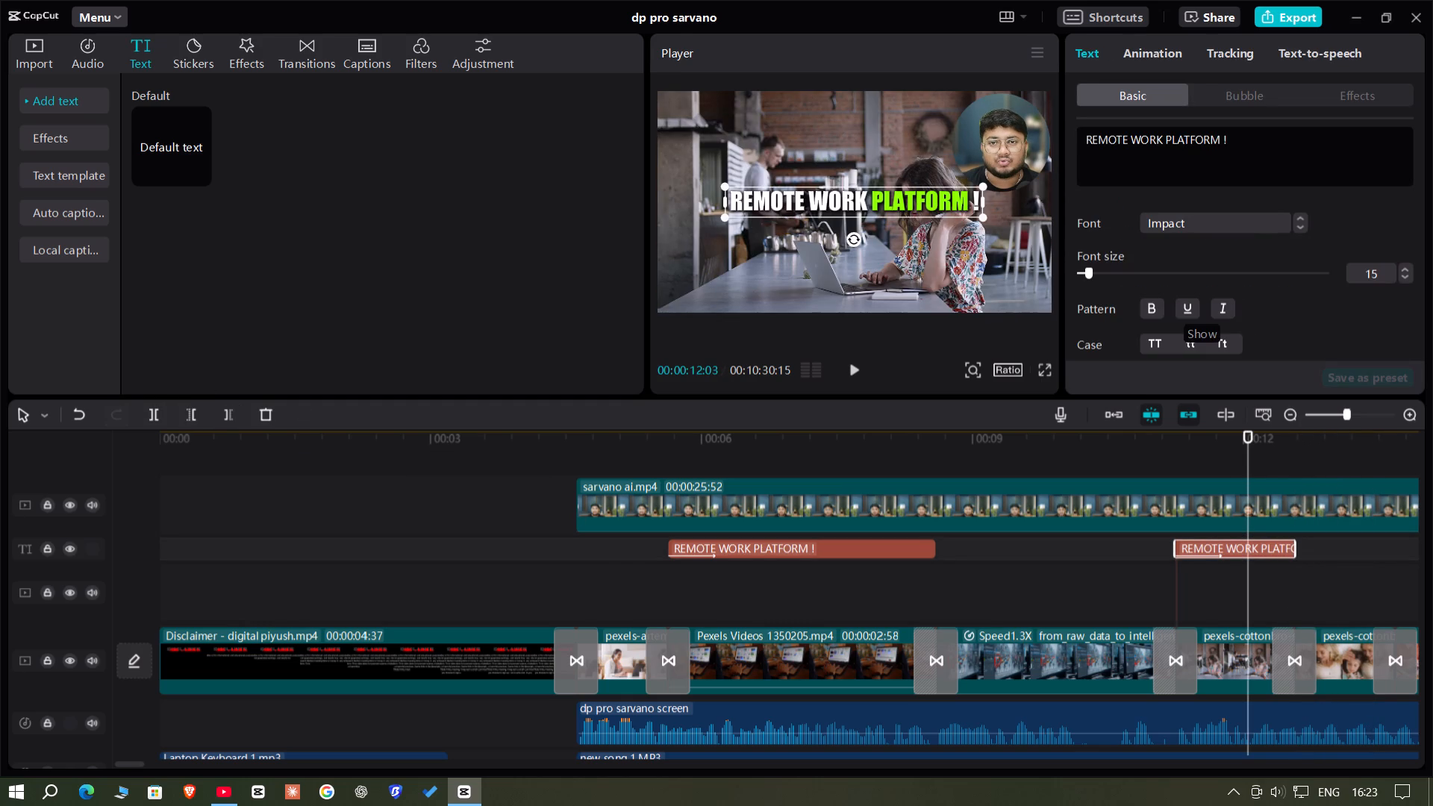
left_click_drag(1266, 149, 300, 60)
key("BackSpace")
type("student")
key("space")
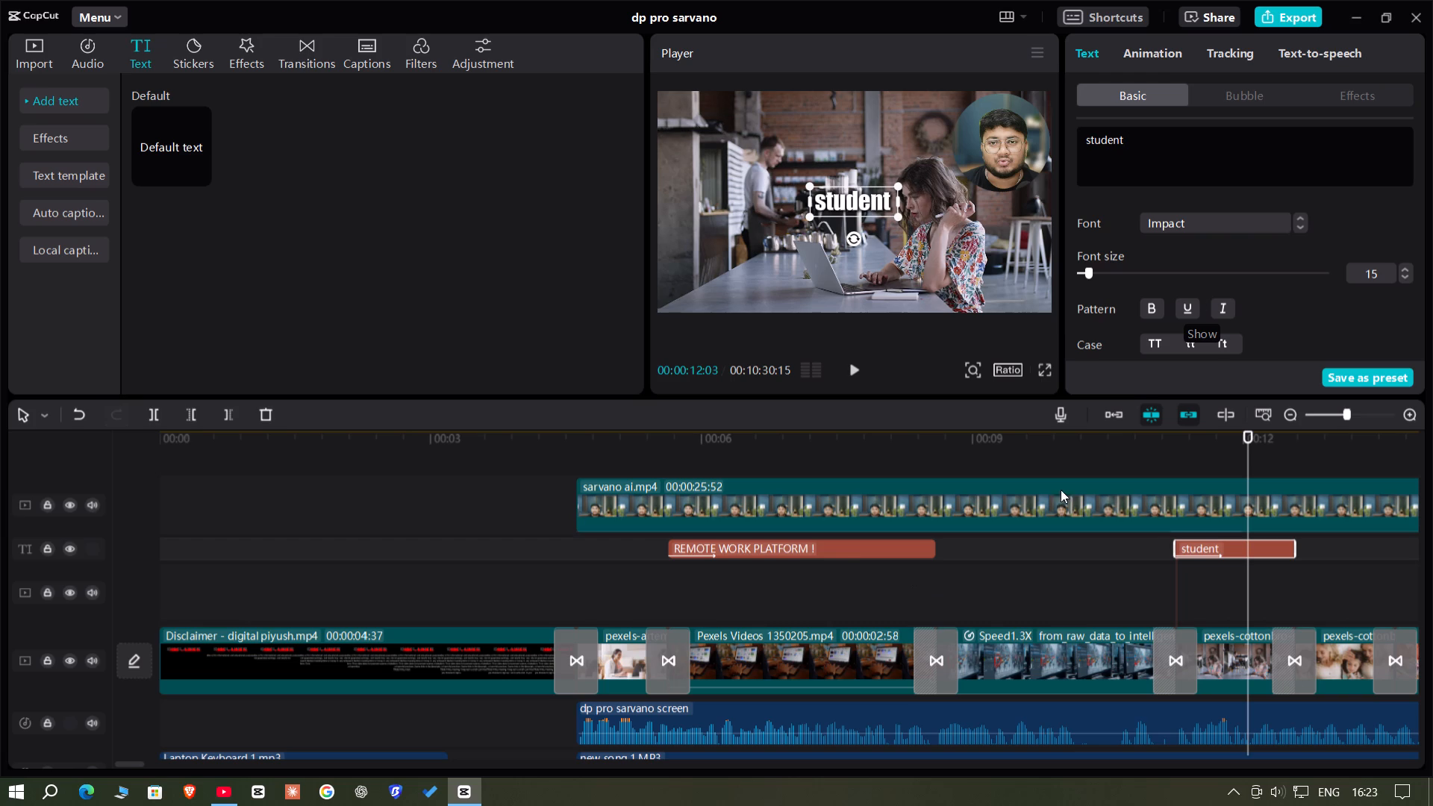
key("BackSpace")
left_click(1149, 340)
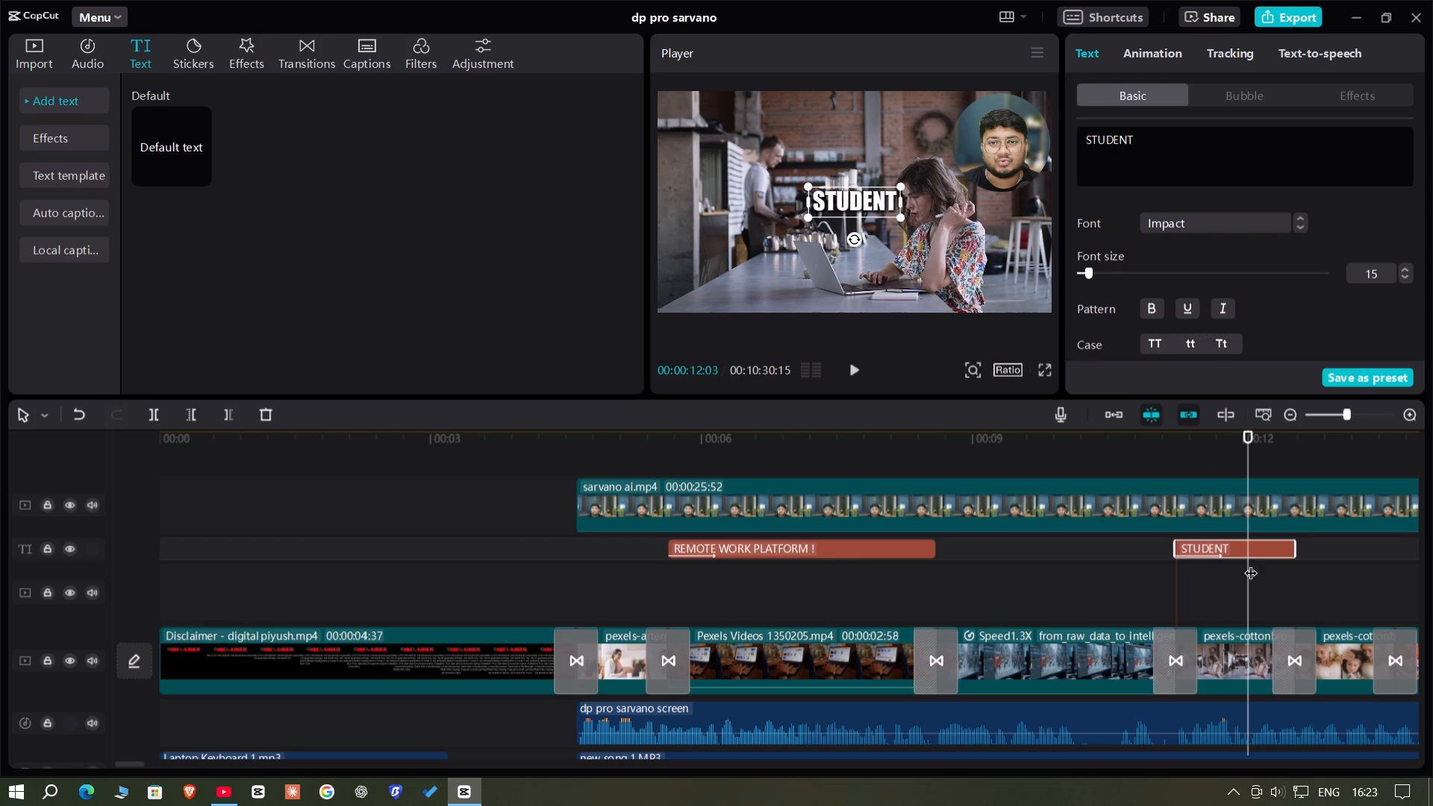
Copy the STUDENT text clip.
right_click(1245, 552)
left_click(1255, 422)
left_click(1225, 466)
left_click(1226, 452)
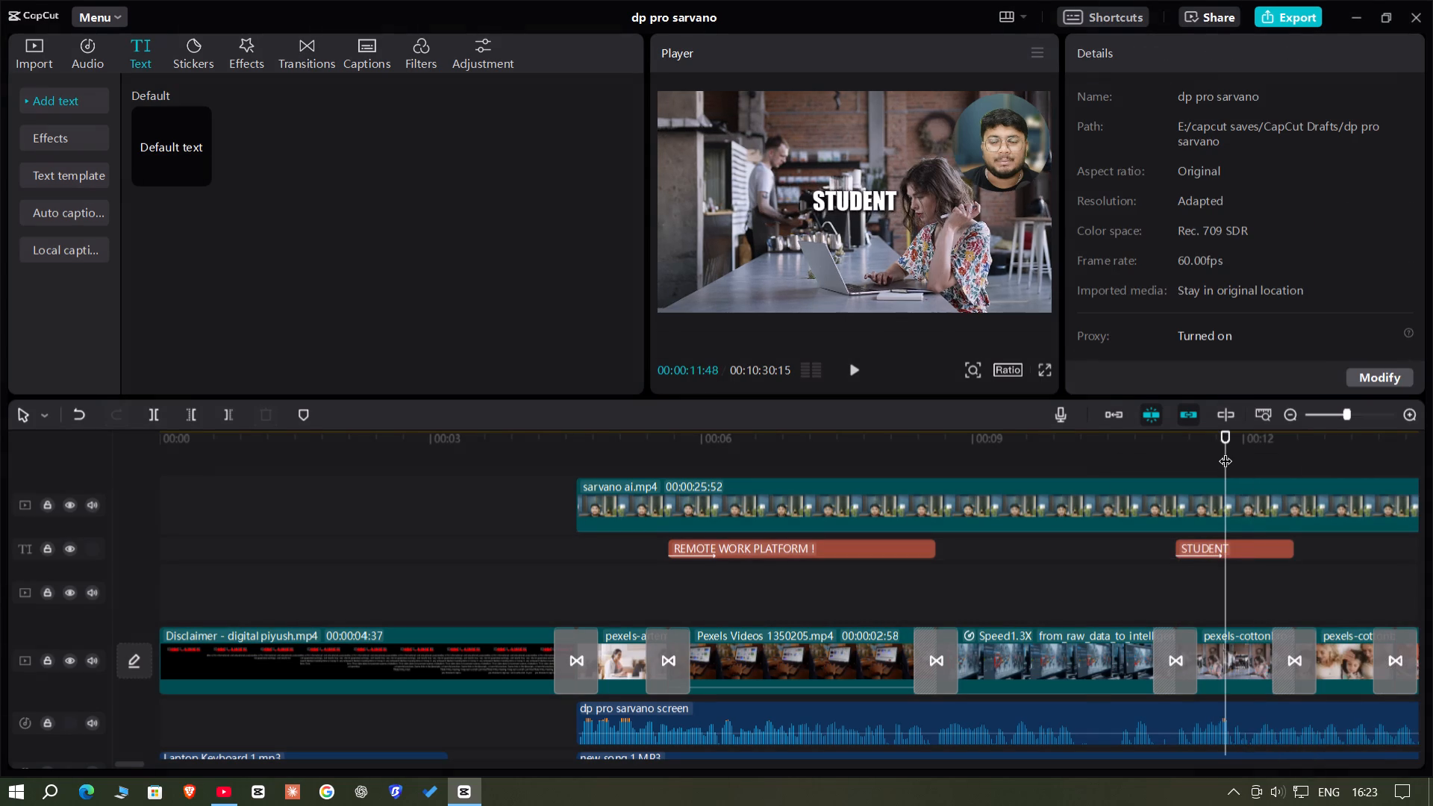
Set the opacity of both pexels-cotton clips and the pexels-edmond-dantès clip together to 60%.
left_click_drag(1226, 452, 351, 492)
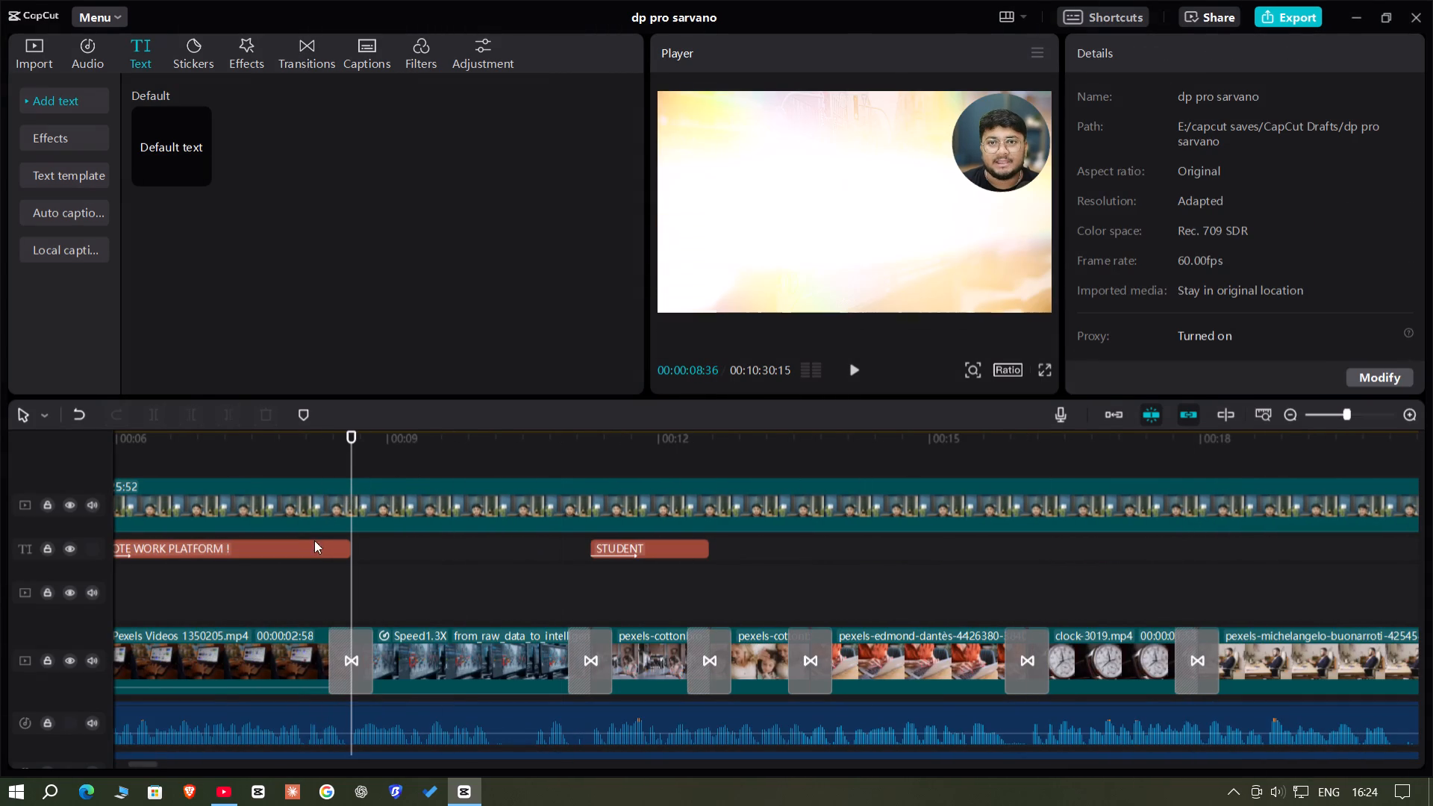
left_click(269, 601)
left_click_drag(269, 601, 859, 587)
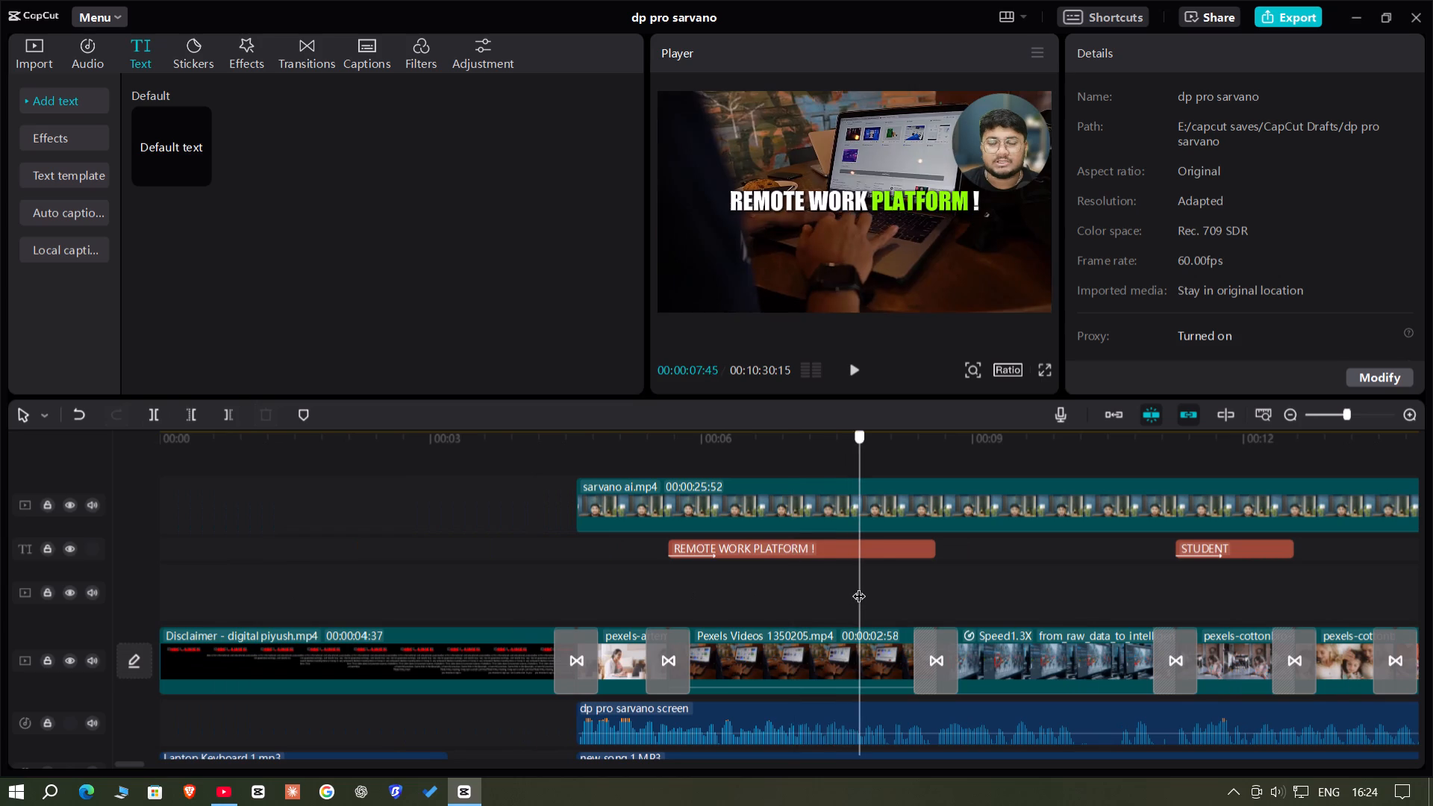
left_click_drag(859, 587, 737, 593)
left_click_drag(678, 590, 987, 643)
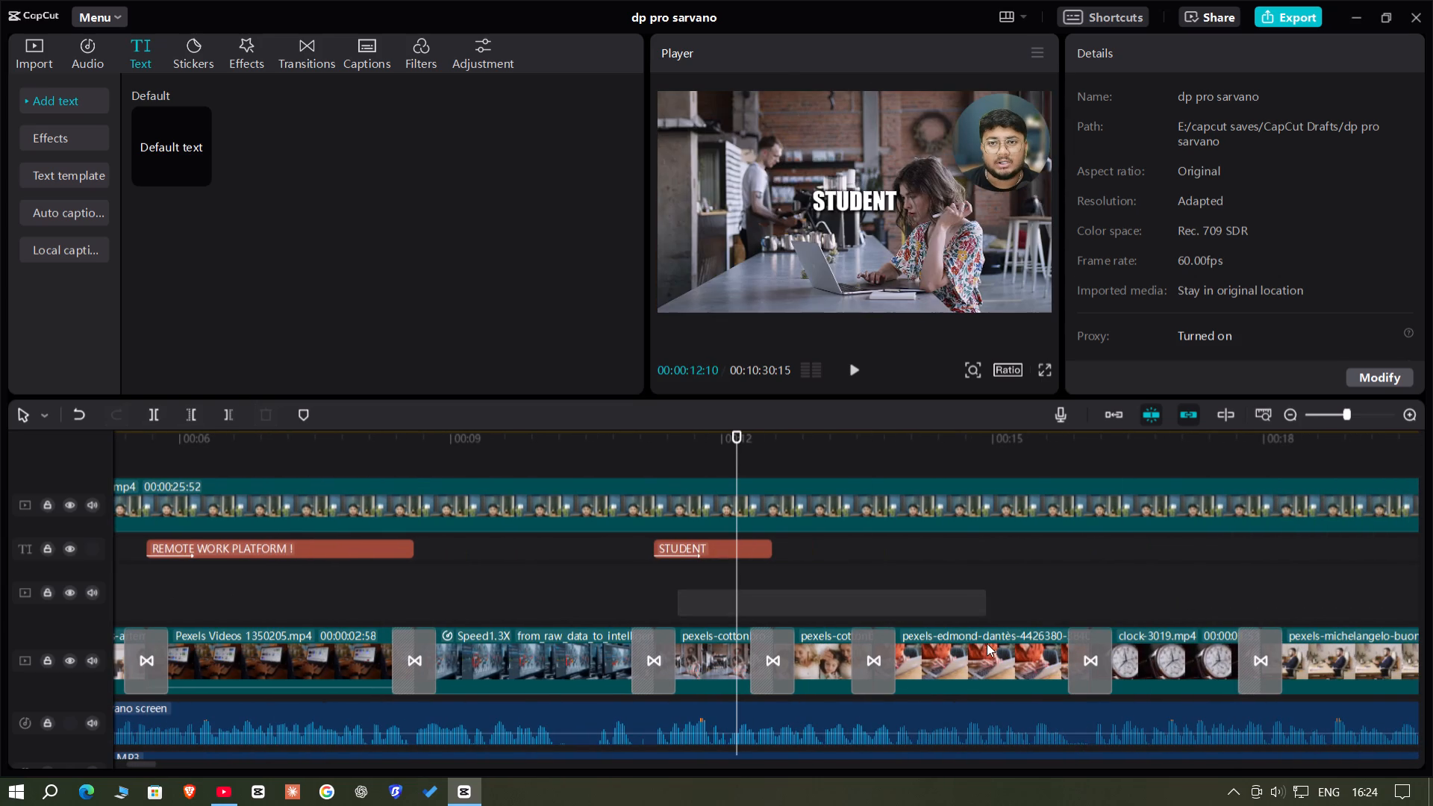
left_click_drag(987, 643, 987, 649)
scroll(1174, 229, "down", 2)
scroll(1174, 229, "up", 1)
left_click(1129, 224)
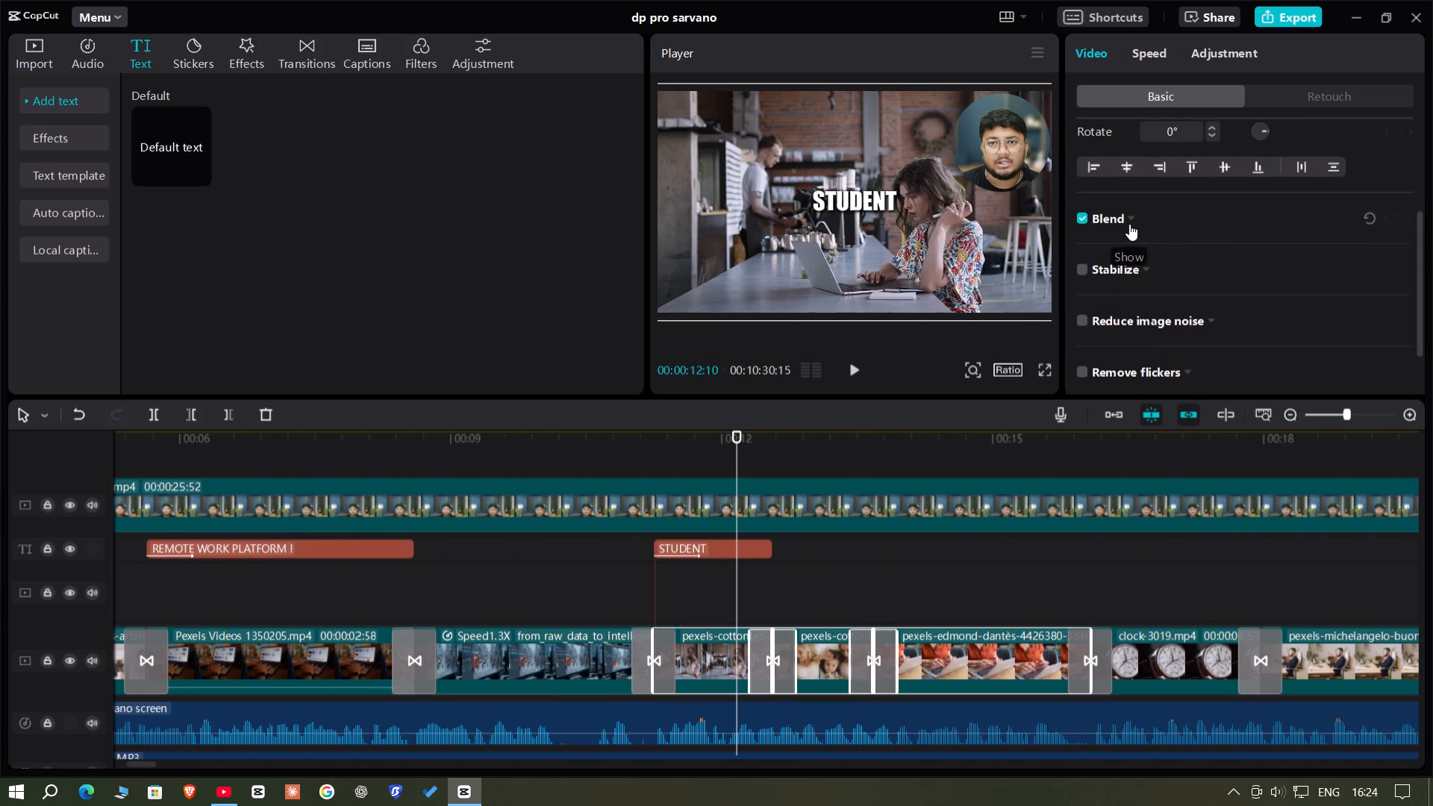
scroll(1157, 272, "down", 1)
left_click(1151, 235)
left_click(1167, 239)
left_click_drag(1171, 242, 1199, 247)
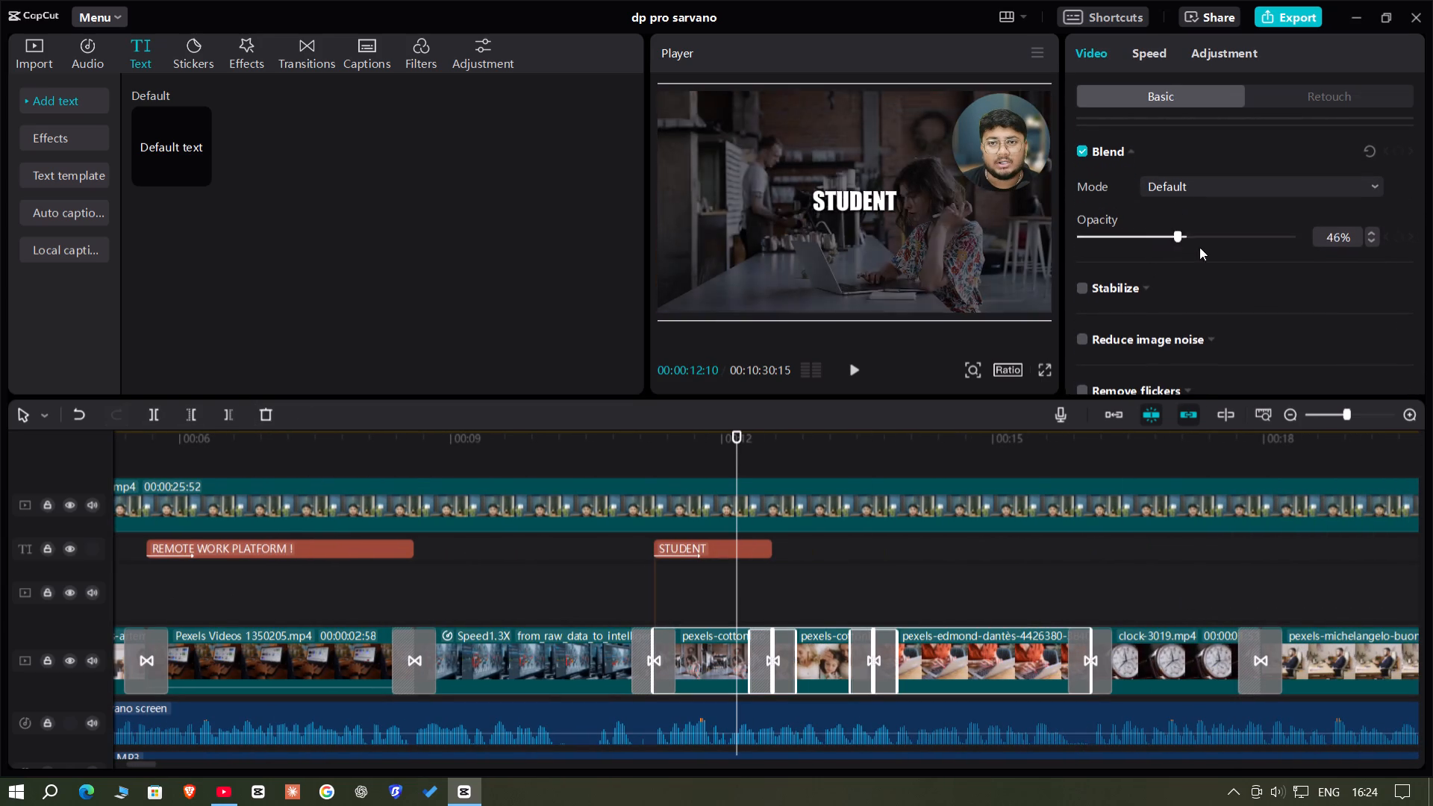
left_click_drag(1199, 247, 1208, 247)
Add a vignette to the three selected background clips and preview them through the second pexels-cotton clip.
left_click(1240, 54)
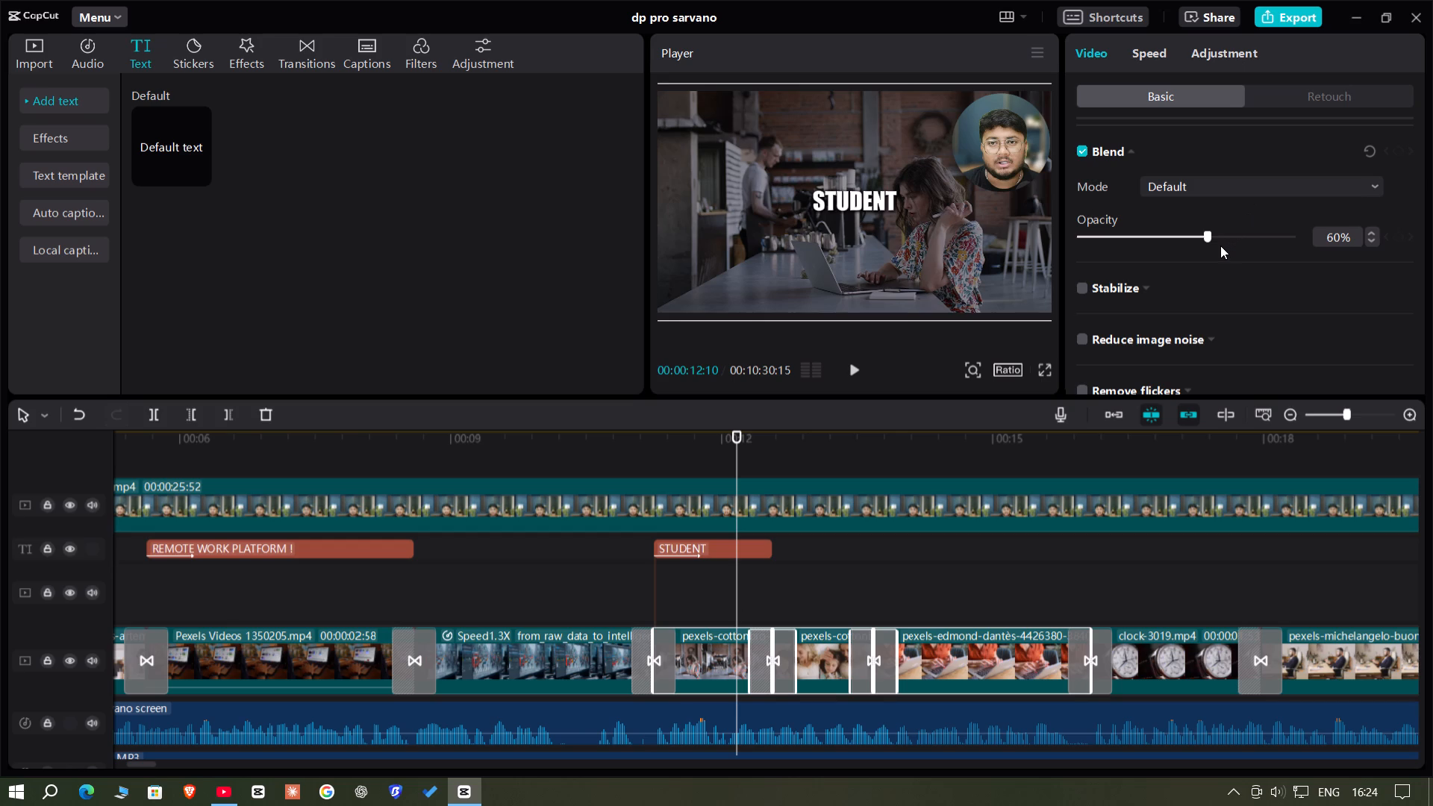
scroll(1223, 248, "down", 6)
scroll(1117, 356, "down", 3)
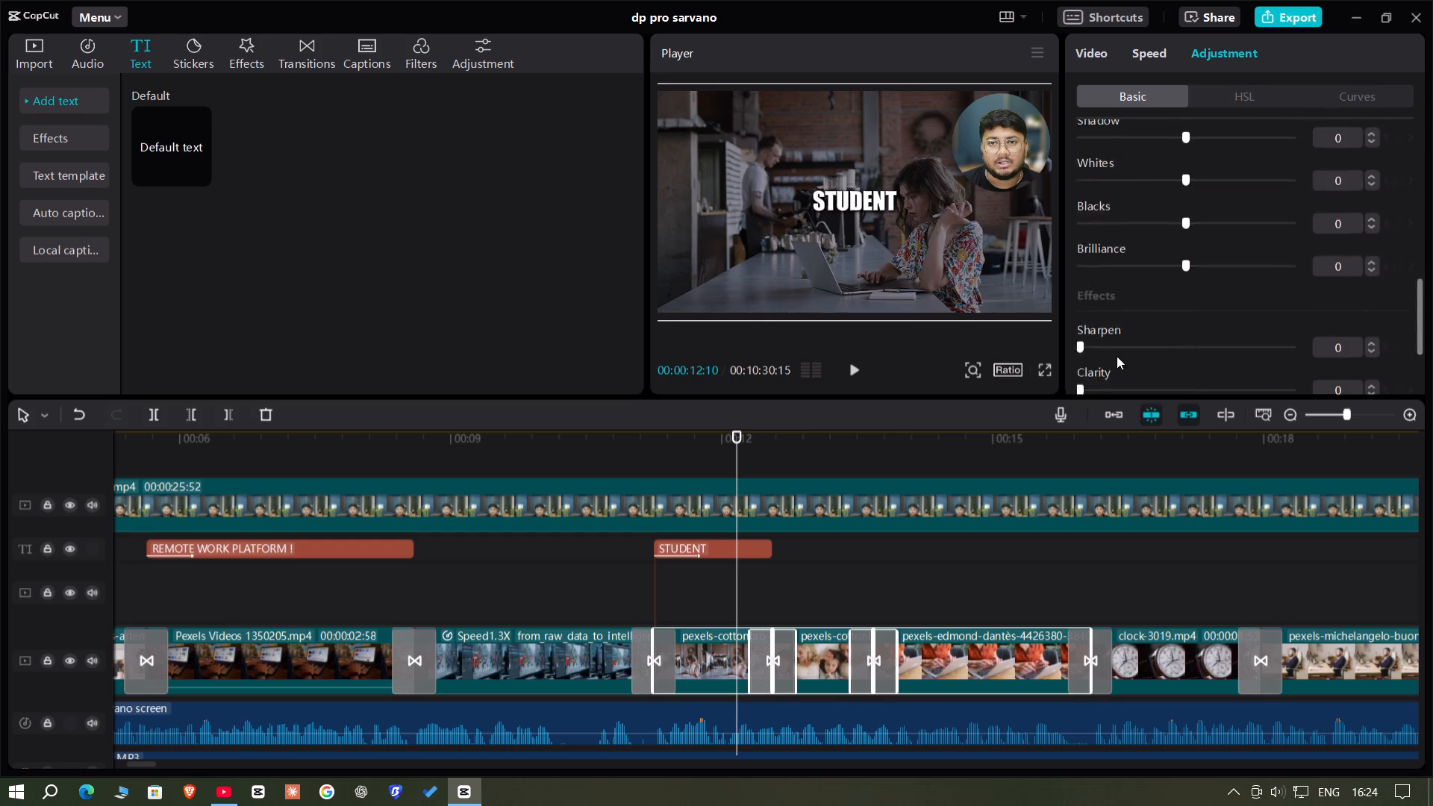
scroll(1117, 356, "down", 2)
left_click(1221, 388)
left_click_drag(1221, 388, 1234, 392)
left_click(602, 590)
key("space")
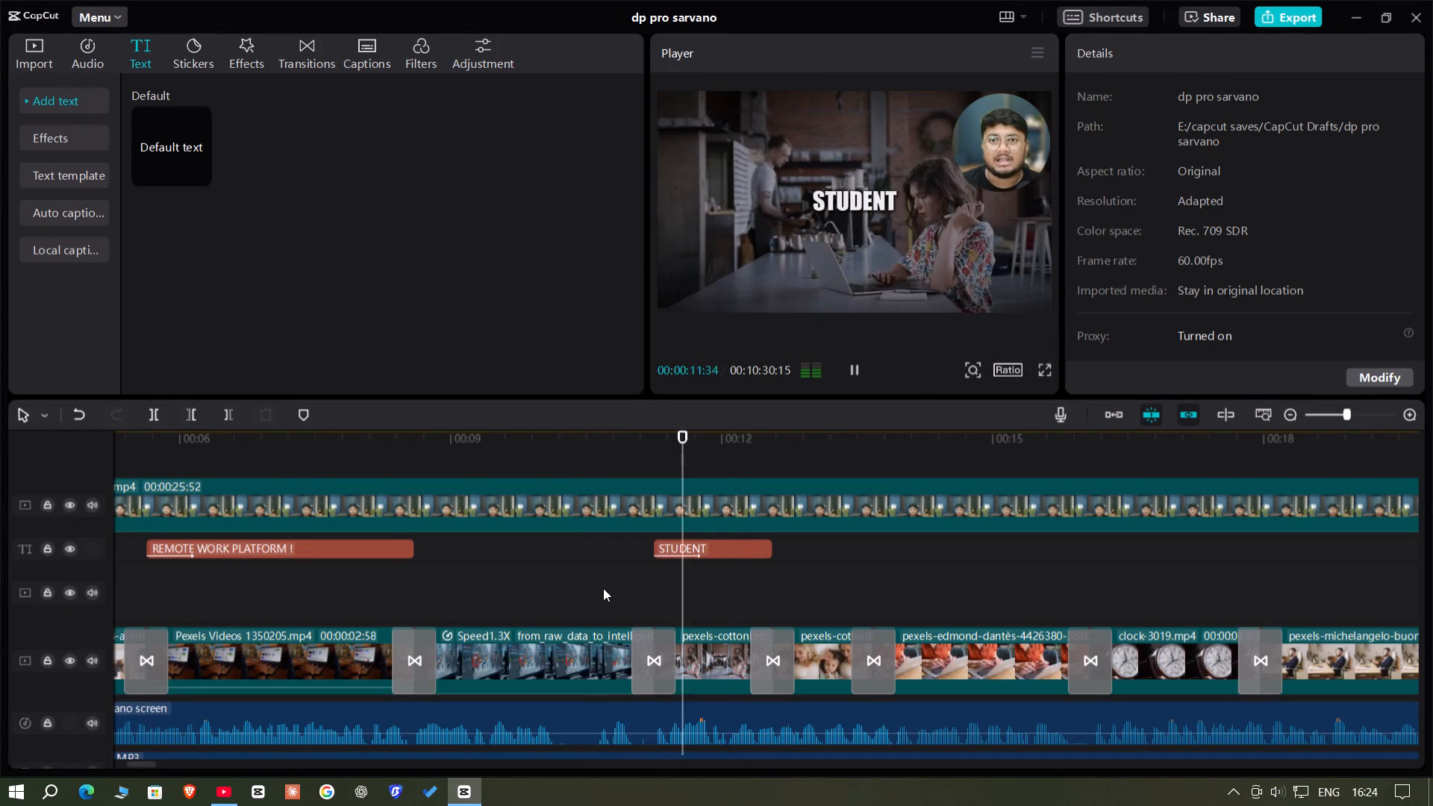
key("space")
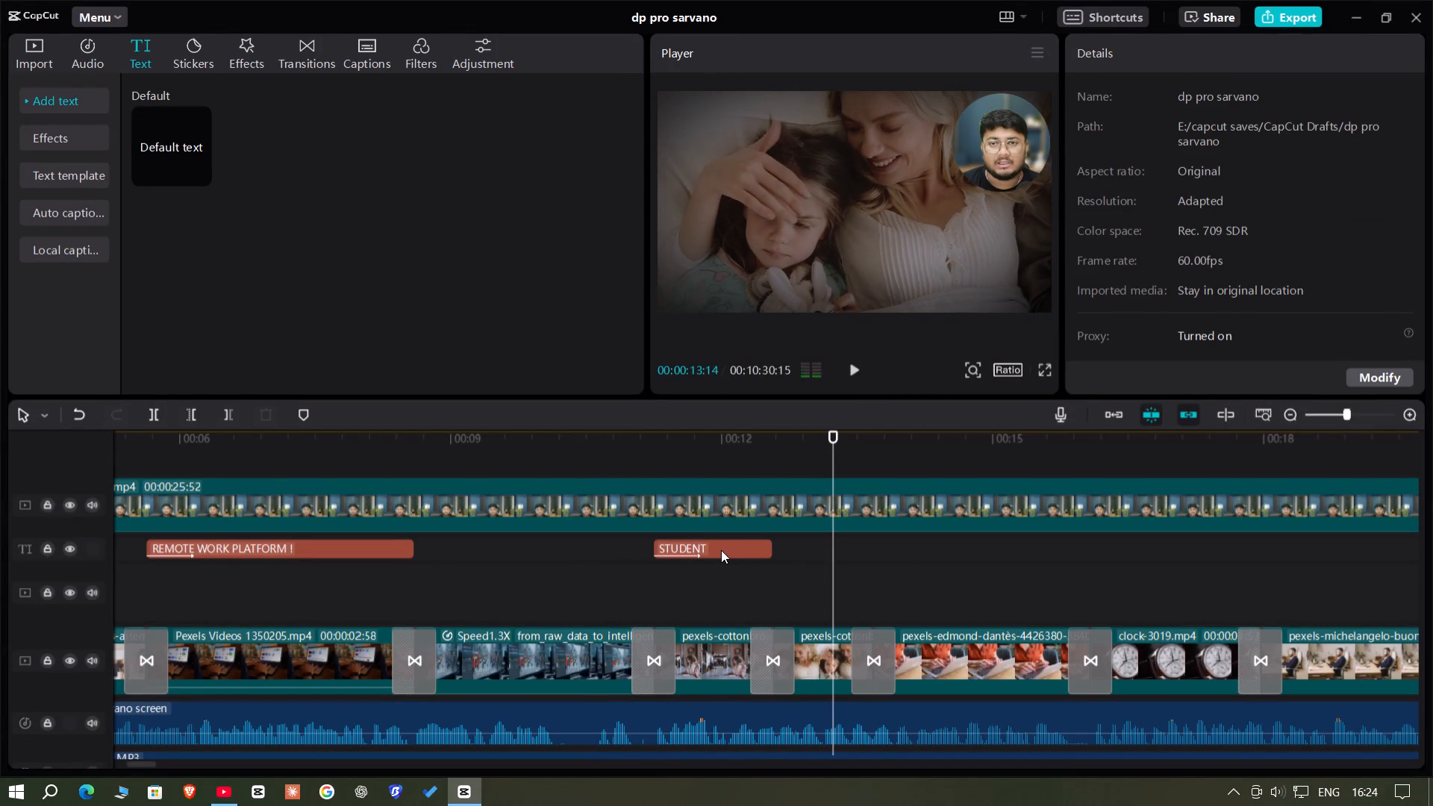
Copy the STUDENT text clip and paste it at 00:00:12:34.
left_click(721, 553)
right_click(721, 553)
left_click(767, 420)
double_click(772, 454)
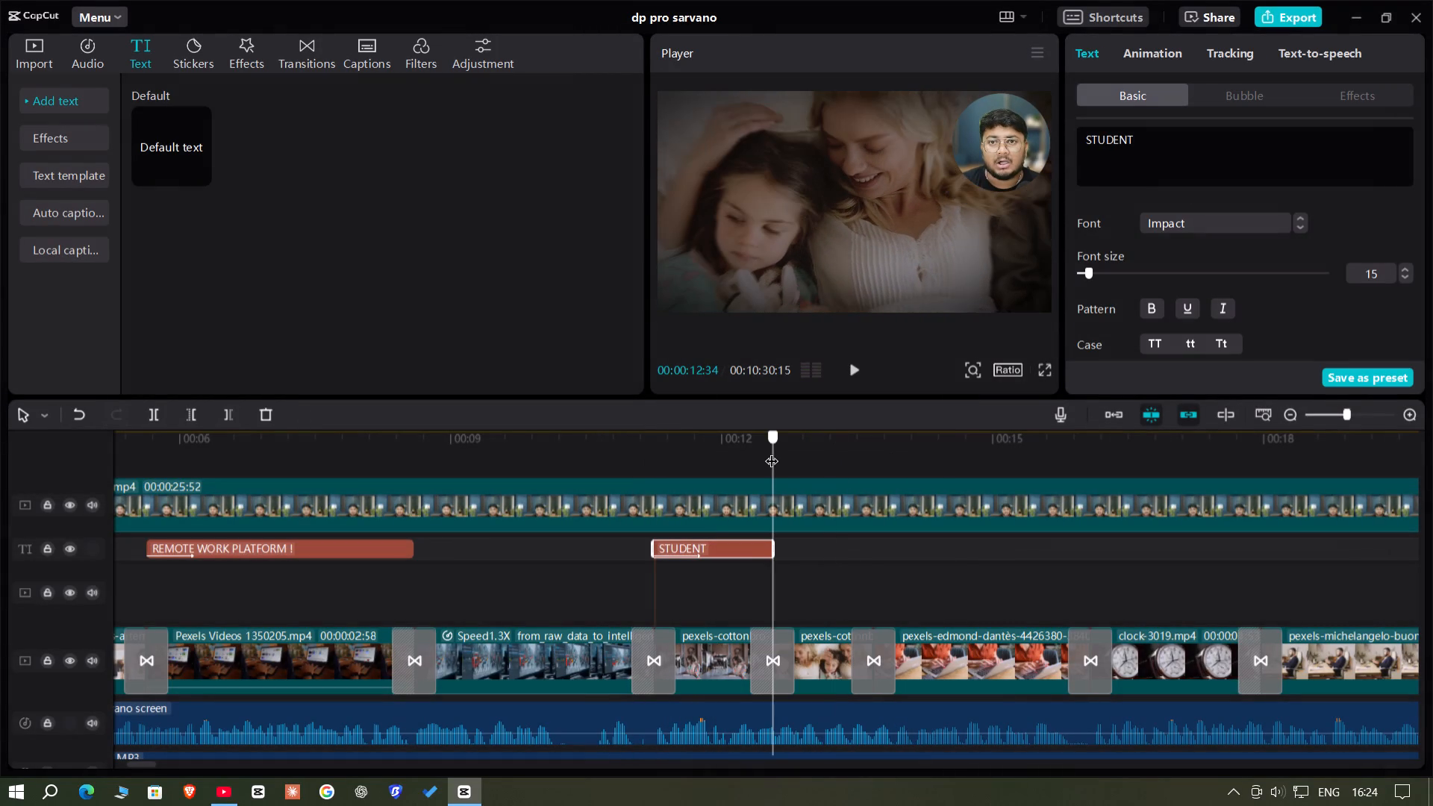
key("ctrl+v")
Move the STUDENT copy directly after the original on its track and trim its end to the transition before the pexels-edmond-dantès clip.
left_click_drag(882, 554, 895, 558)
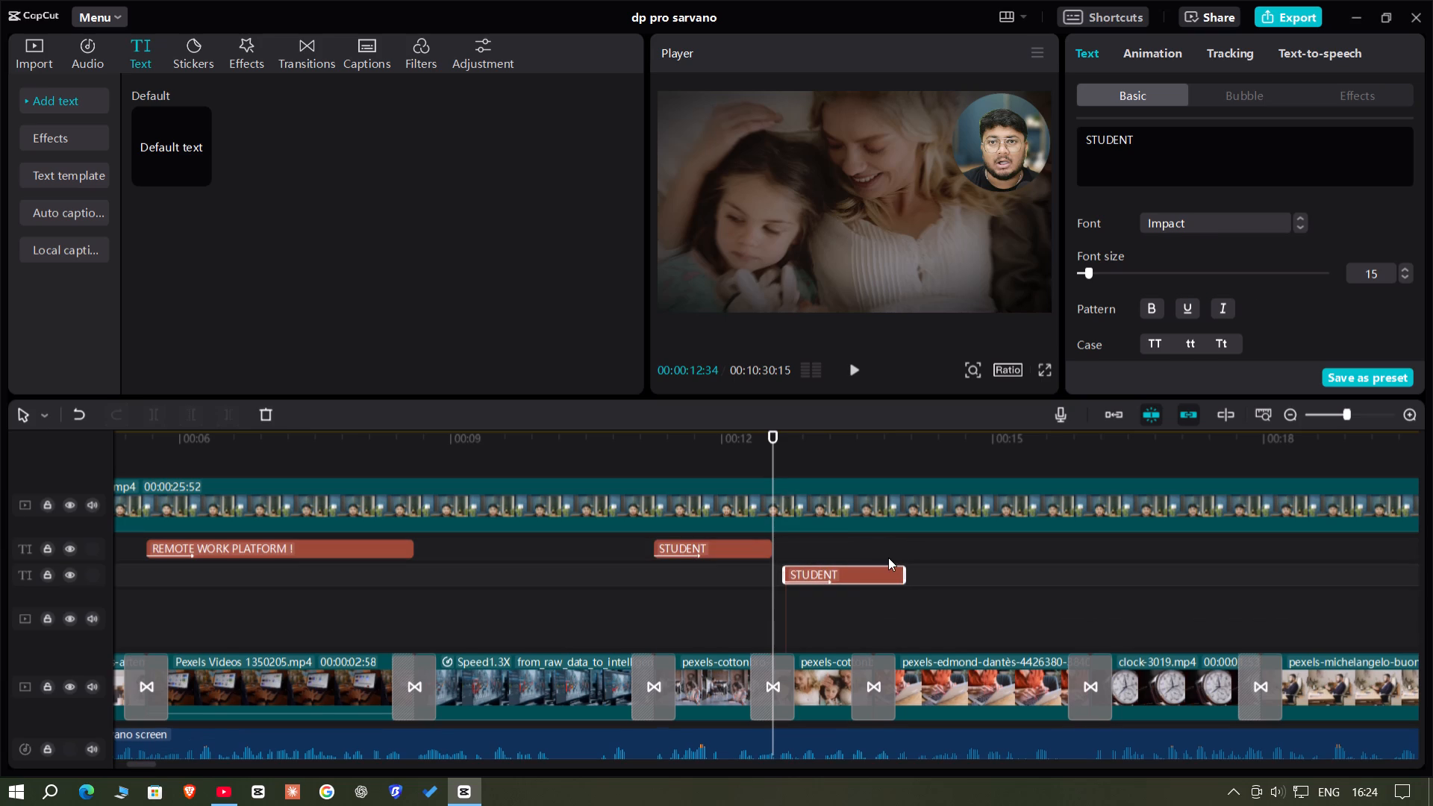
left_click_drag(853, 572, 835, 551)
left_click_drag(852, 554, 853, 575)
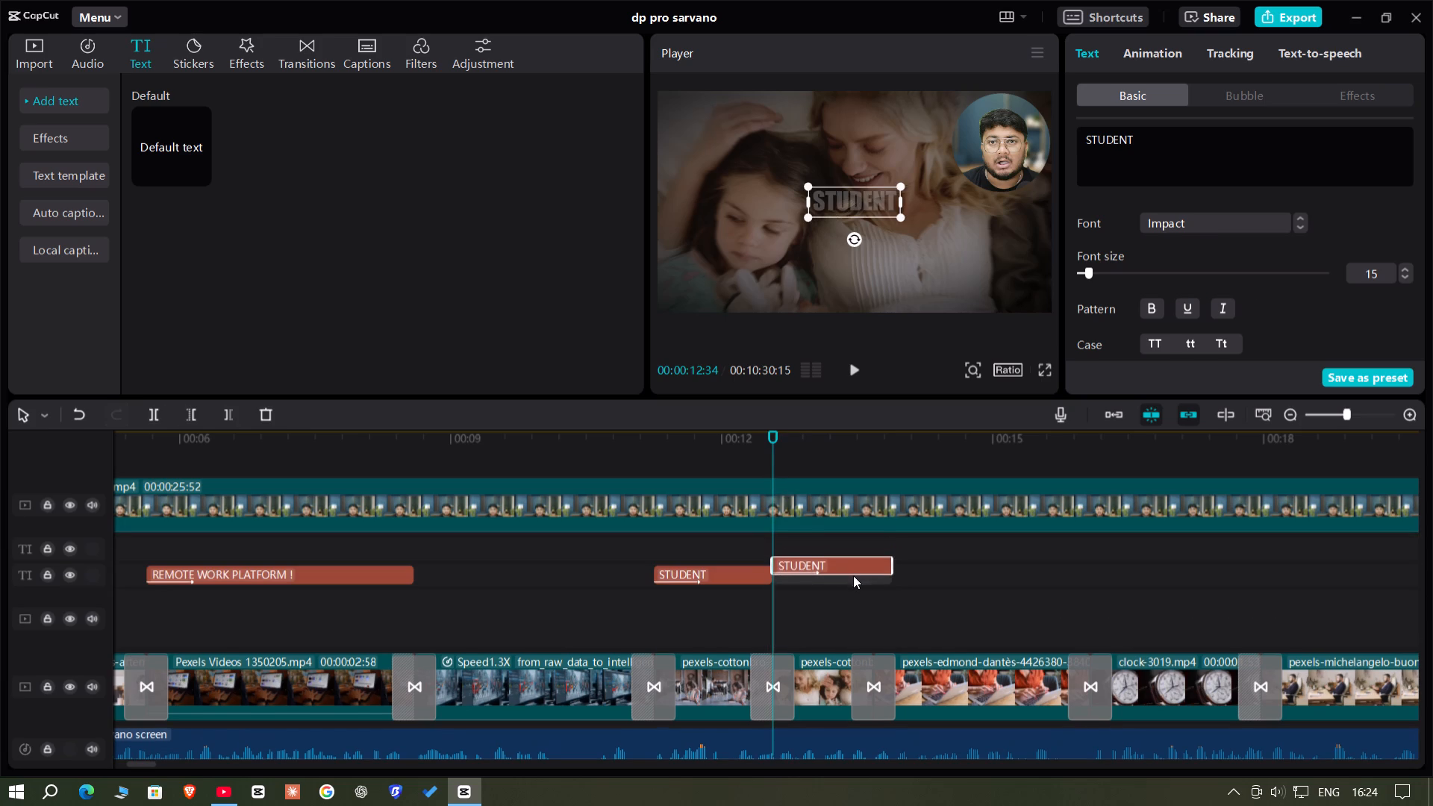
left_click_drag(853, 575, 850, 580)
left_click_drag(842, 550, 849, 581)
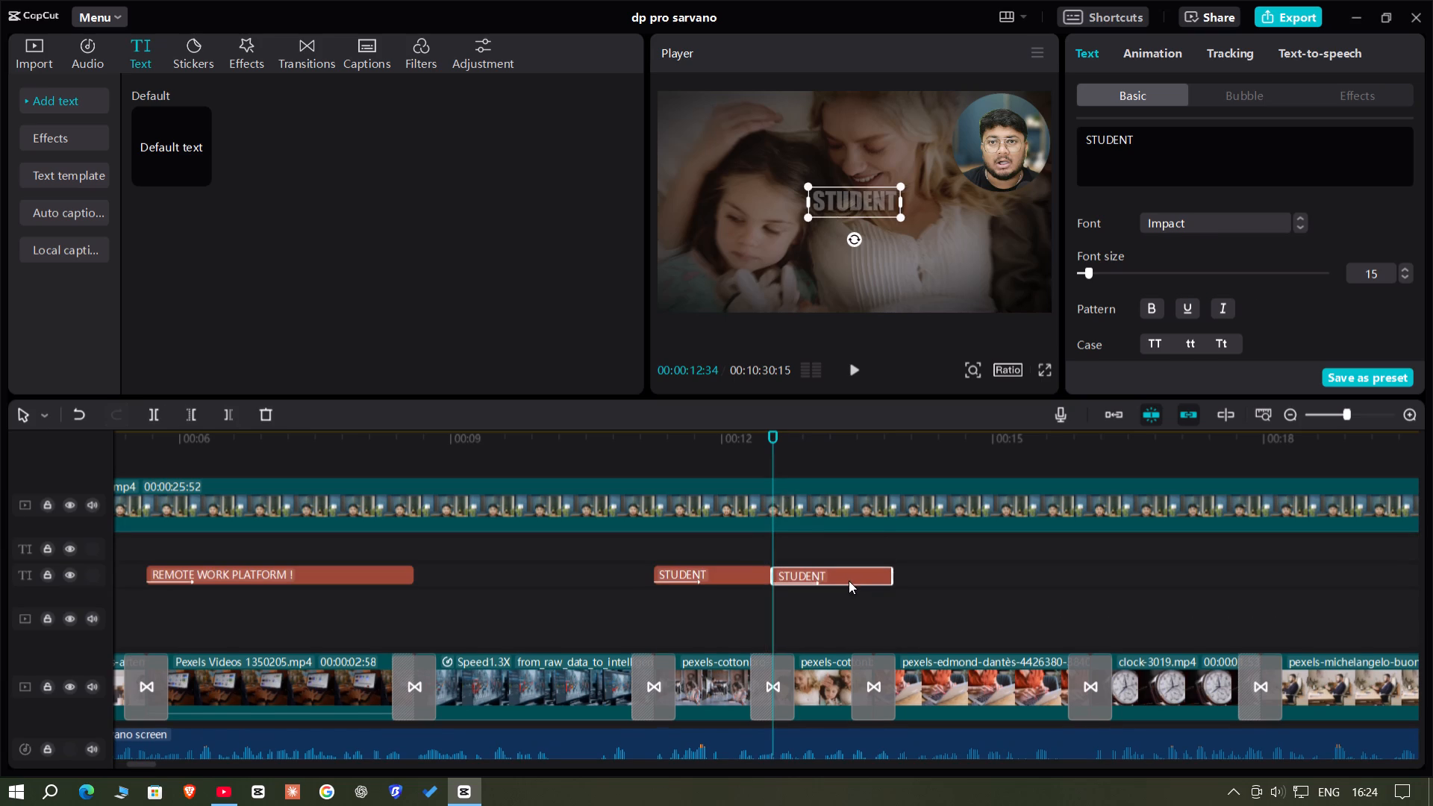
left_click_drag(849, 581, 850, 581)
left_click_drag(891, 552, 867, 552)
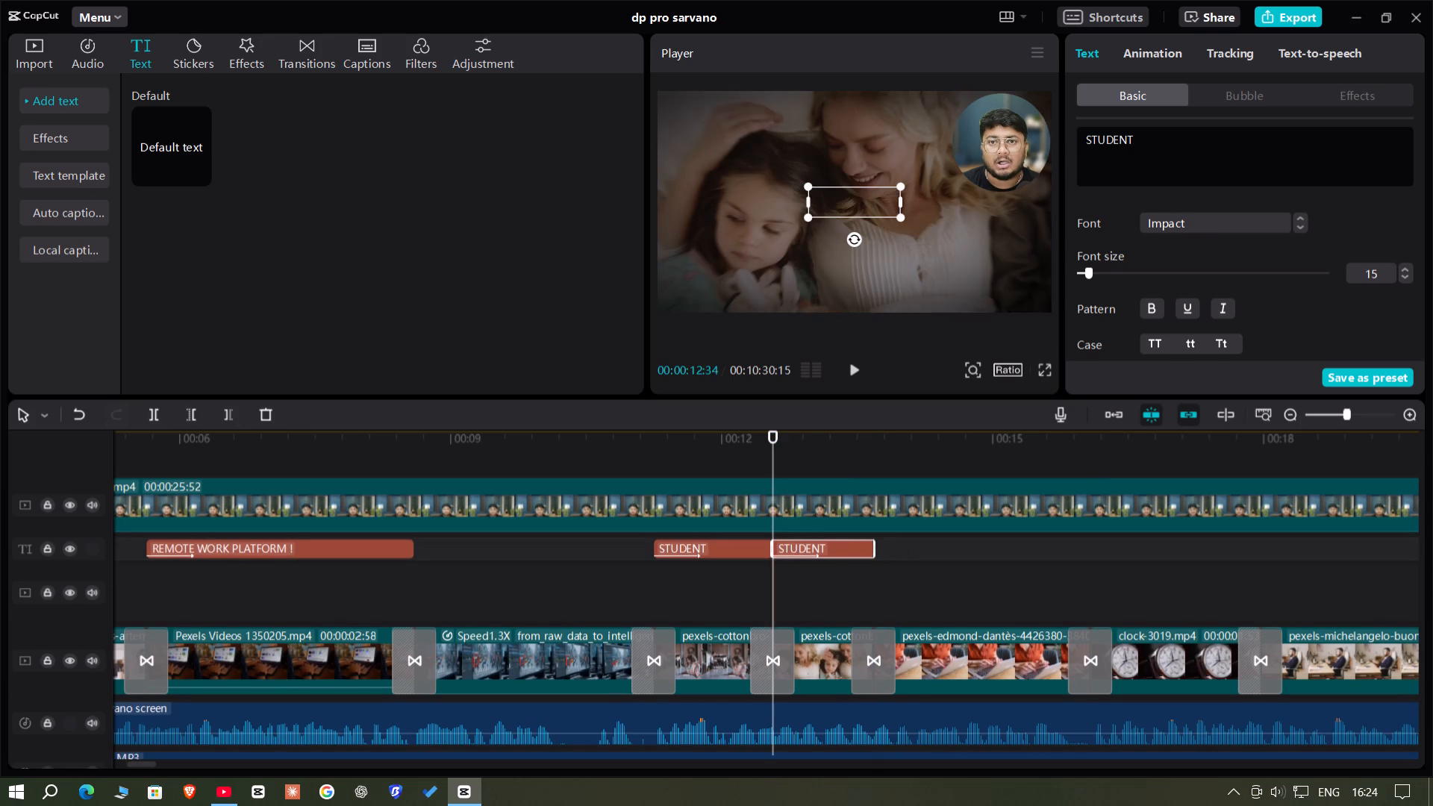
Replace the second STUDENT text with HOUSEWIFE.
left_click_drag(1220, 137, 374, 120)
key("BackSpace")
type("housw")
key("BackSpace")
key("BackSpace")
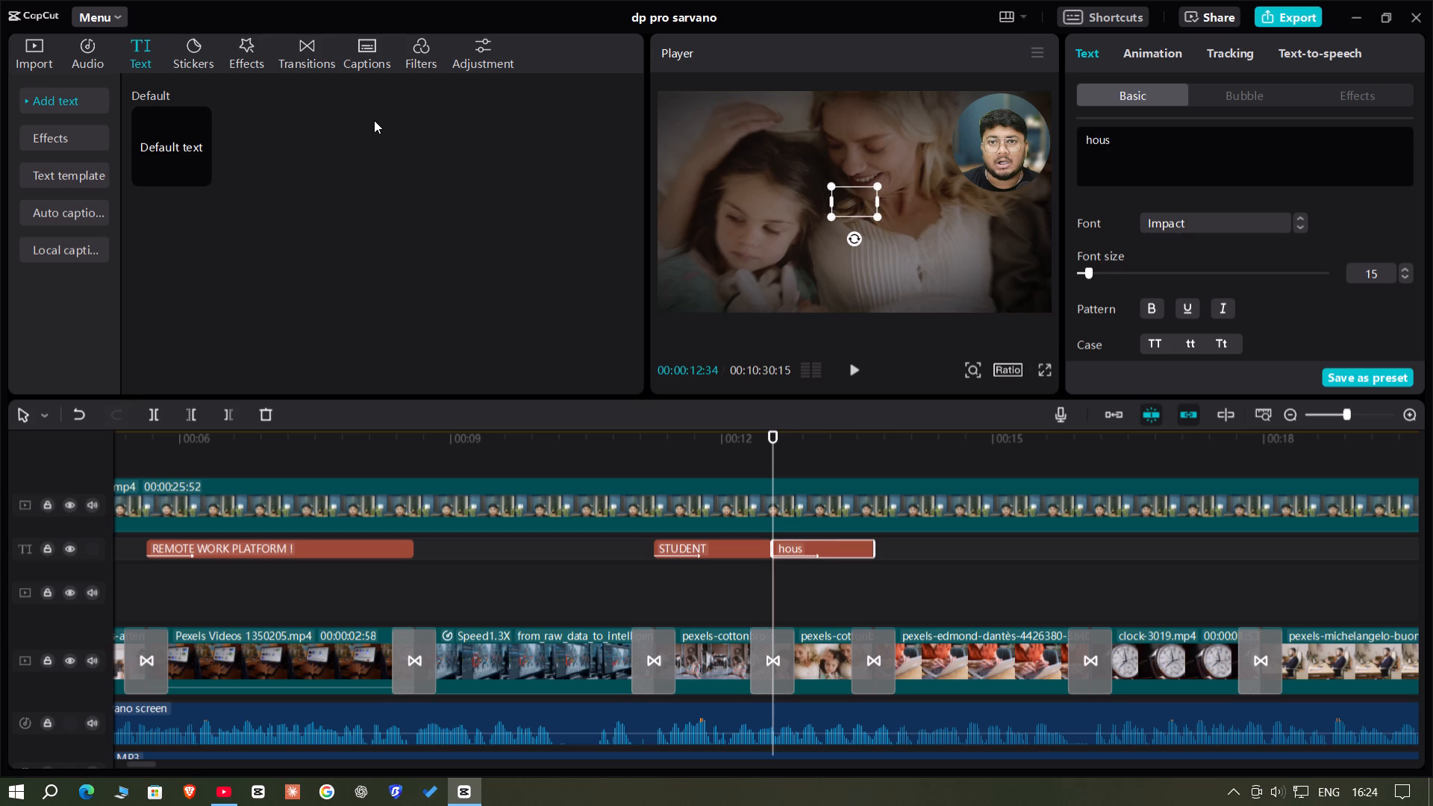
key("BackSpace")
key("BackSpace")
key("BackSpace")
key("BackSpace")
type("HOUSEWIFE")
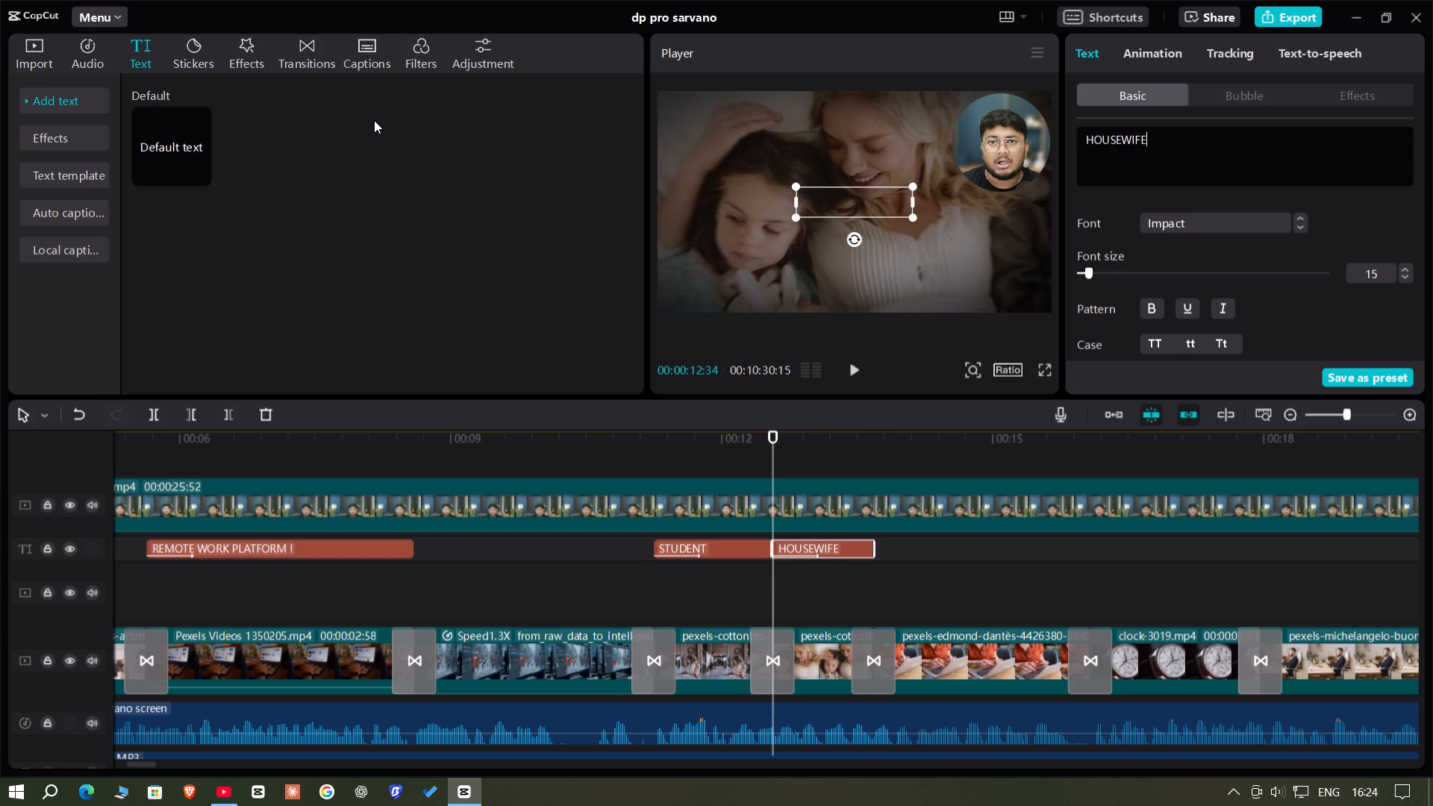
Copy the HOUSEWIFE text clip and paste it at 00:00:13:41, directly after the original.
left_click(833, 560)
right_click(833, 560)
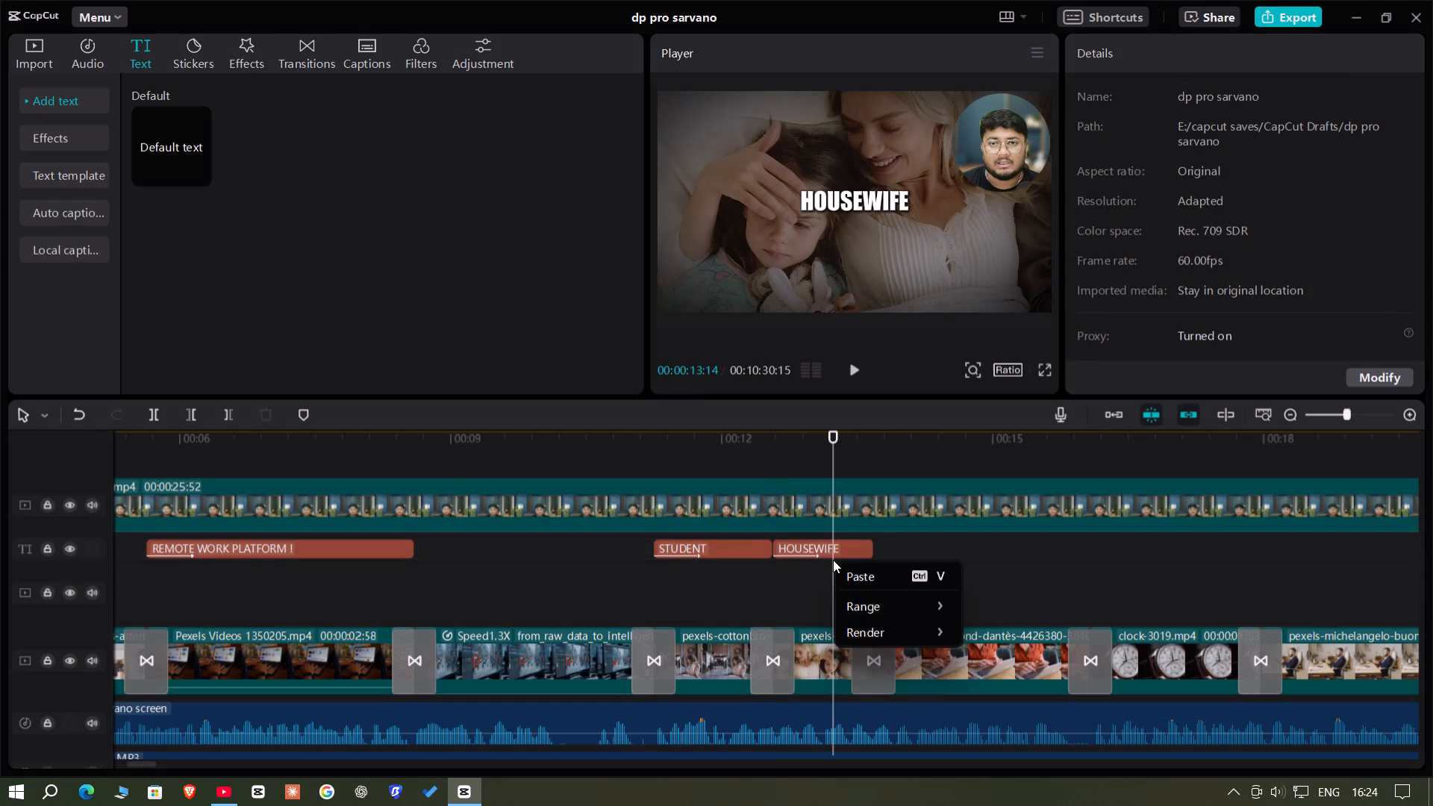
left_click(837, 544)
left_click(837, 544)
right_click(839, 543)
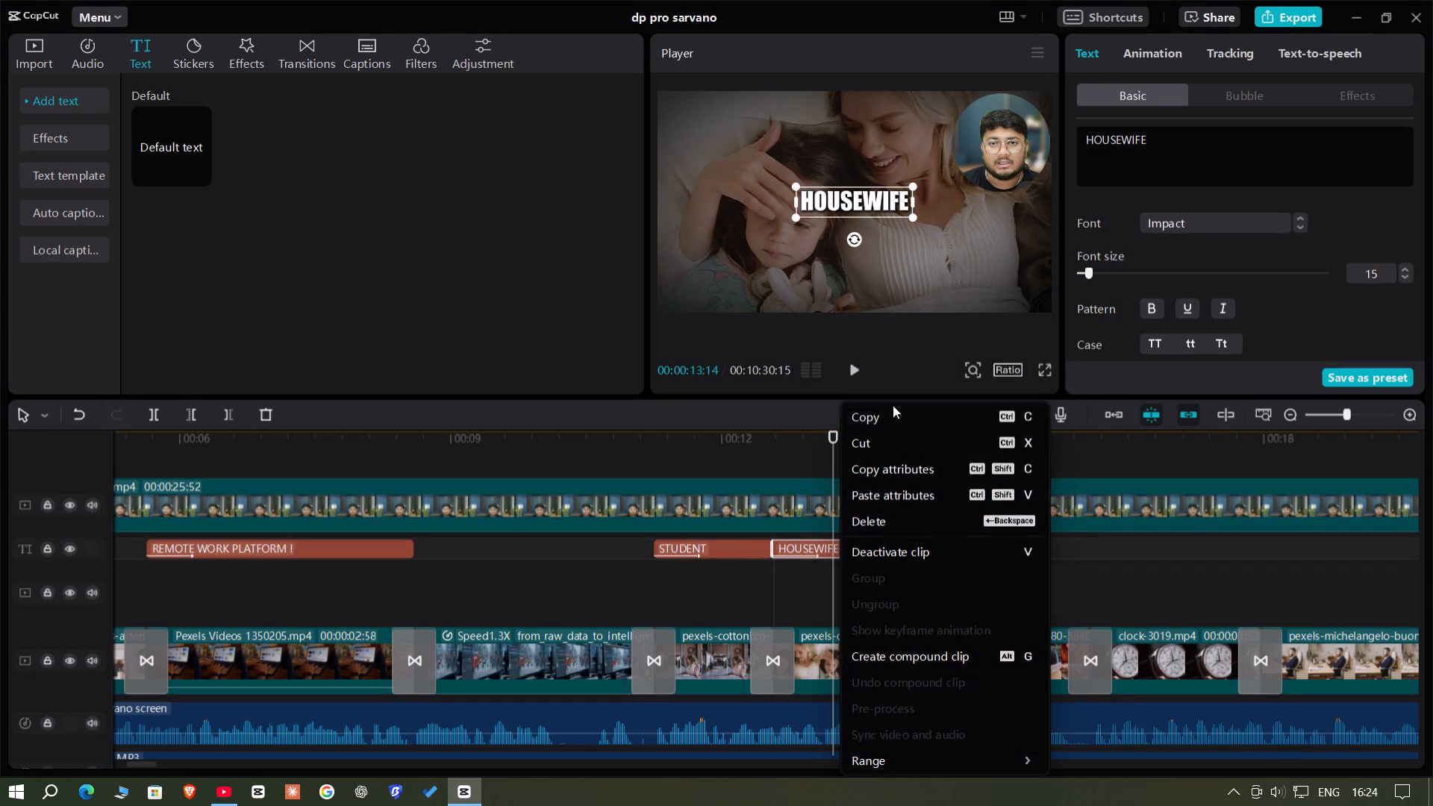
left_click(893, 406)
double_click(879, 446)
key("ctrl+v")
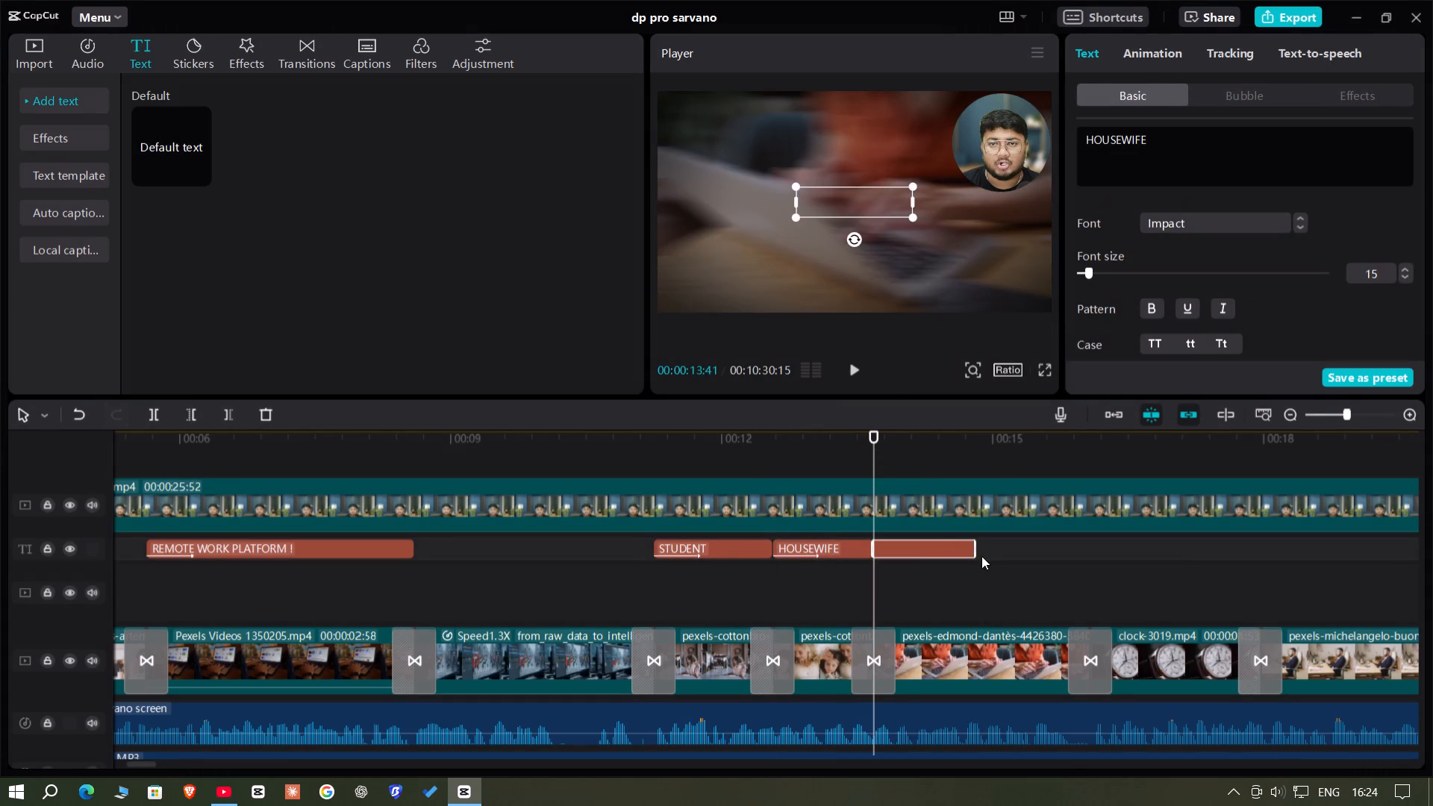
Extend the end of the HOUSEWIFE copy to the transition before clock-3019.mp4.
left_click_drag(973, 549, 1083, 564)
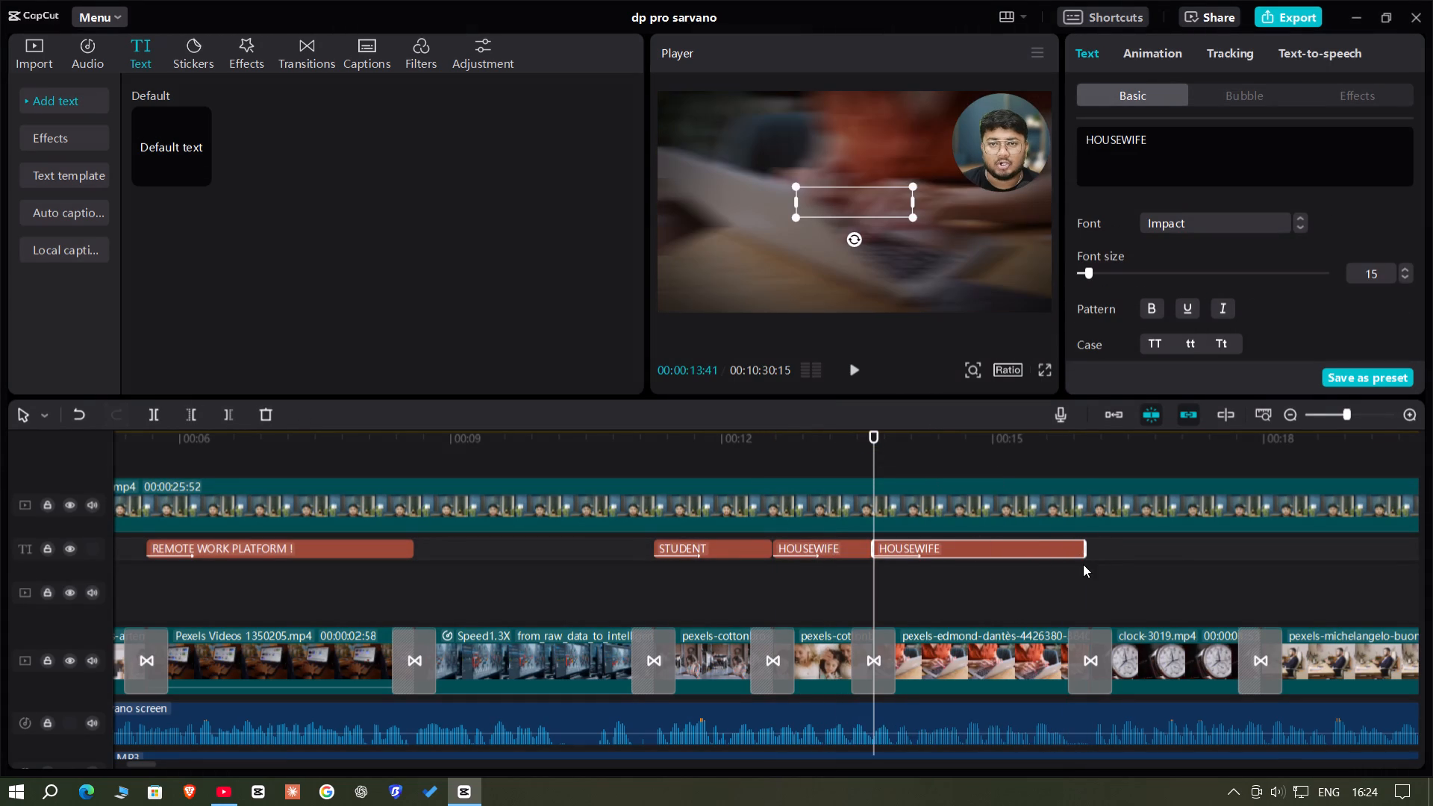
left_click(1087, 549)
Preview the extended HOUSEWIFE copy and replace its text with ALREADY WORKING.
key("space")
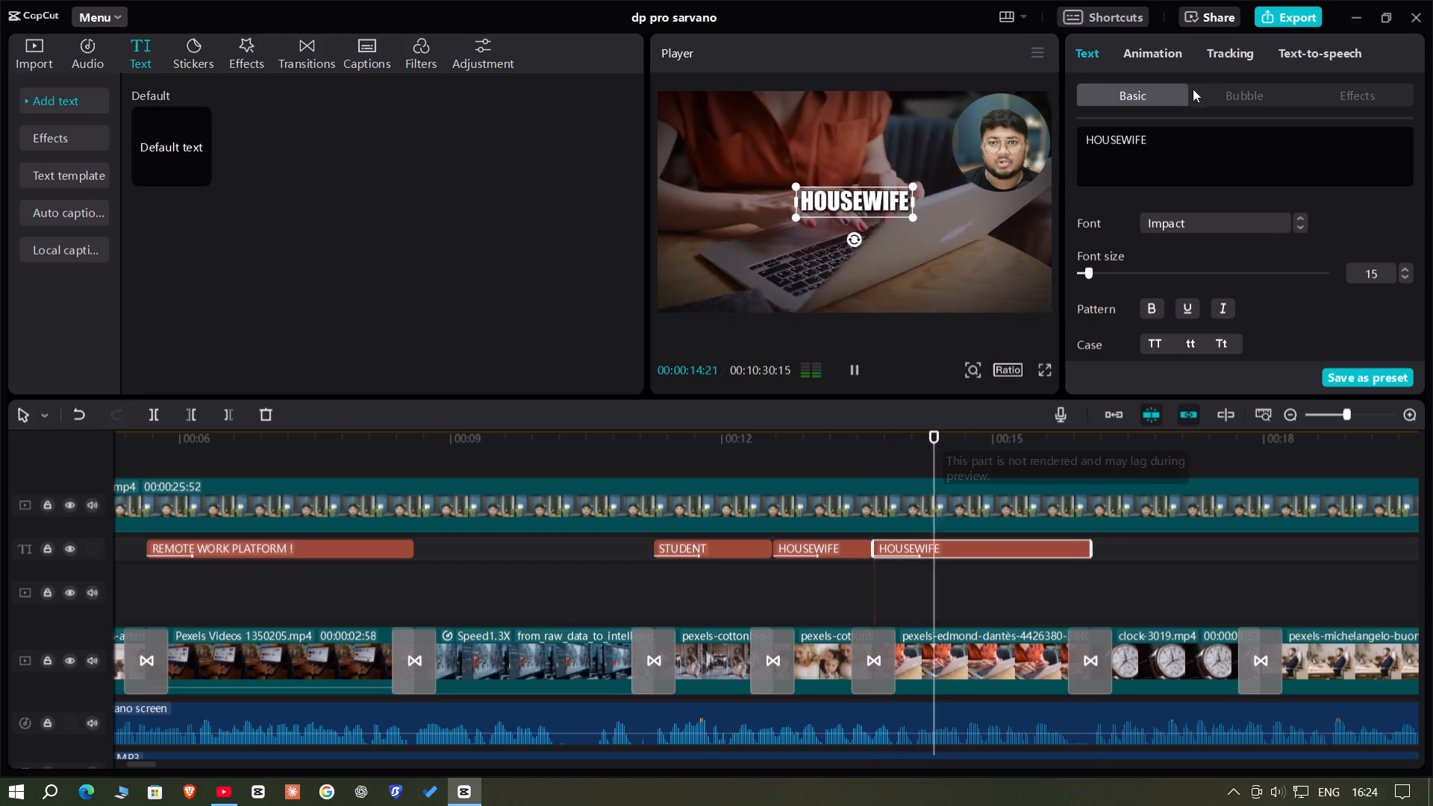
key("space")
left_click_drag(1216, 149, 479, 10)
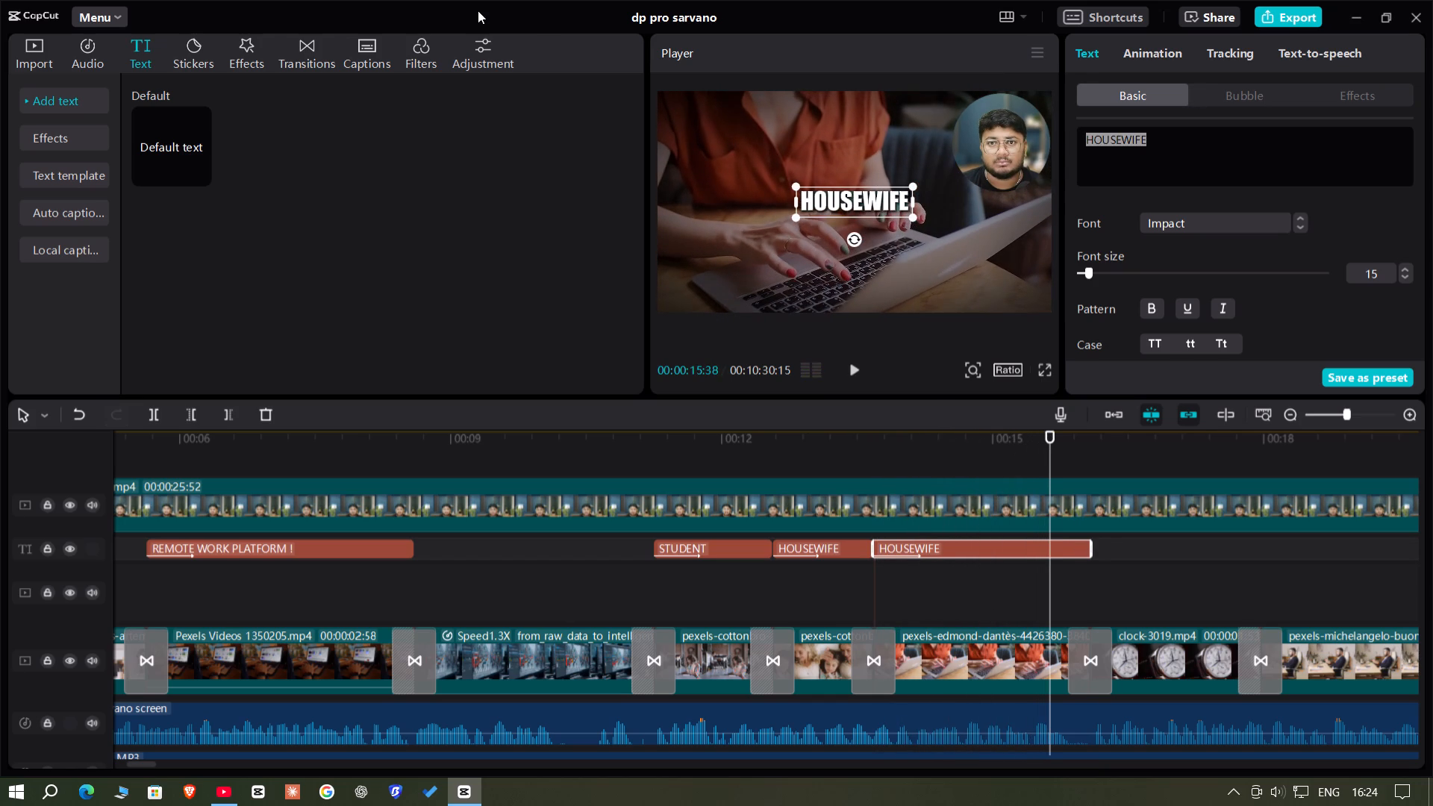
key("BackSpace")
type("ALREADY")
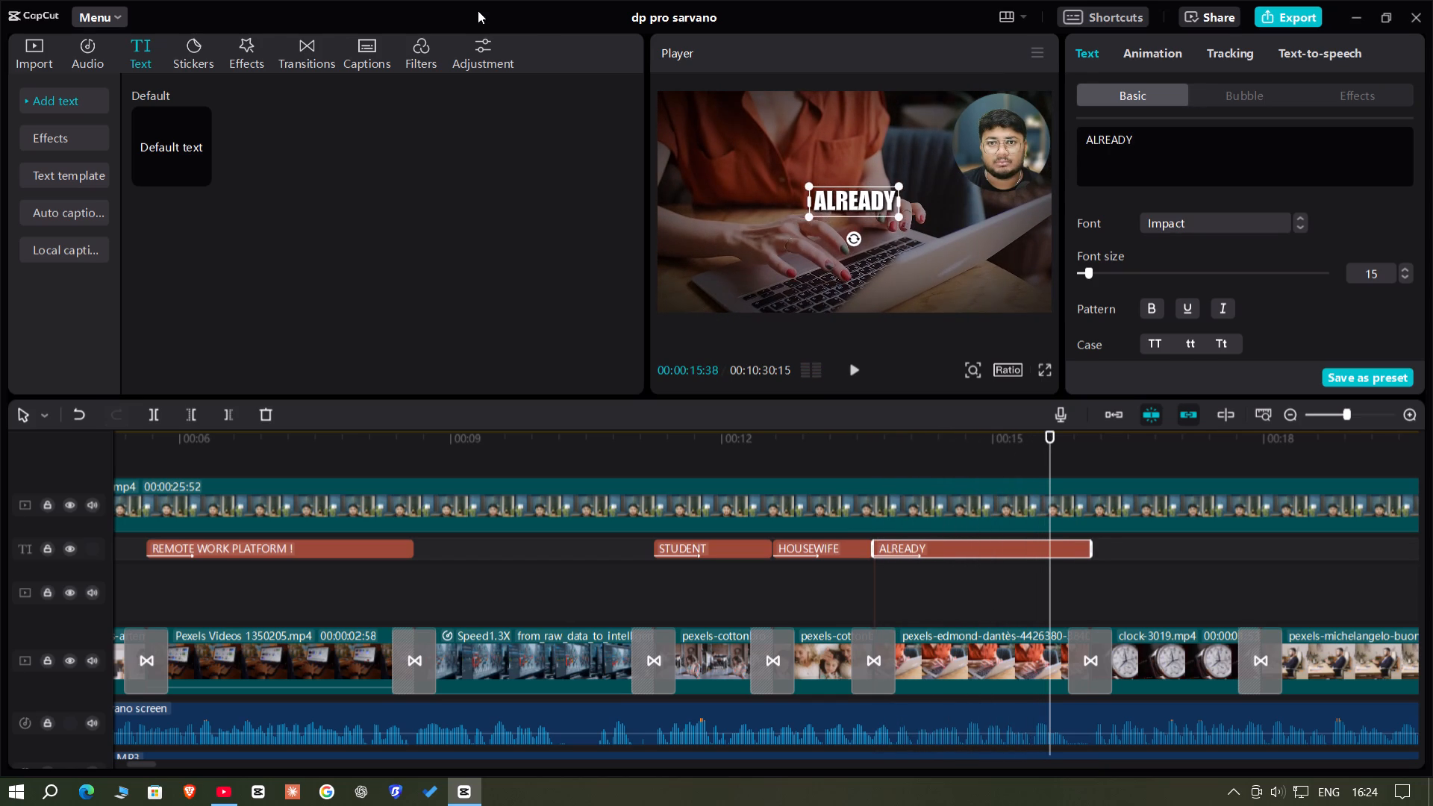
key("space")
type("WORKING")
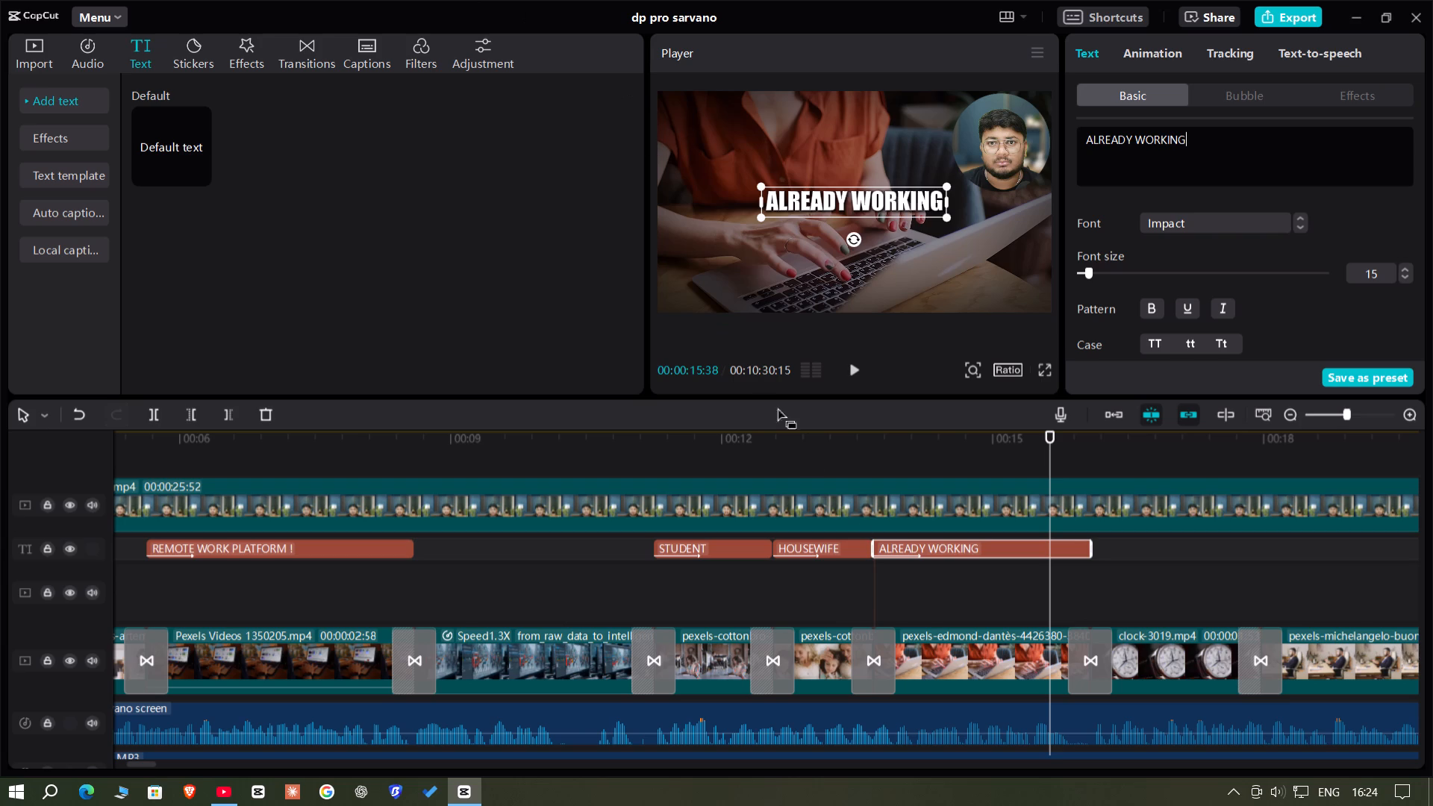
Play on to the yellow Chevron clip, paste the HOUSEWIFE text at 00:00:28:05 and extend it to that clip's end transition.
left_click(972, 575)
key("space")
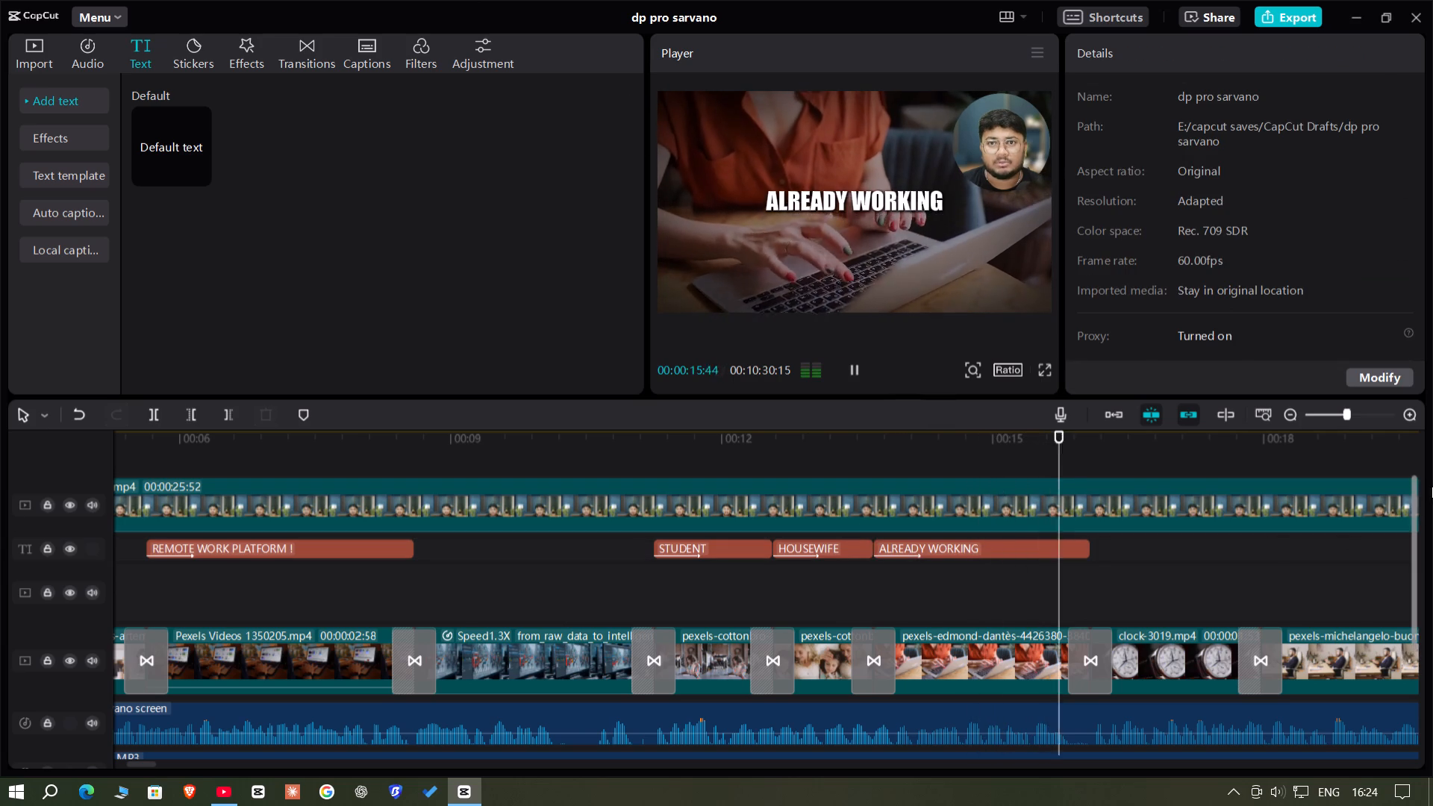
left_click(1340, 421)
left_click(1339, 409)
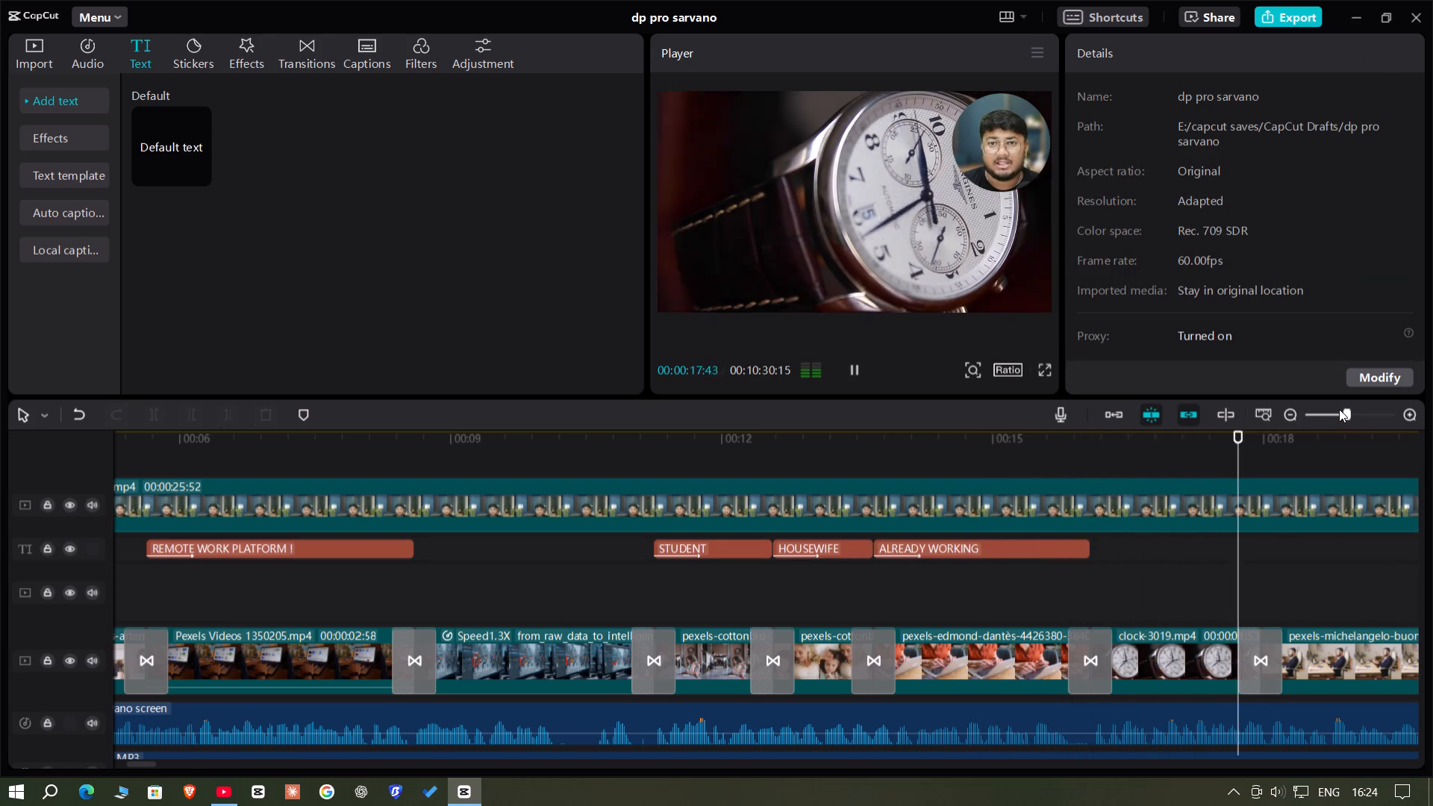
left_click(1338, 419)
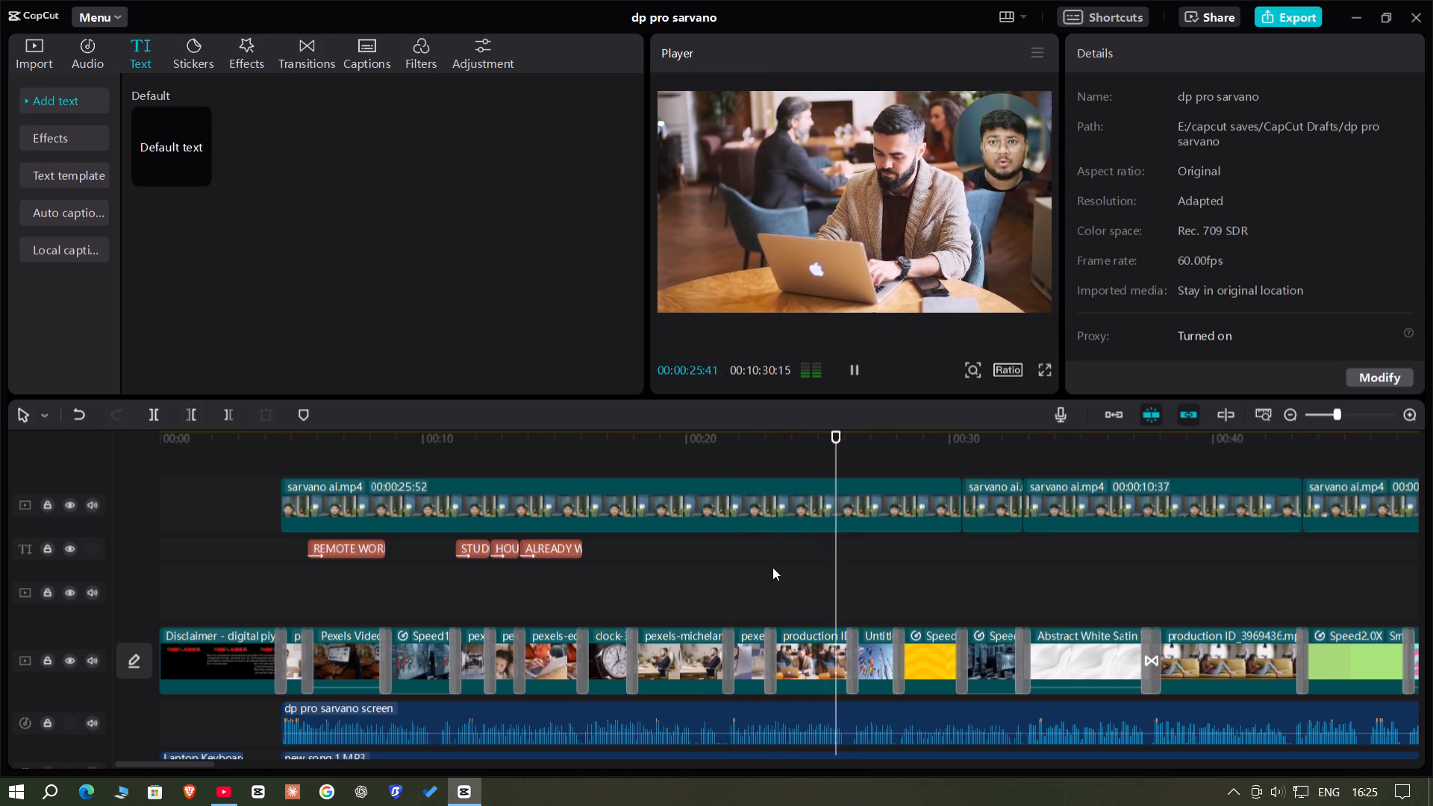
double_click(902, 552)
key("ctrl+v")
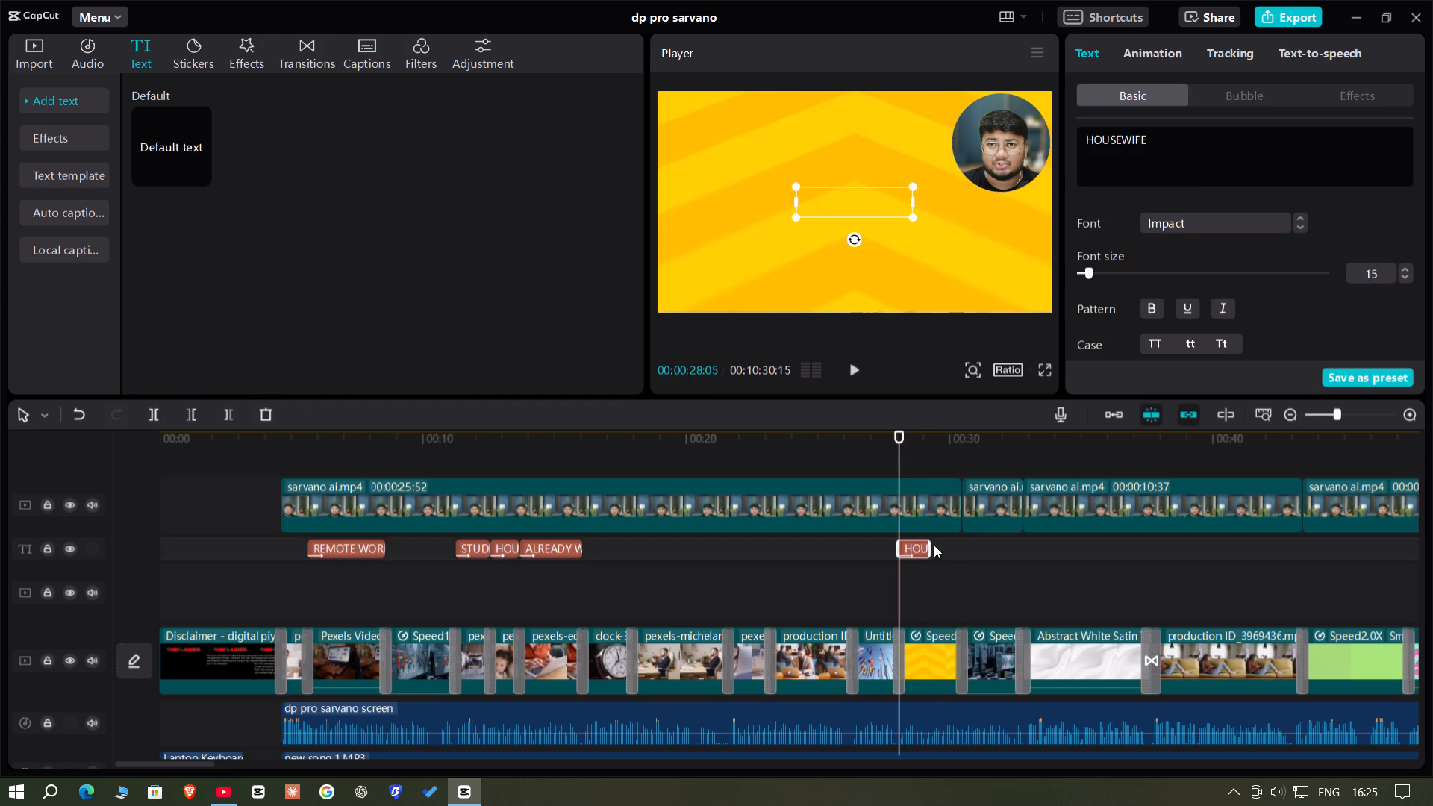
left_click_drag(931, 543, 960, 555)
Replace the pasted HOUSEWIFE text with PROVIDING AN on the first line and OPPORTUNITY on the second.
left_click_drag(1261, 151, 1057, 87)
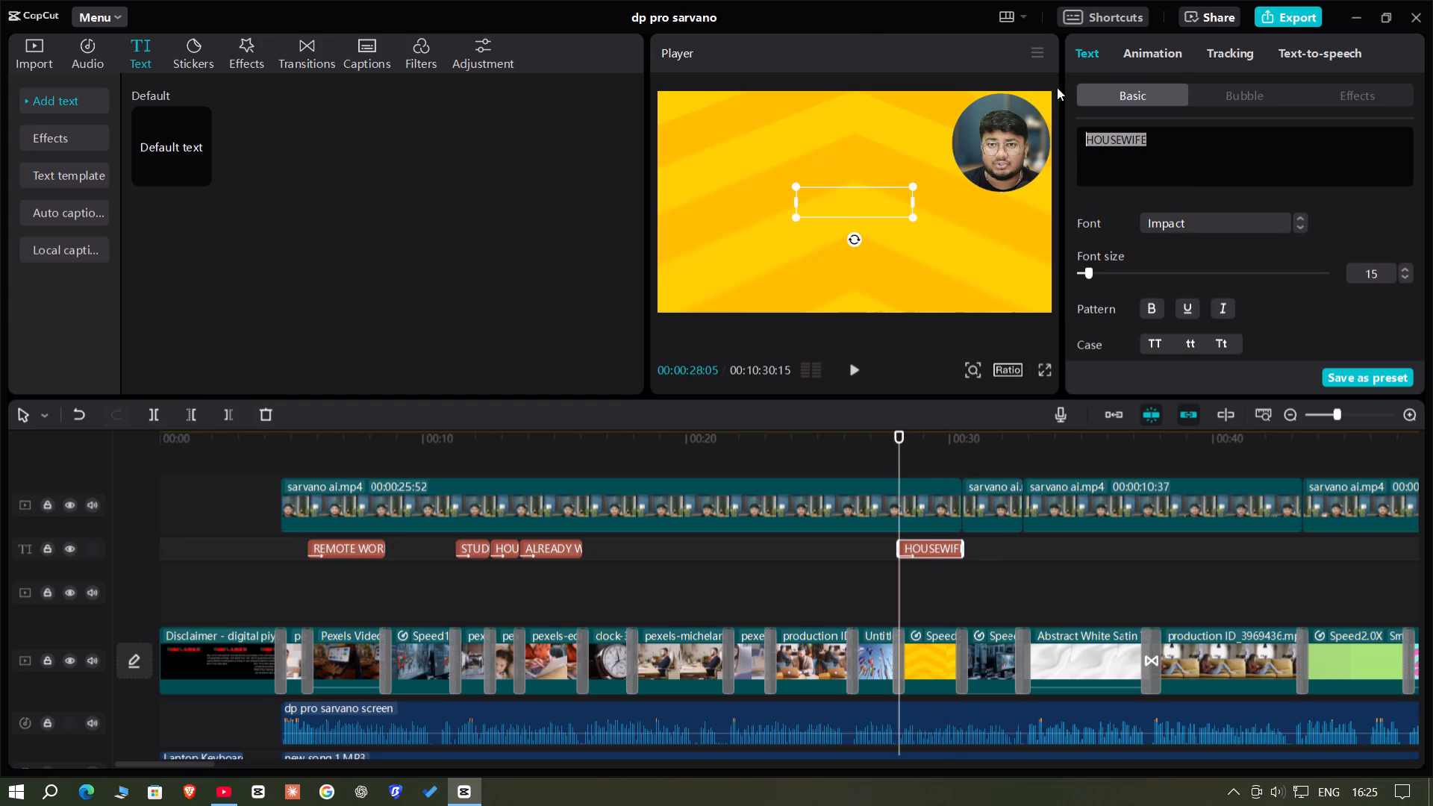
left_click_drag(1057, 87, 868, 33)
key("BackSpace")
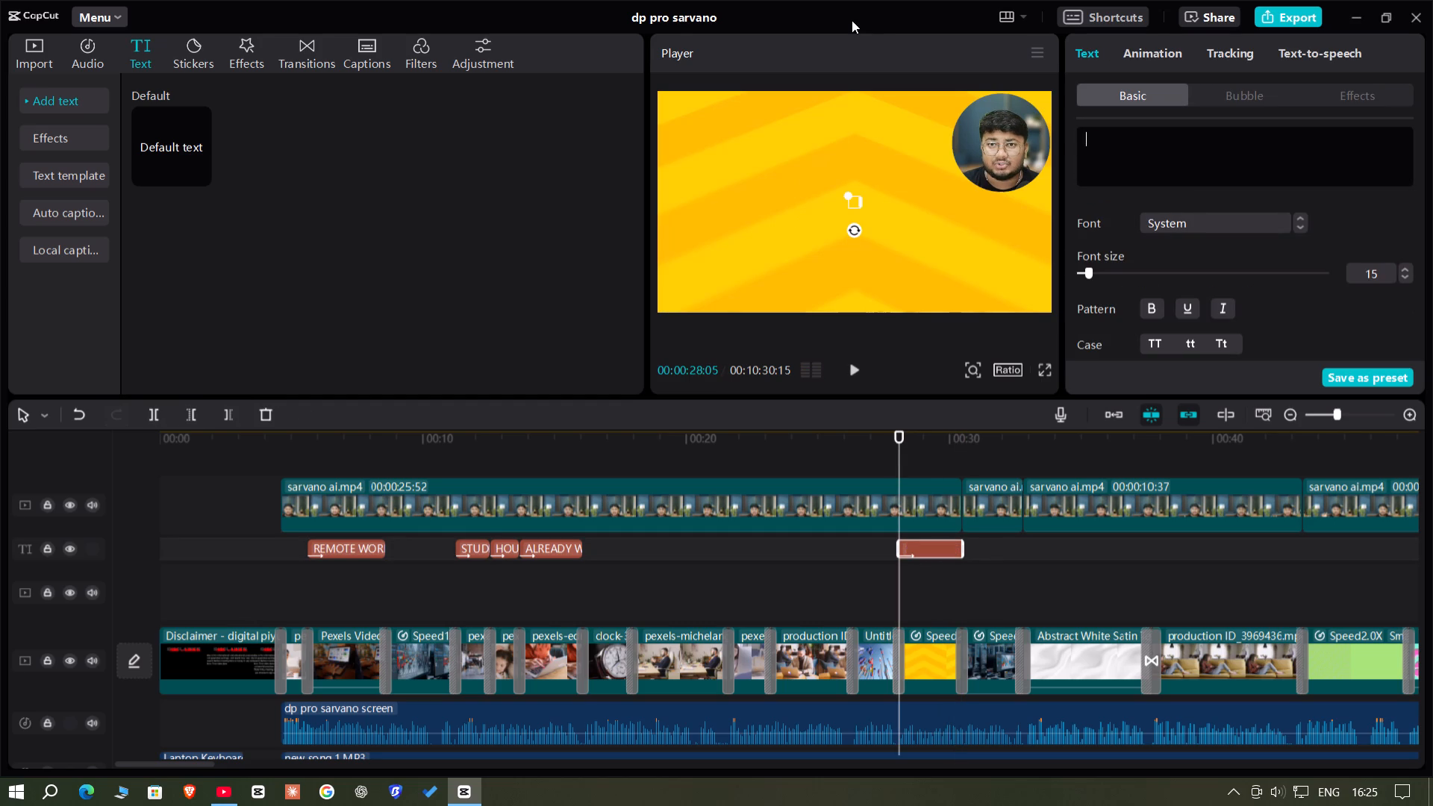
type("PTO")
key("BackSpace")
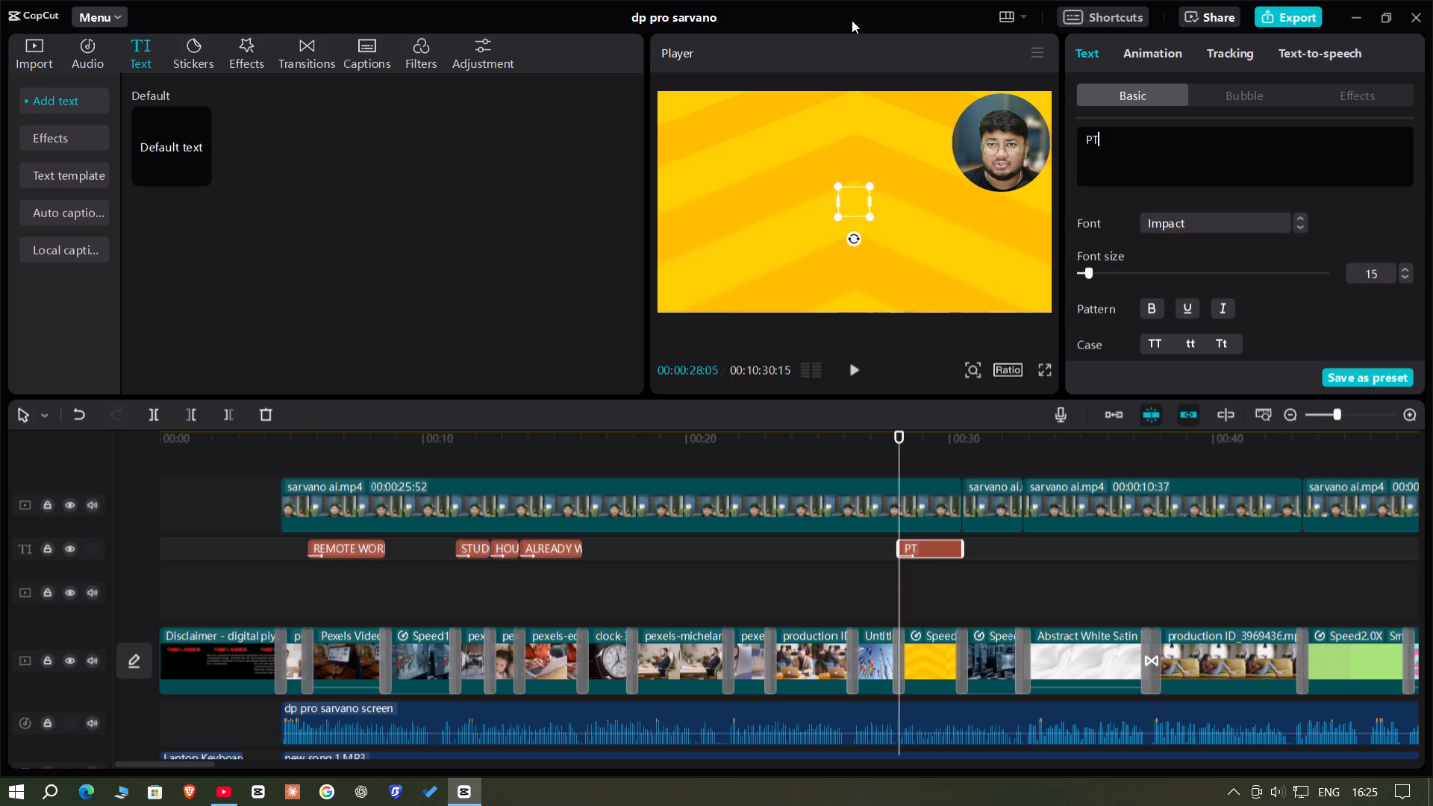
key("BackSpace")
type("ROVIDING")
key("space")
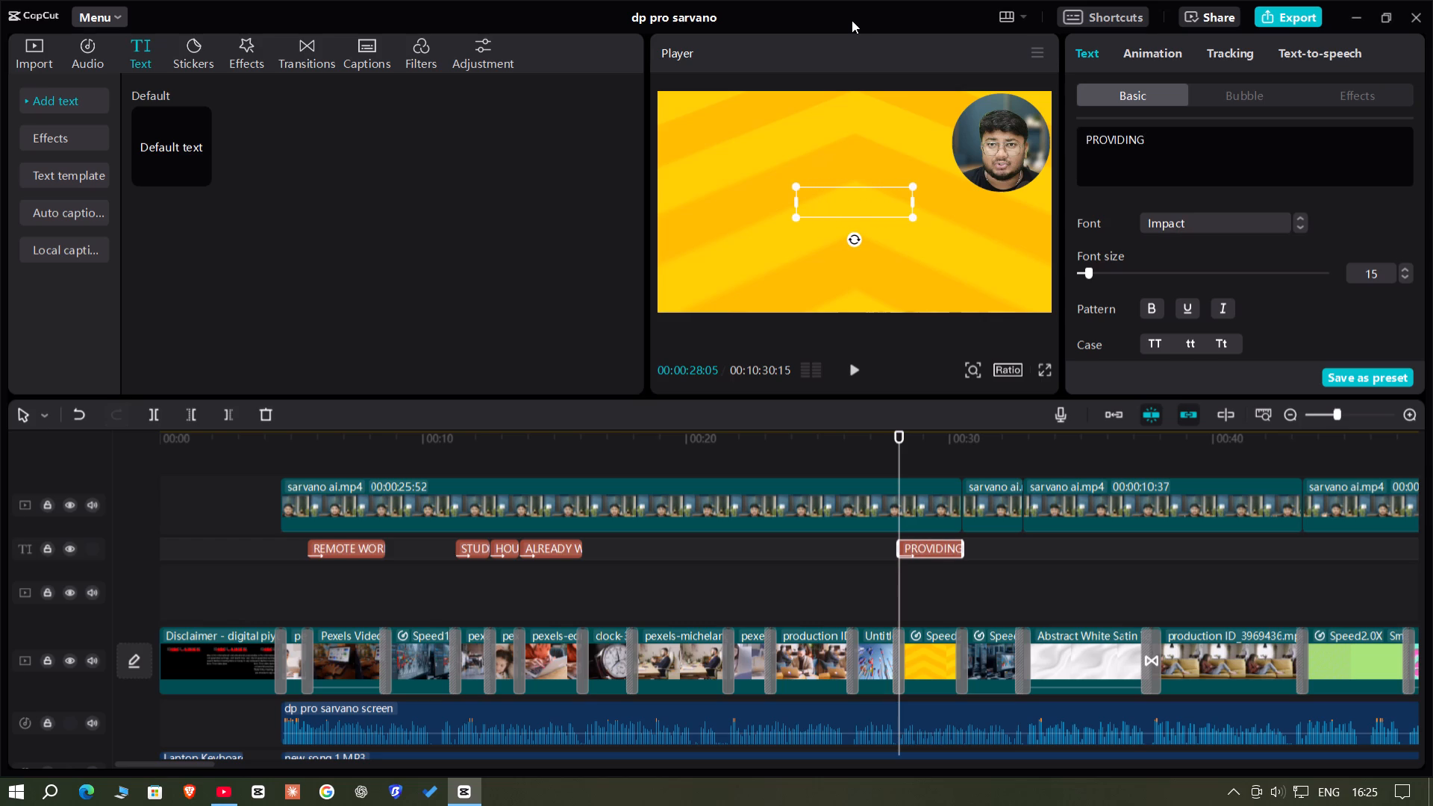
key("a")
key("n")
key("Return")
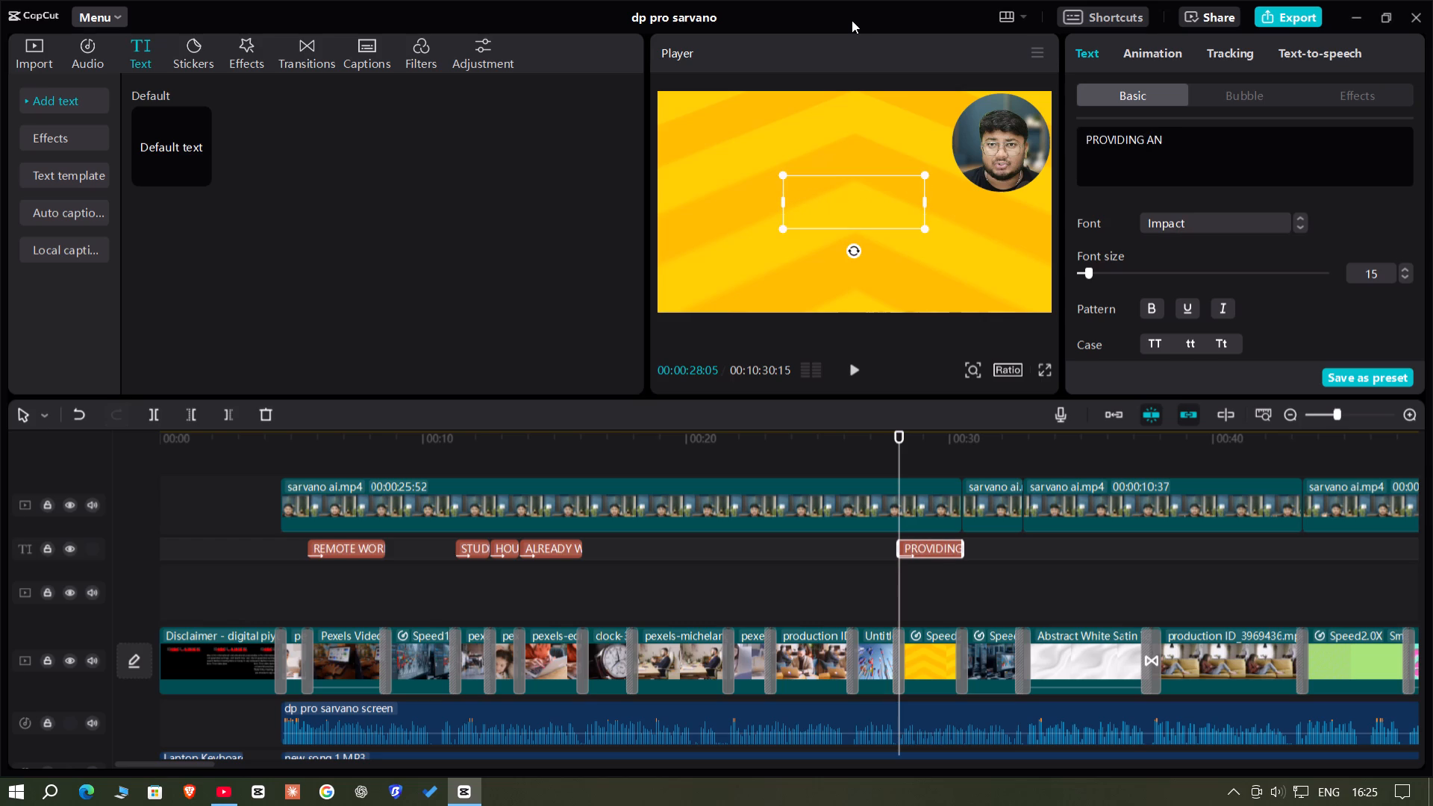
type("OPPOR")
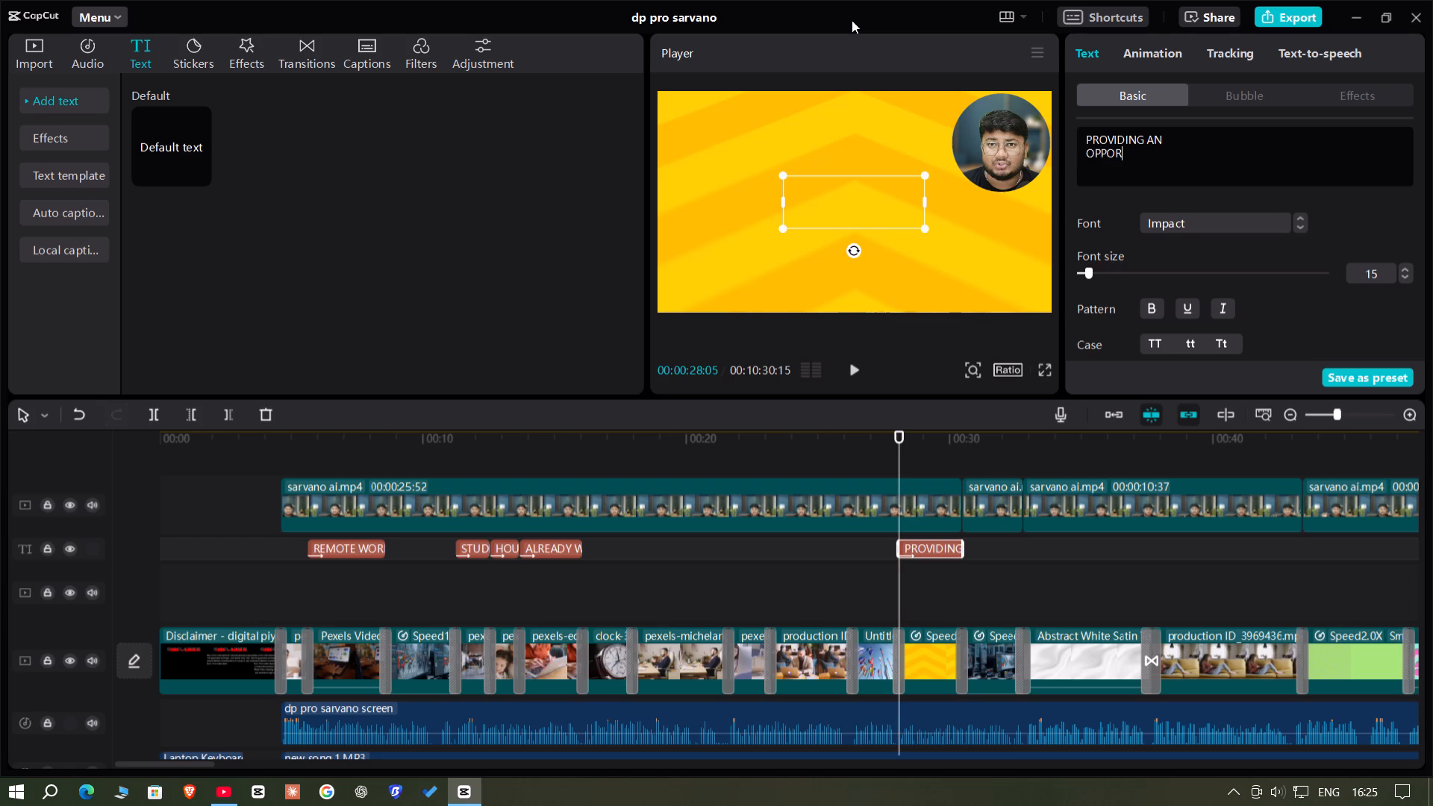
type("TUNITY")
Slightly enlarge the PROVIDING AN OPPORTUNITY text over the yellow background at 00:00:29:37.
left_click(937, 452)
left_click(940, 566)
left_click_drag(925, 228, 934, 249)
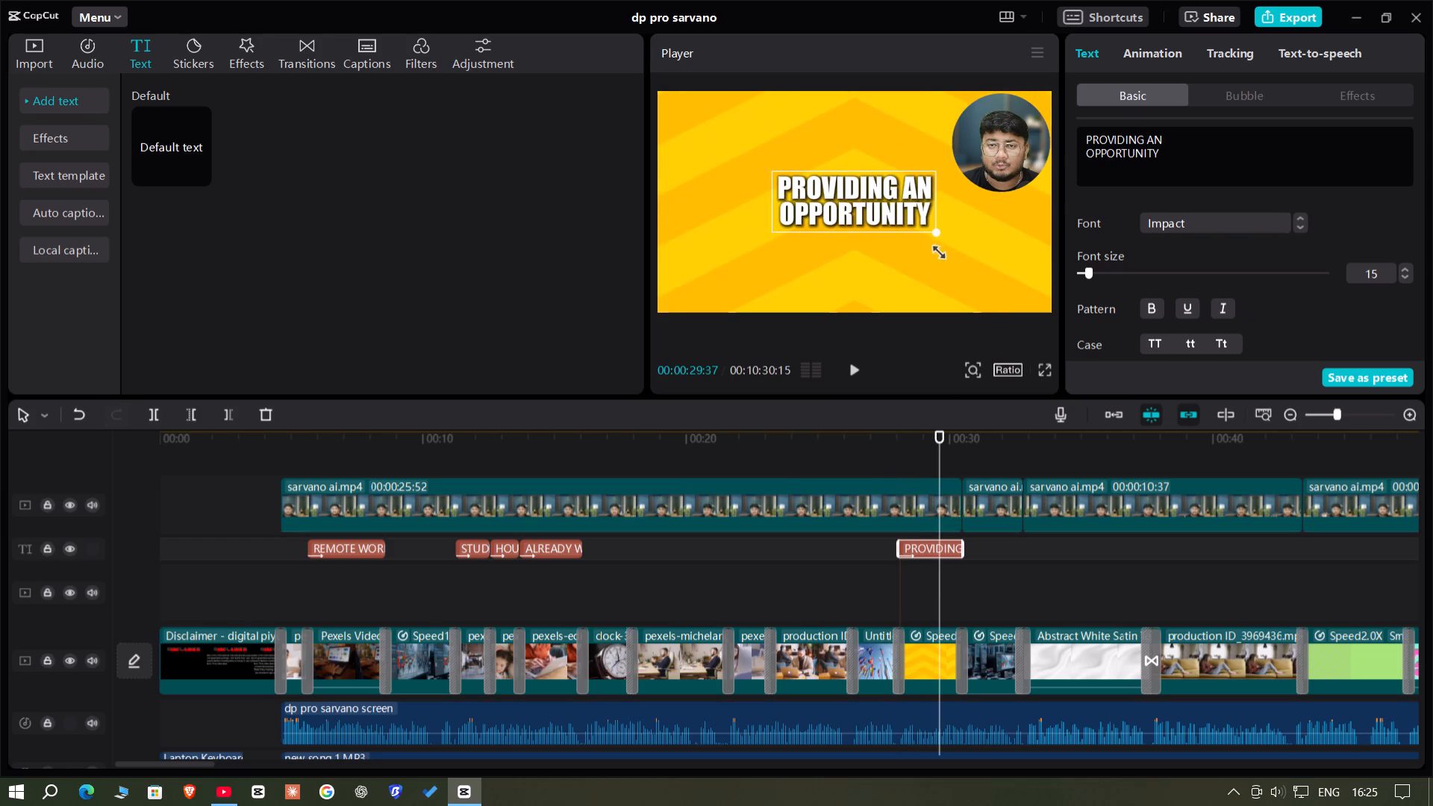
left_click_drag(934, 249, 935, 250)
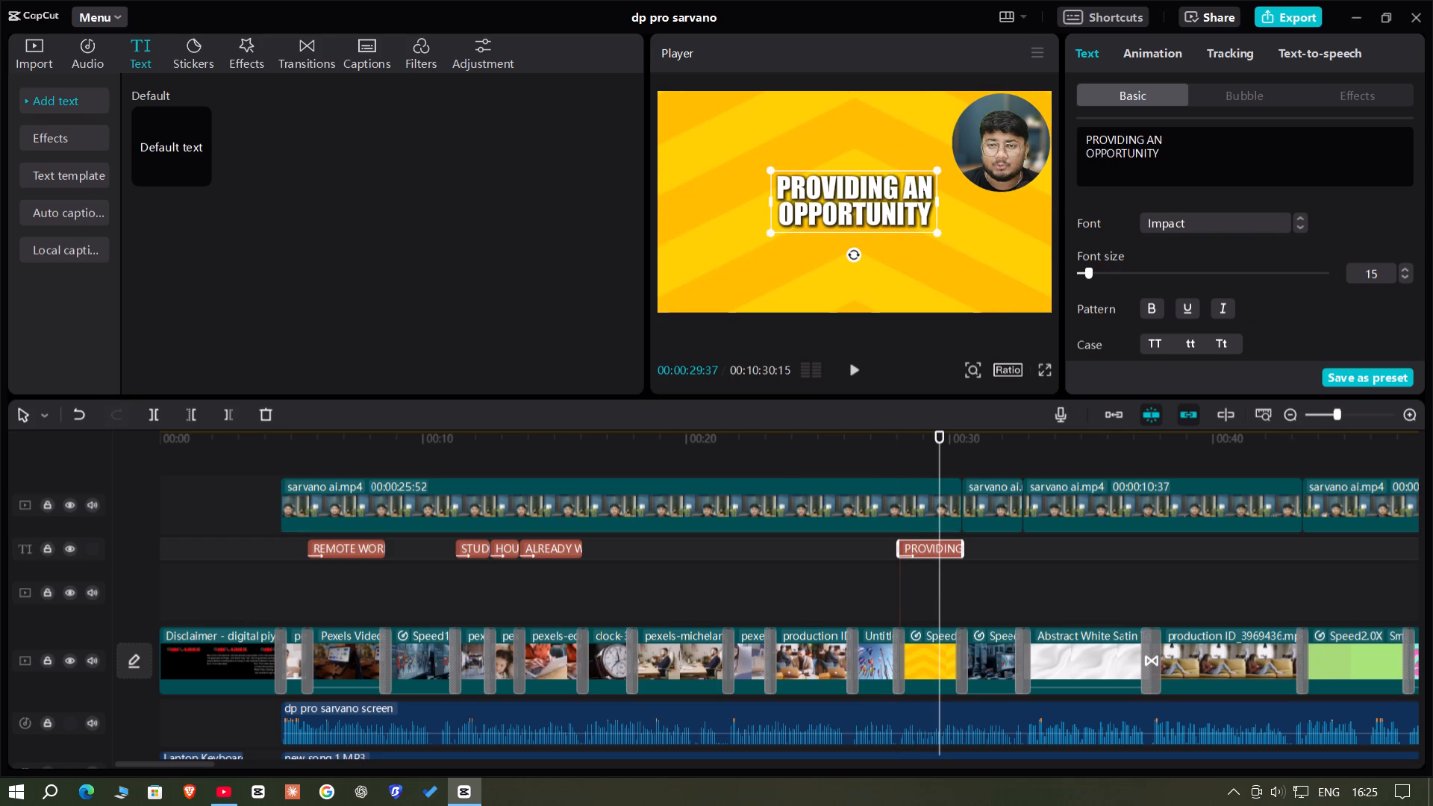
Set the font size of the word OPPORTUNITY to 18 and scale up the whole two-line text.
left_click_drag(1173, 159, 1011, 140)
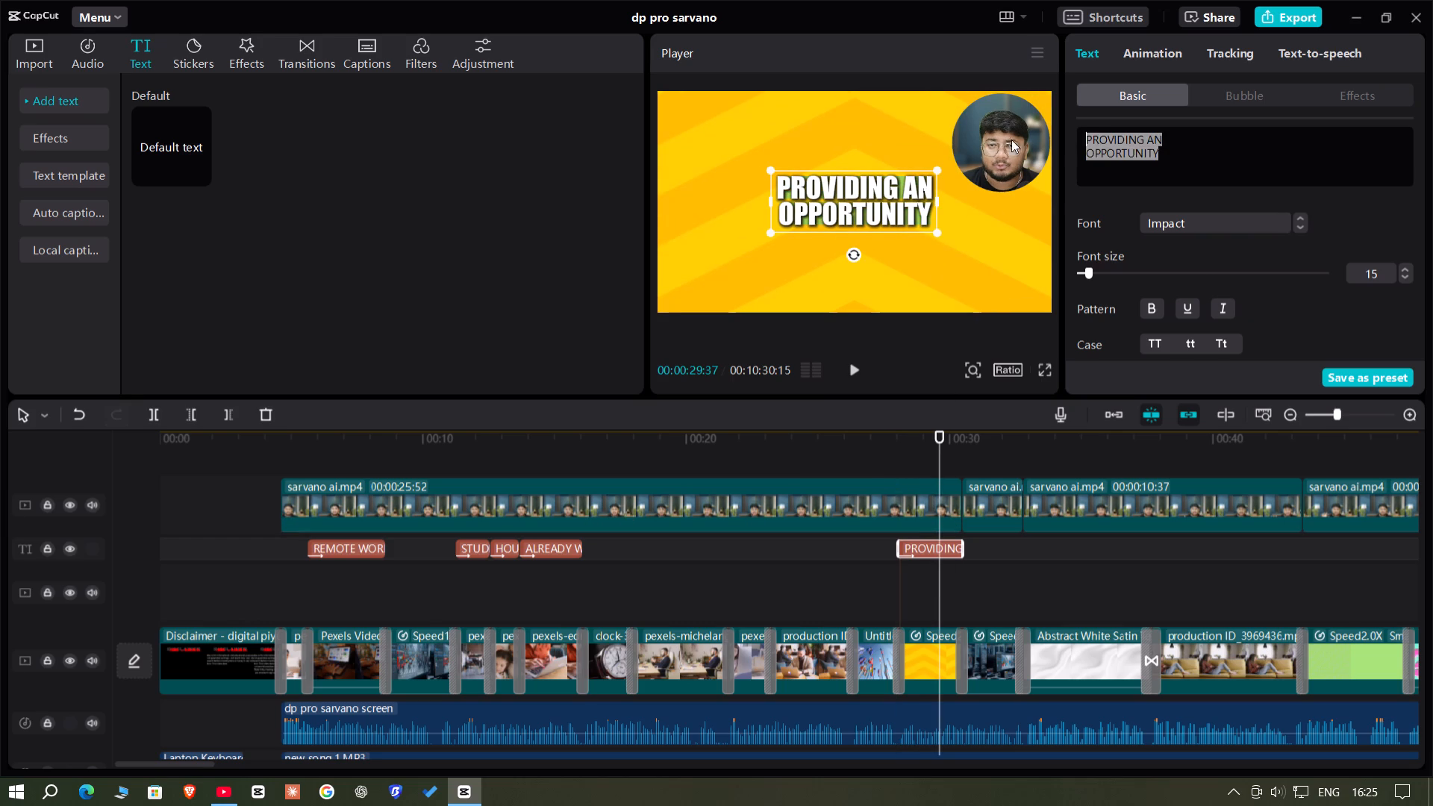
left_click_drag(1011, 140, 948, 156)
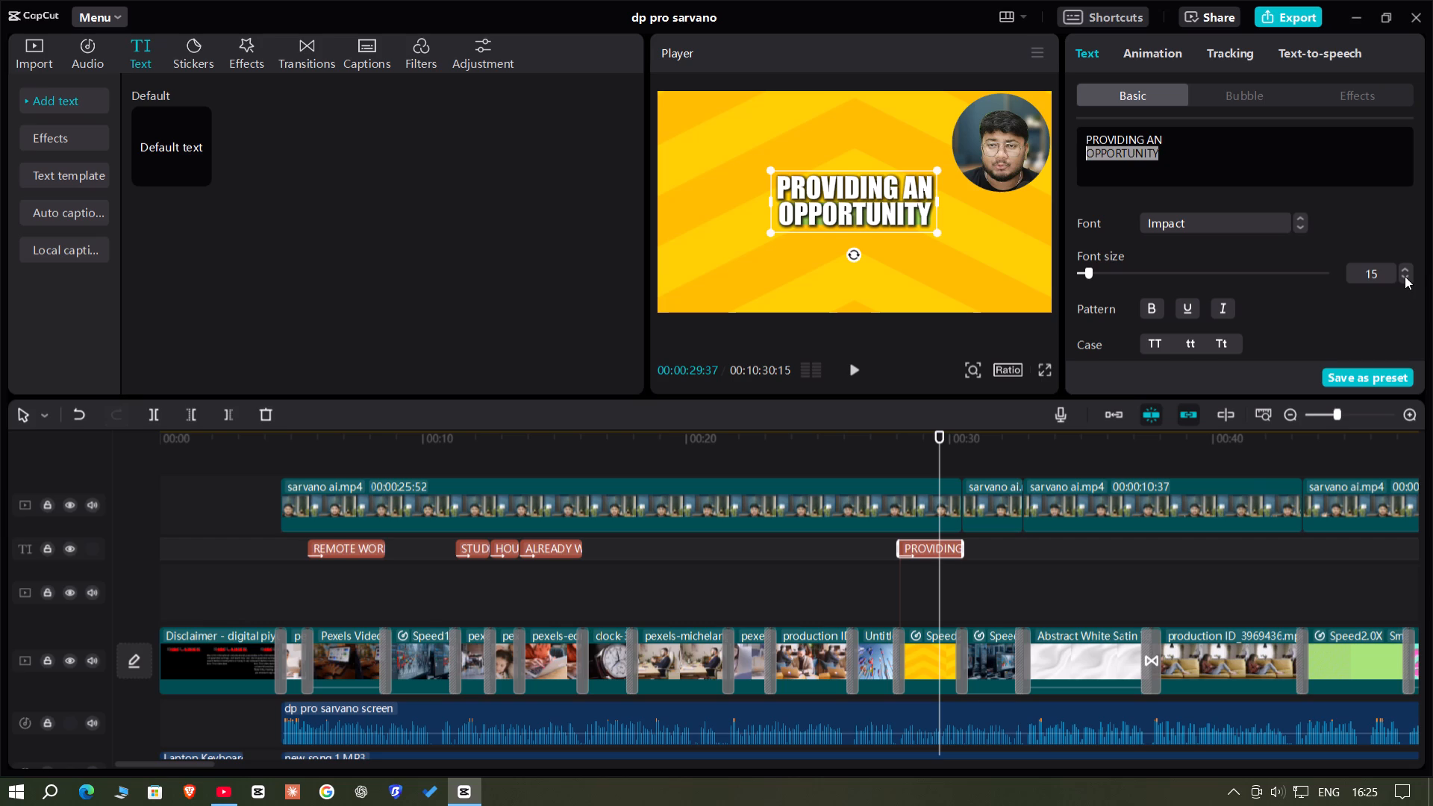
left_click(1405, 276)
double_click(1407, 266)
left_click(1407, 266)
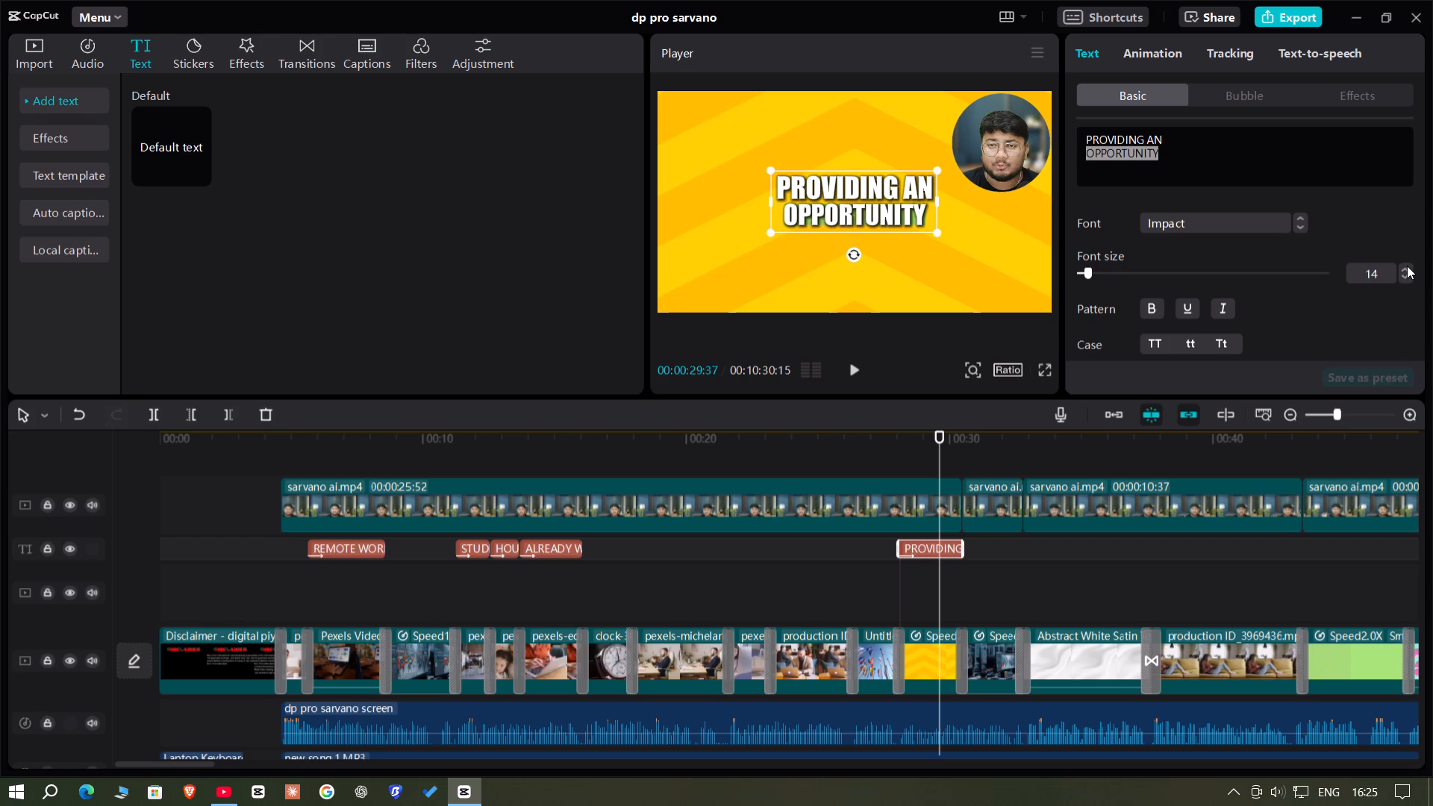
left_click(1405, 266)
left_click(1405, 266)
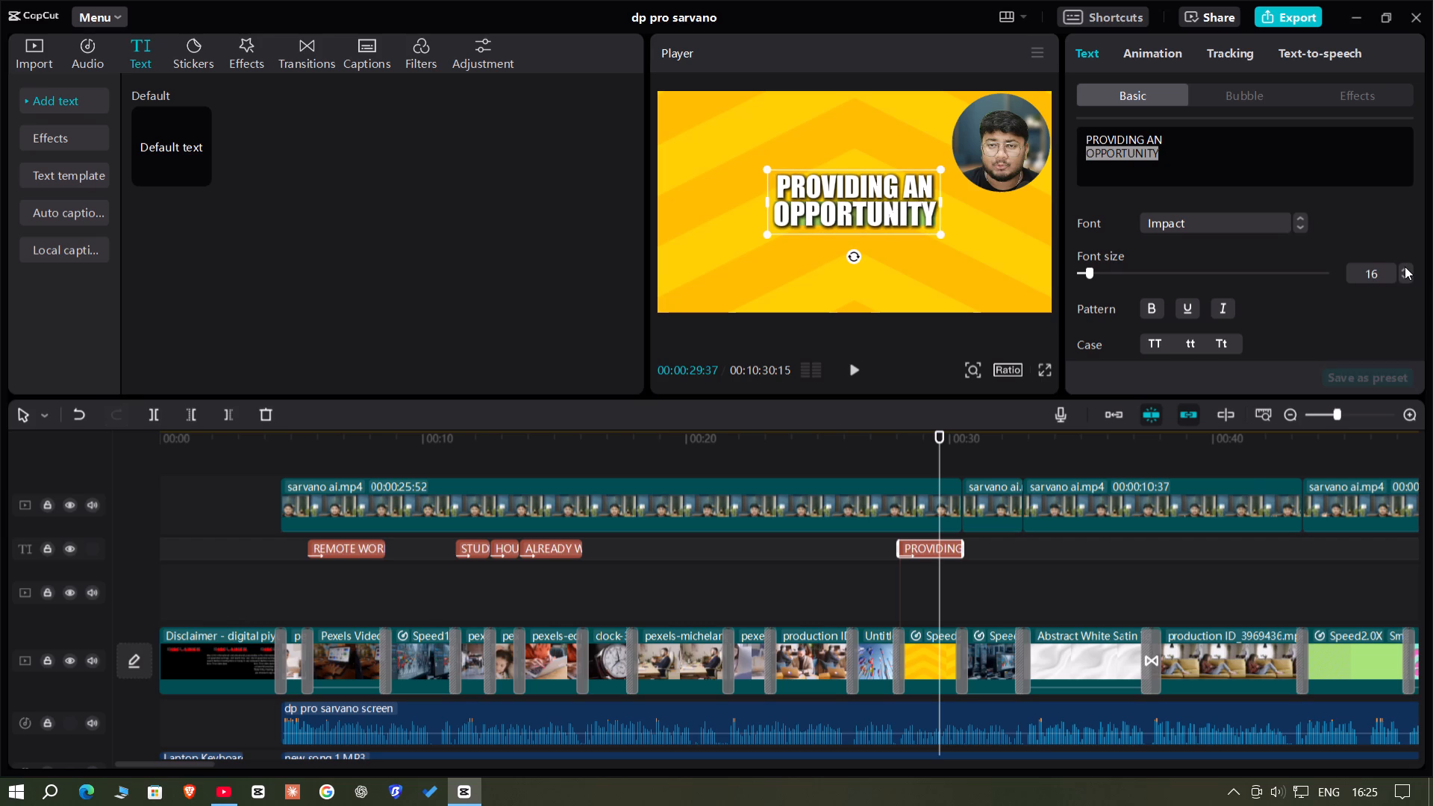
double_click(1405, 266)
left_click_drag(949, 243, 962, 263)
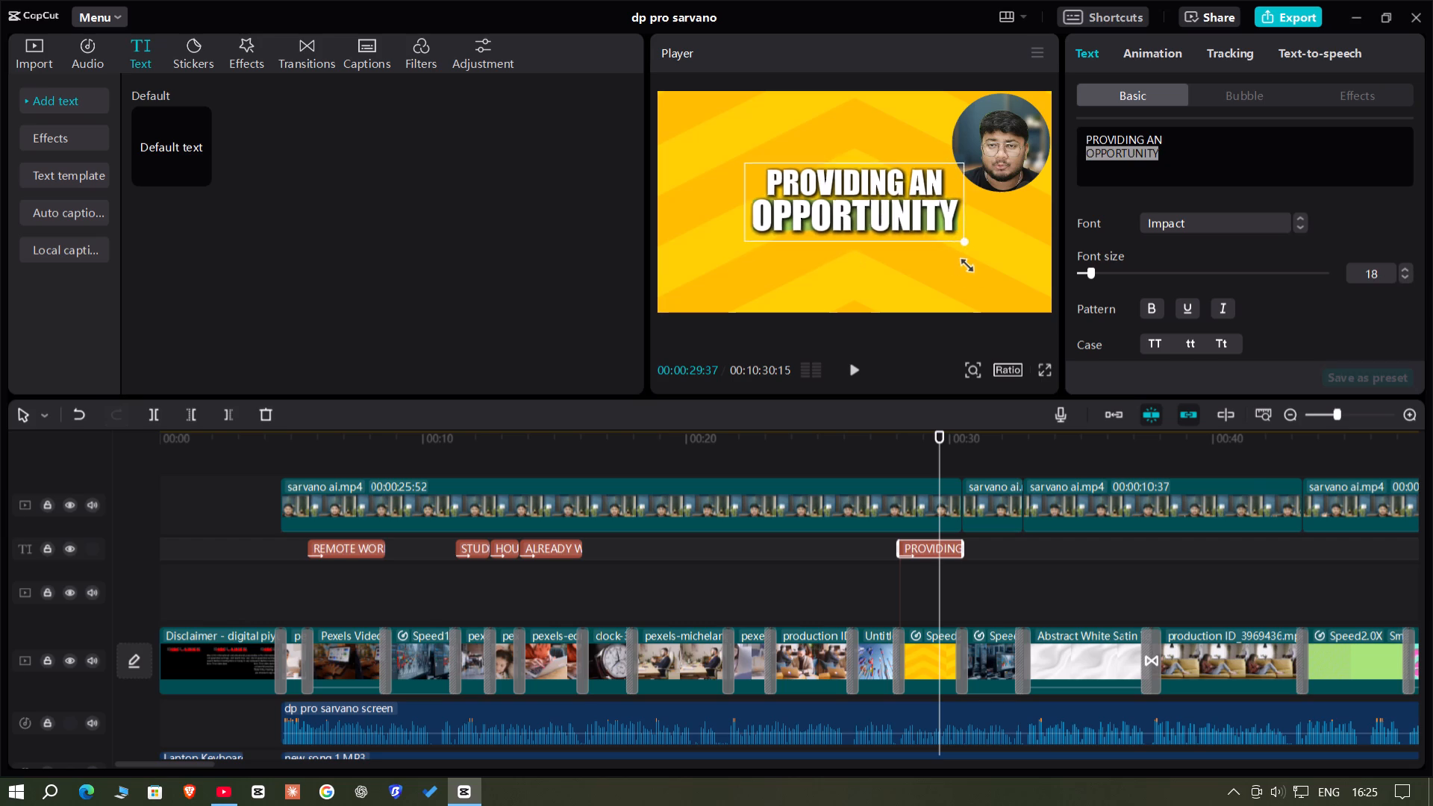
left_click_drag(962, 263, 965, 269)
Set the color of the word OPPORTUNITY to bright green 55FF00.
scroll(1206, 341, "down", 1)
left_click(1214, 318)
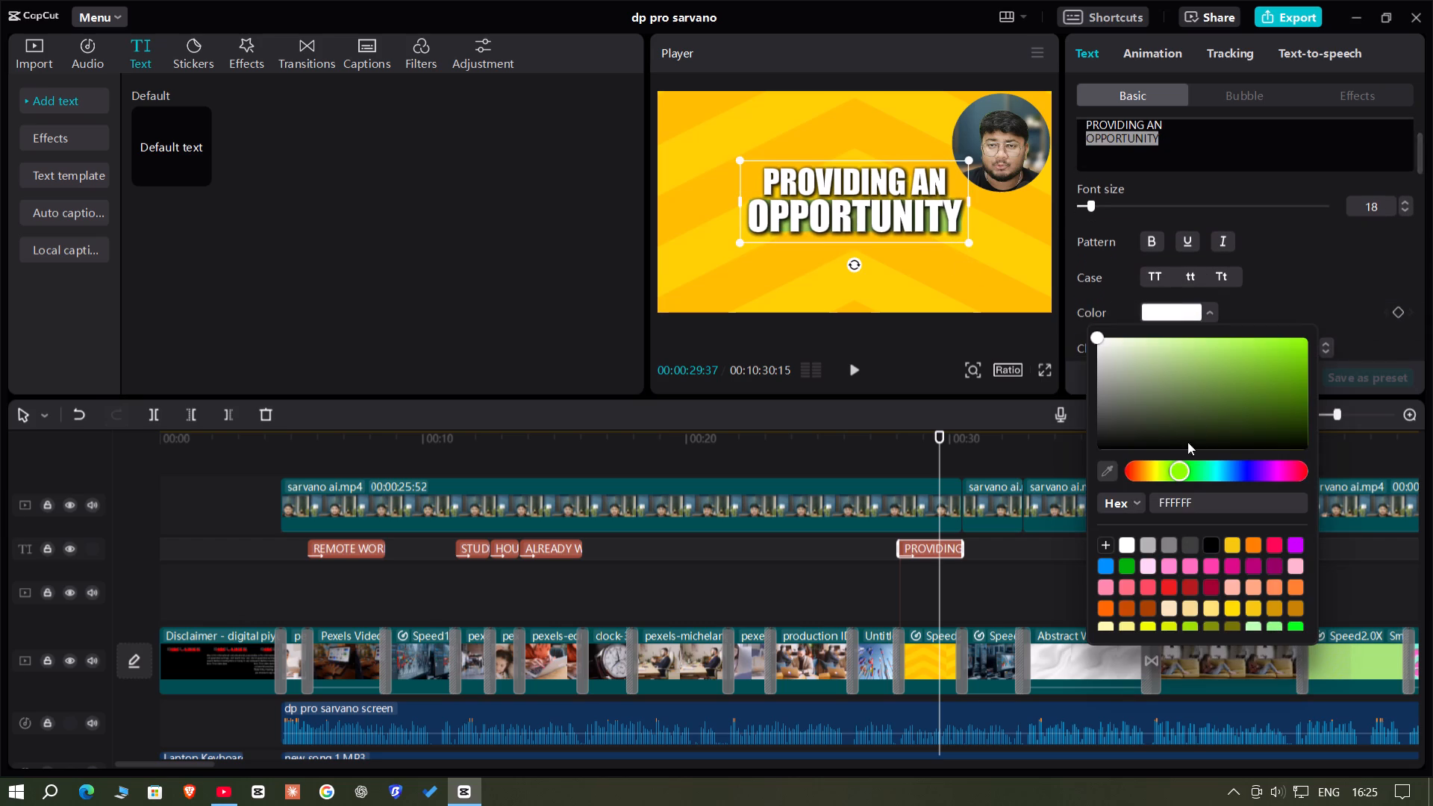
left_click_drag(1177, 475, 1187, 481)
left_click_drag(1231, 406, 1432, 224)
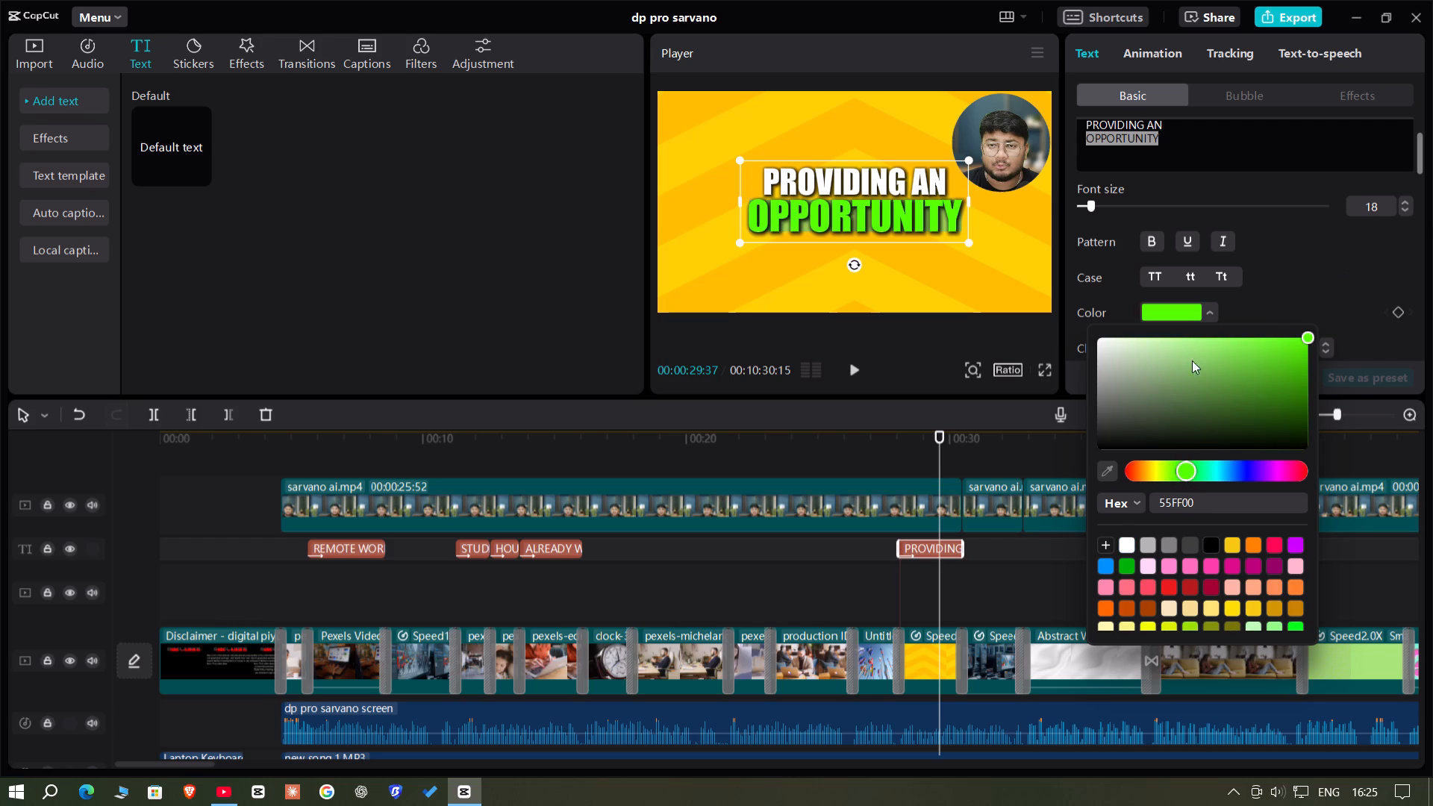
Dim the yellow Chevron background clip by lowering its blend opacity.
left_click(916, 658)
scroll(1237, 361, "down", 3)
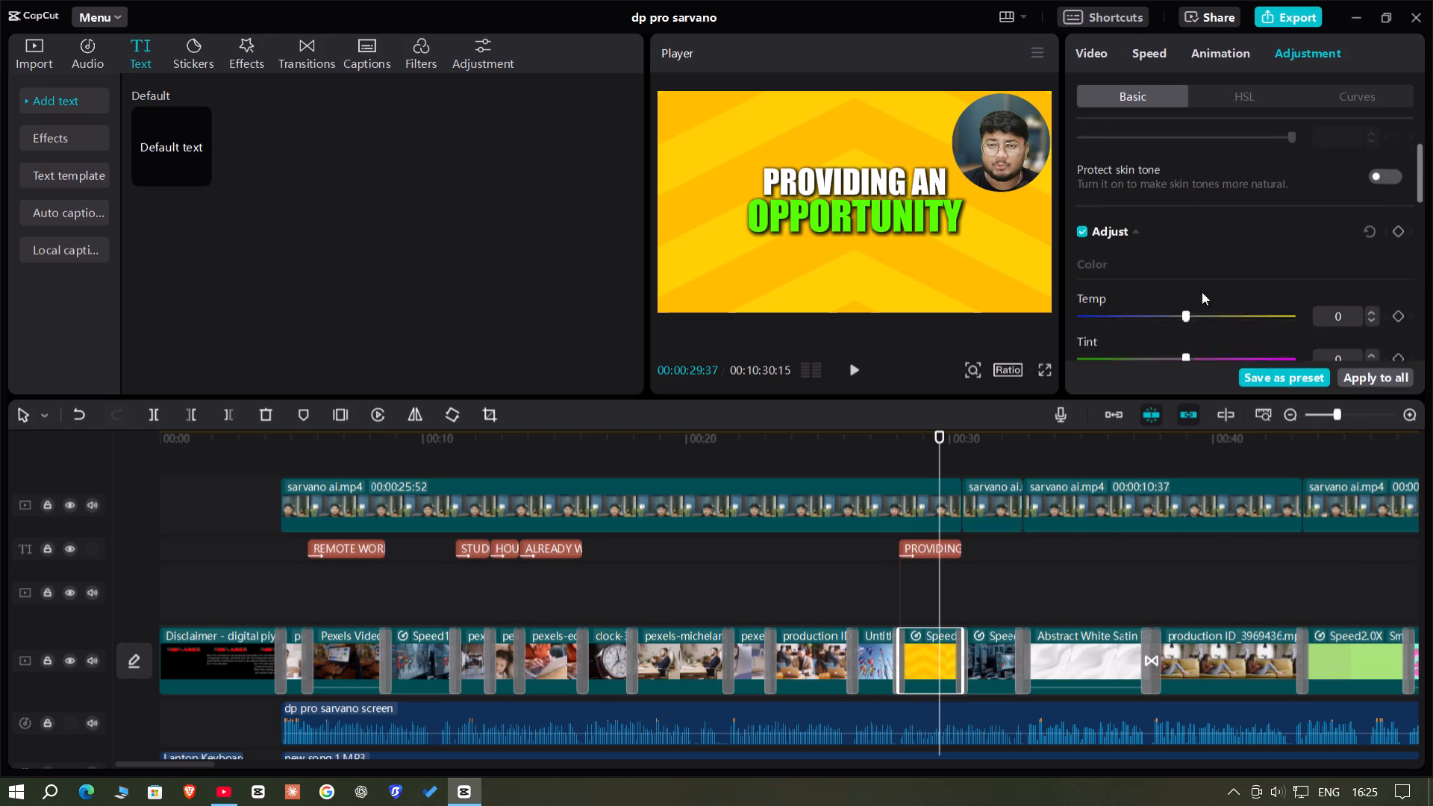
scroll(1181, 266, "up", 5)
left_click(1090, 45)
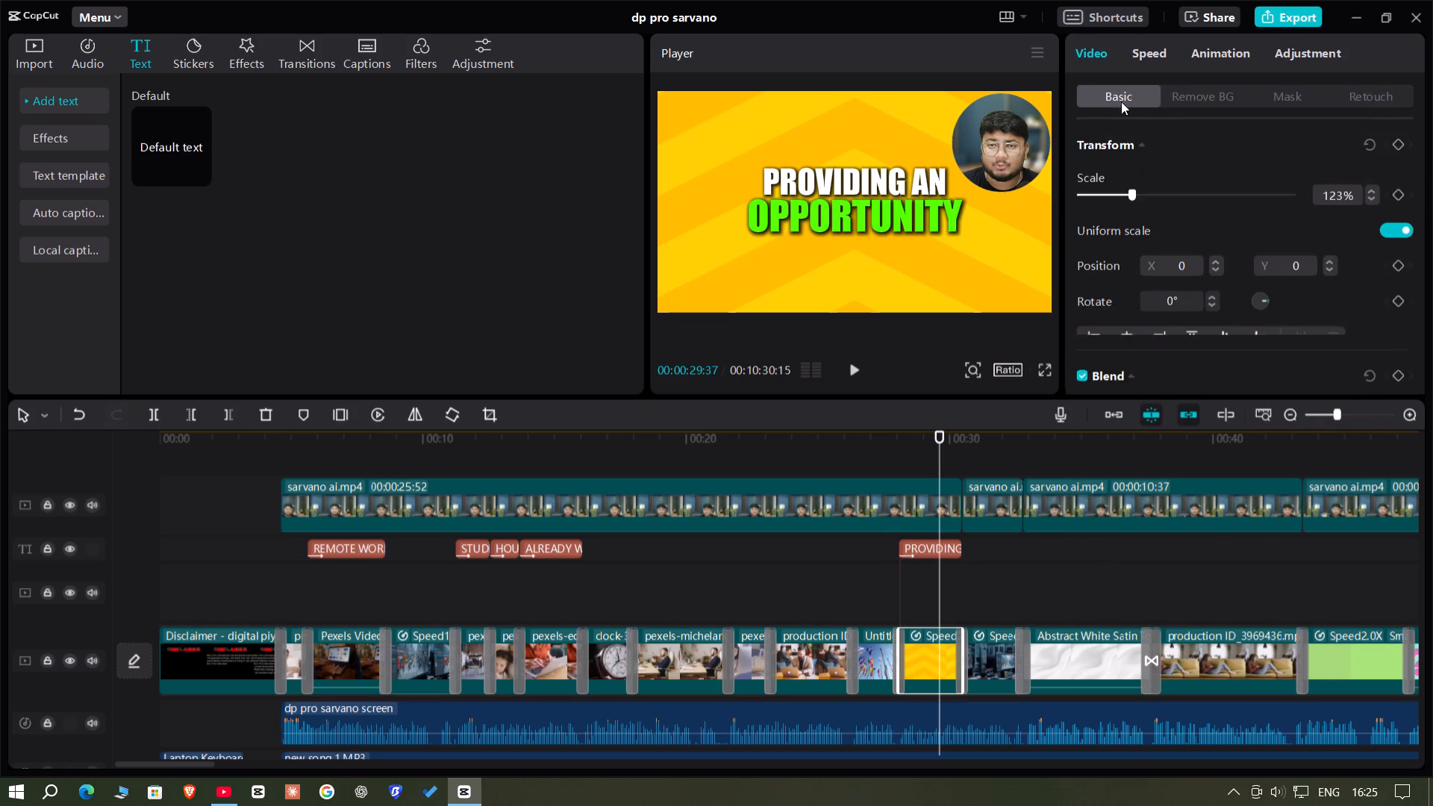
scroll(1202, 216, "down", 2)
left_click(1224, 296)
left_click_drag(1224, 296, 1207, 300)
Copy the PROVIDING AN OPPORTUNITY text, paste it at 00:00:32:48 and extend it to the Abstract White Satin clip's end transition.
left_click(934, 547)
right_click(934, 547)
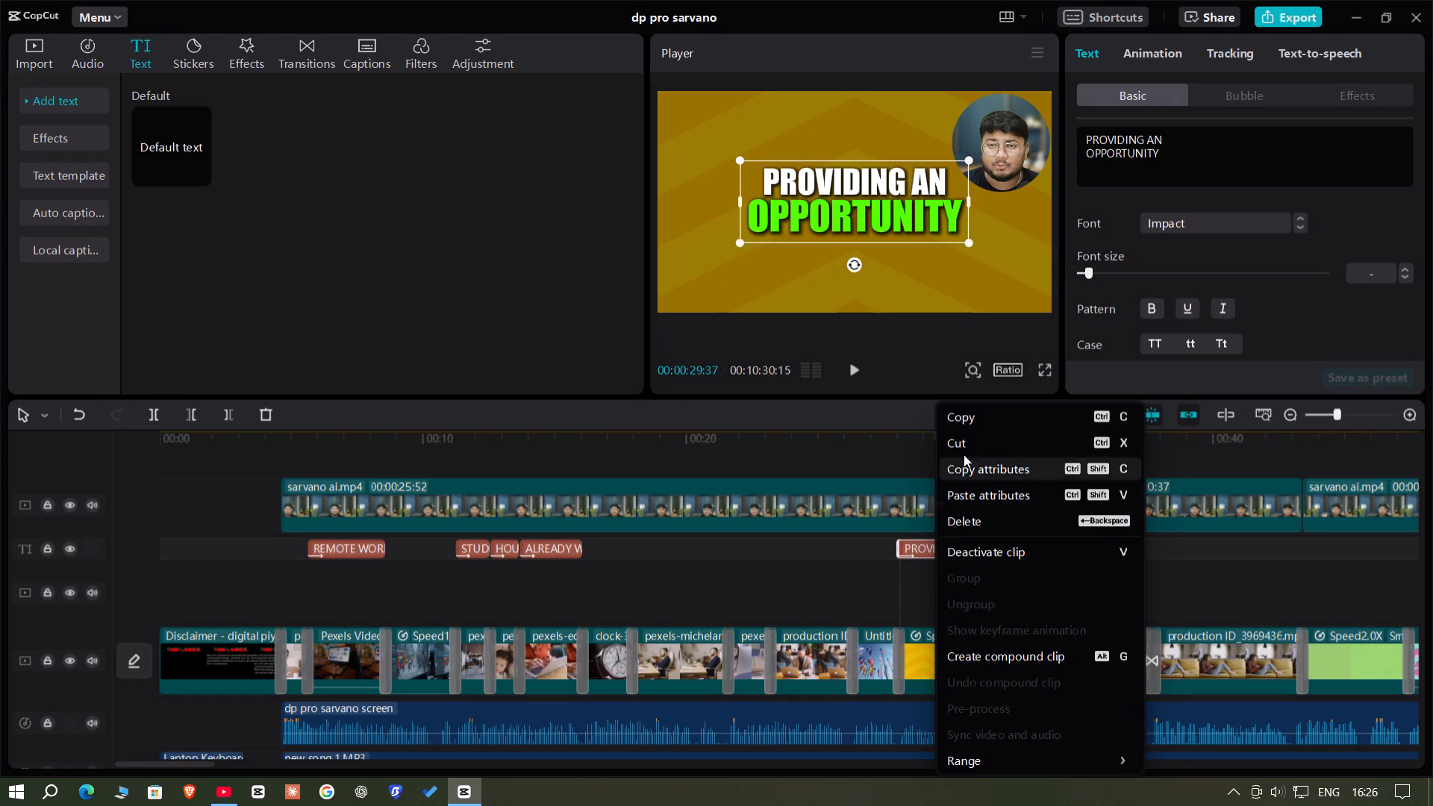
left_click(971, 418)
key("space")
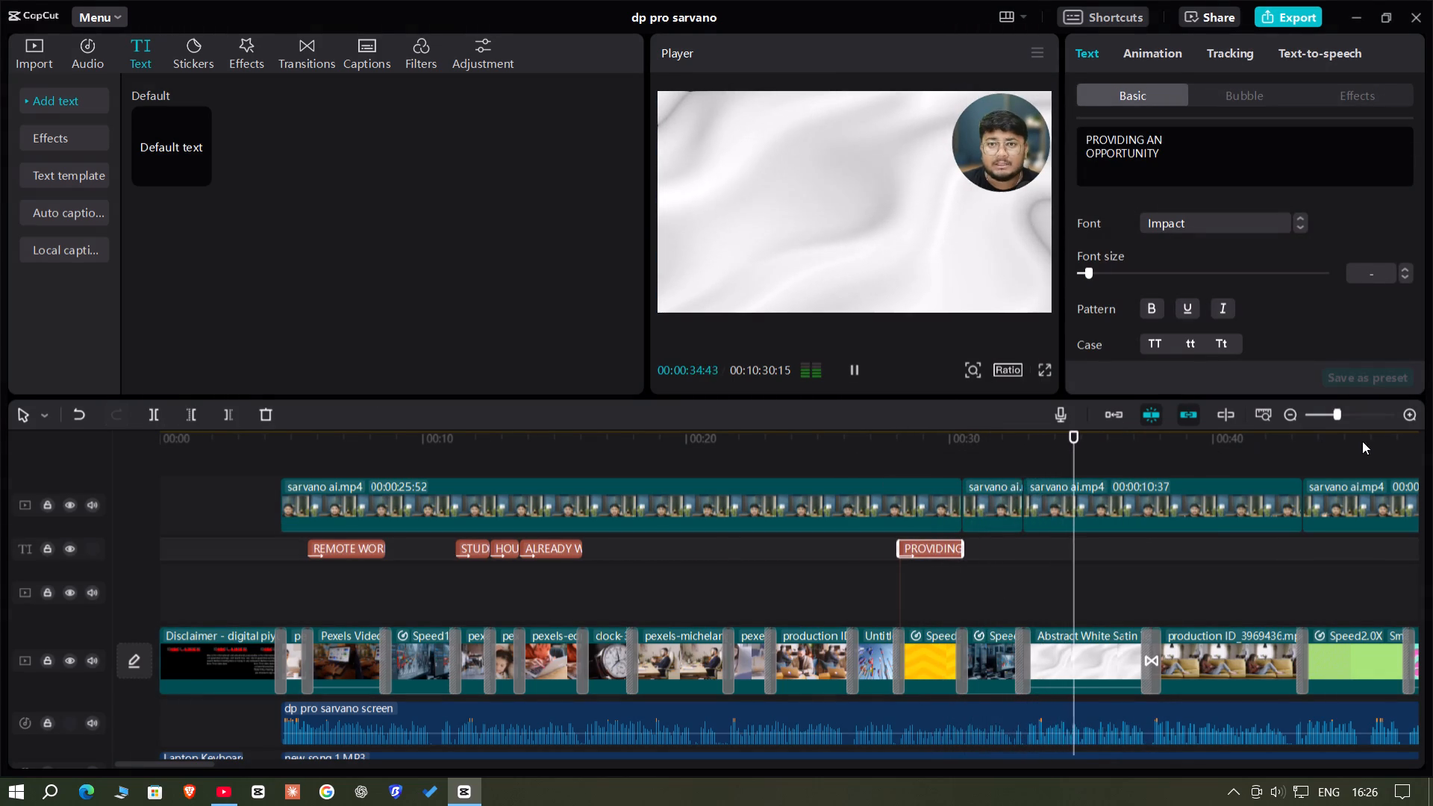
left_click(1343, 414)
key("space")
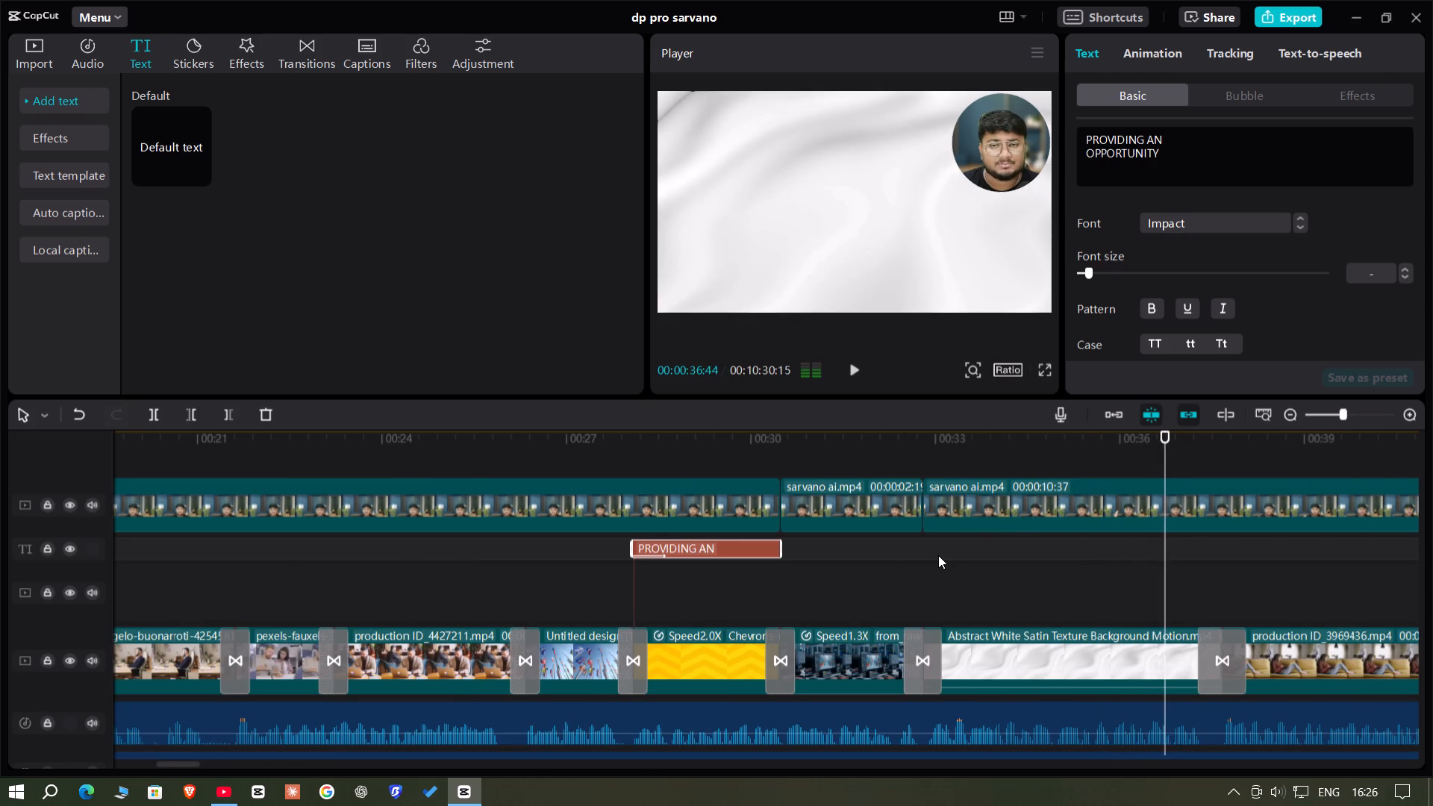
left_click(934, 555)
left_click_drag(929, 555, 928, 572)
key("ctrl+v")
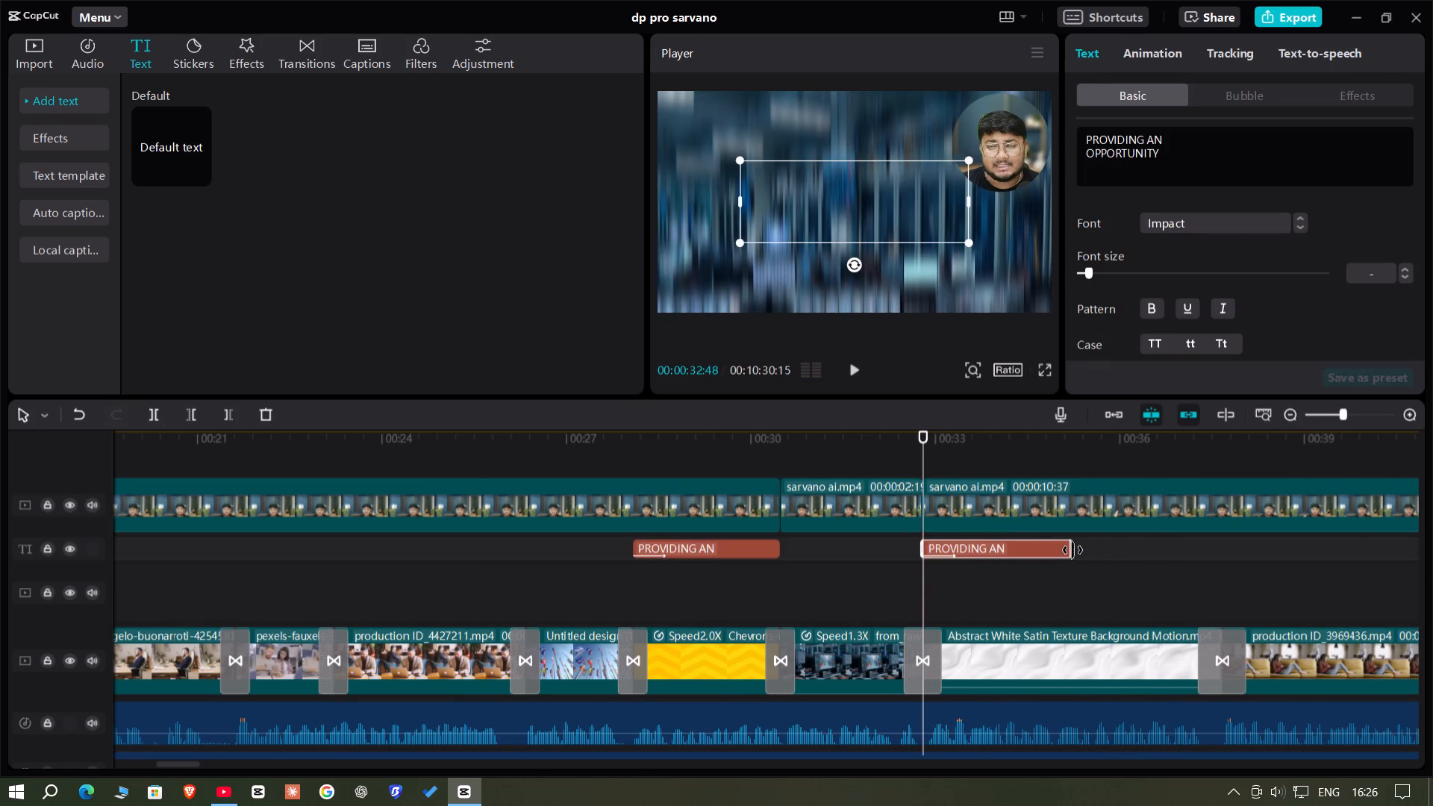
left_click_drag(1072, 551, 1219, 563)
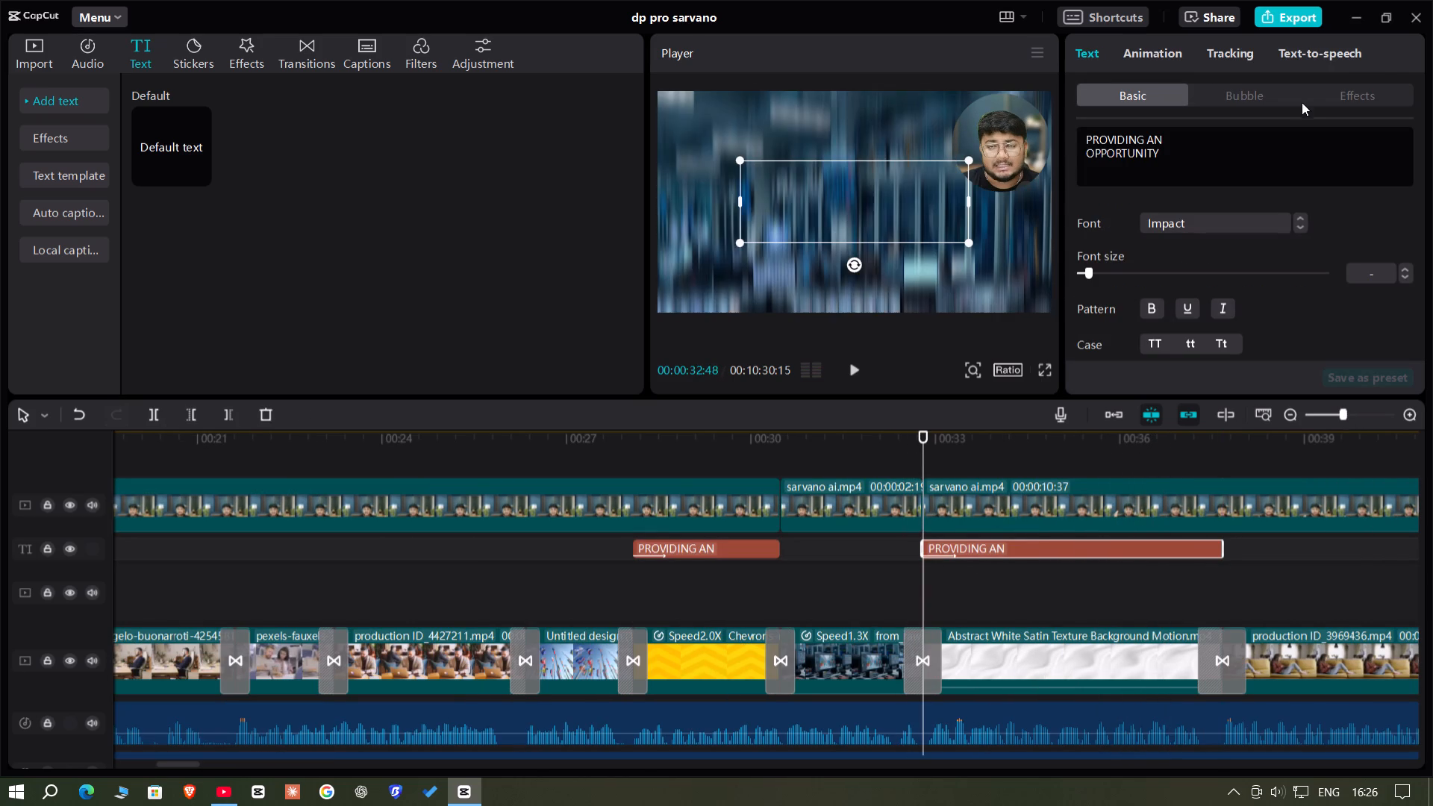
Replace the text of the extended copy with THERE ARE SOME.
left_click_drag(1244, 163, 914, 63)
key("BackSpace")
type("THERE ARE SINE")
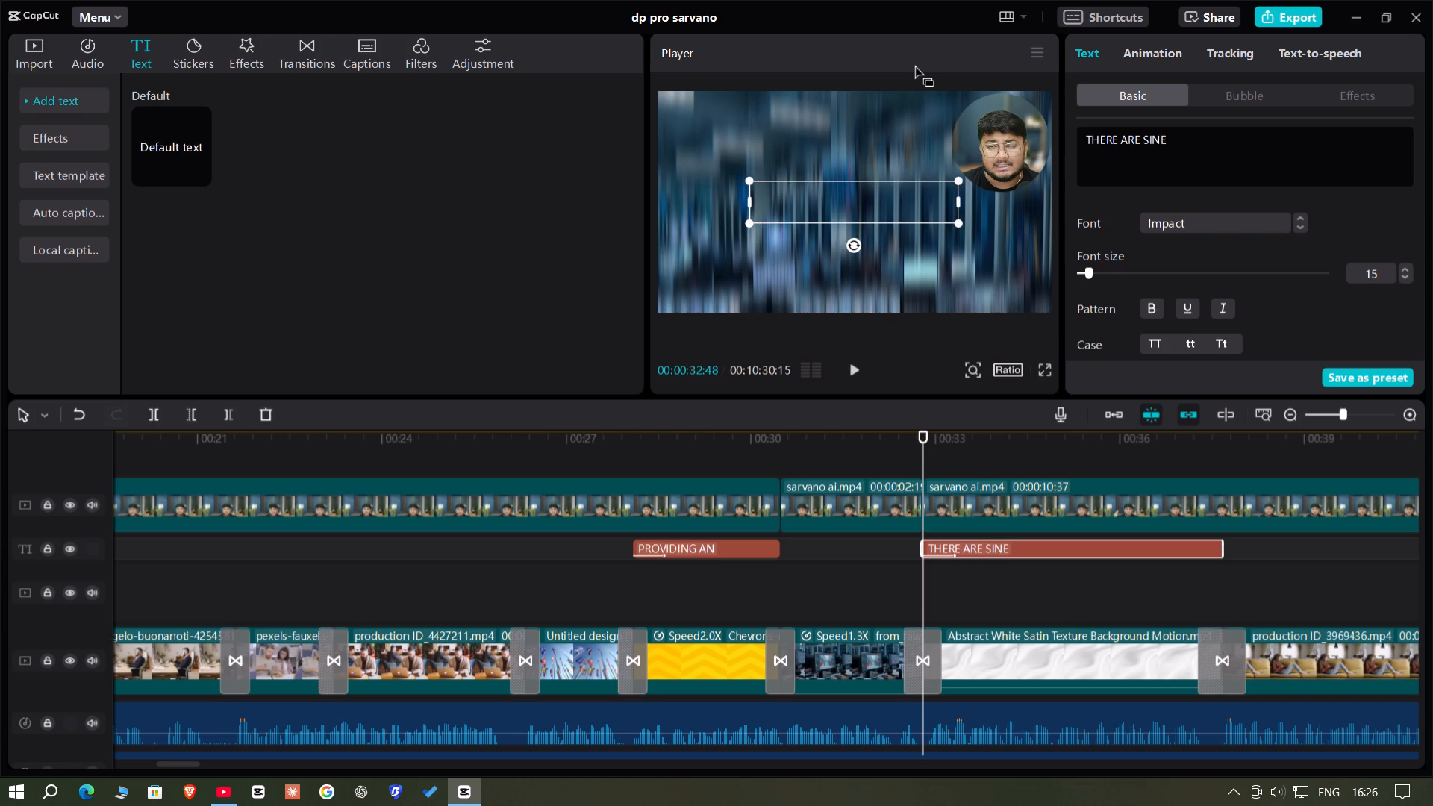
key("space")
key("BackSpace")
key("BackSpace")
key("BackSpace")
key("BackSpace")
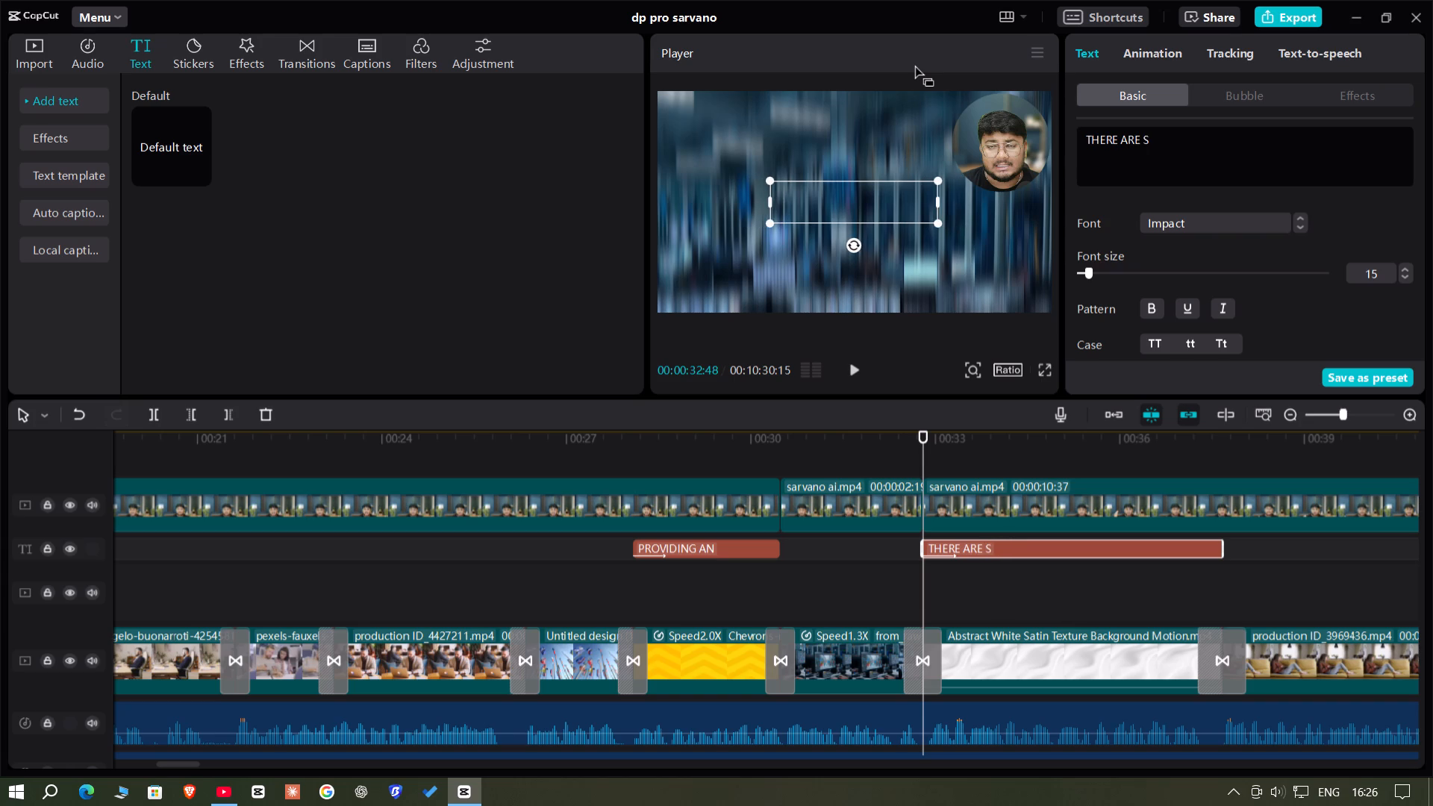
type("PME")
key("BackSpace")
key("BackSpace")
key("BackSpace")
type("OME")
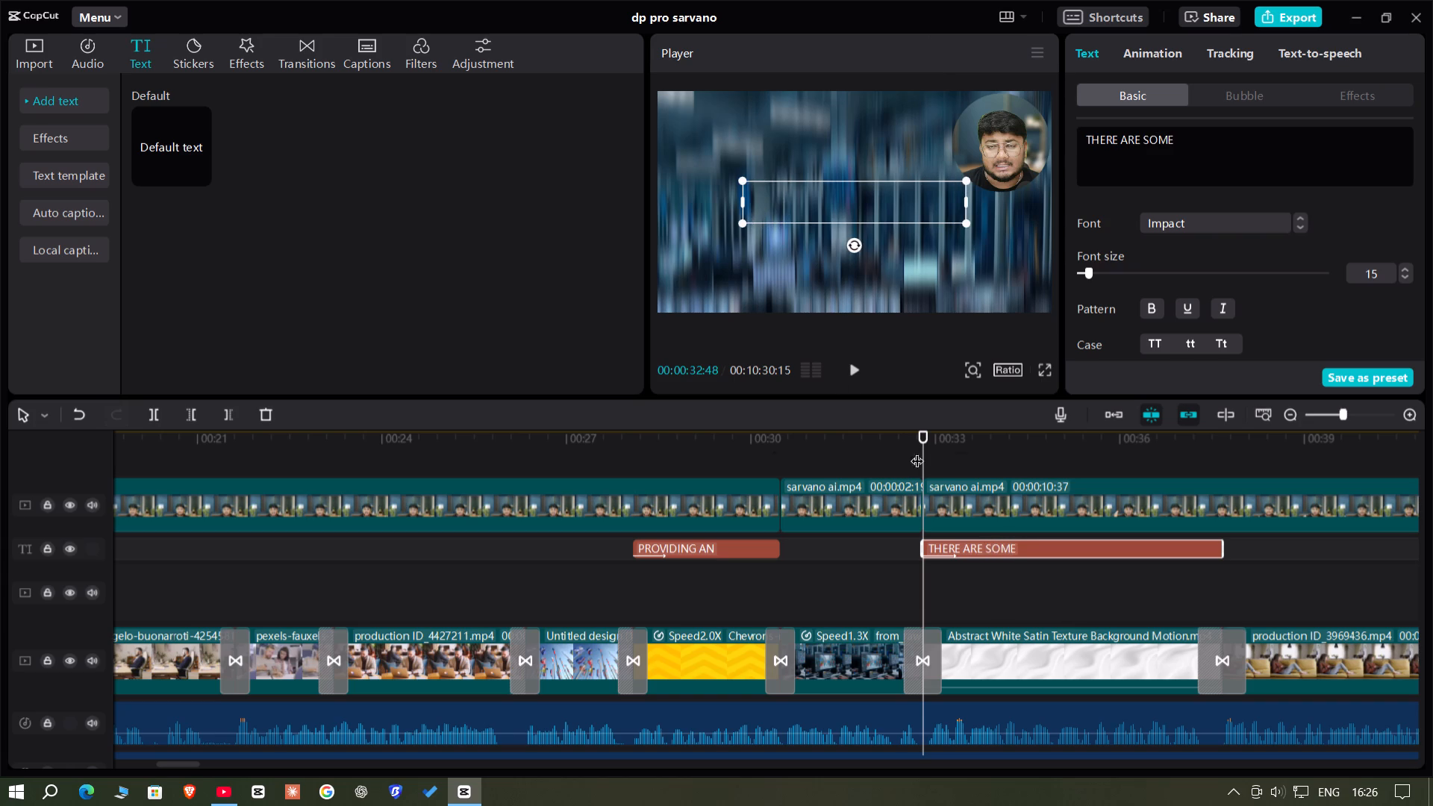
Shrink the THERE ARE SOME text and move it to the top center of the video frame.
left_click(1004, 454)
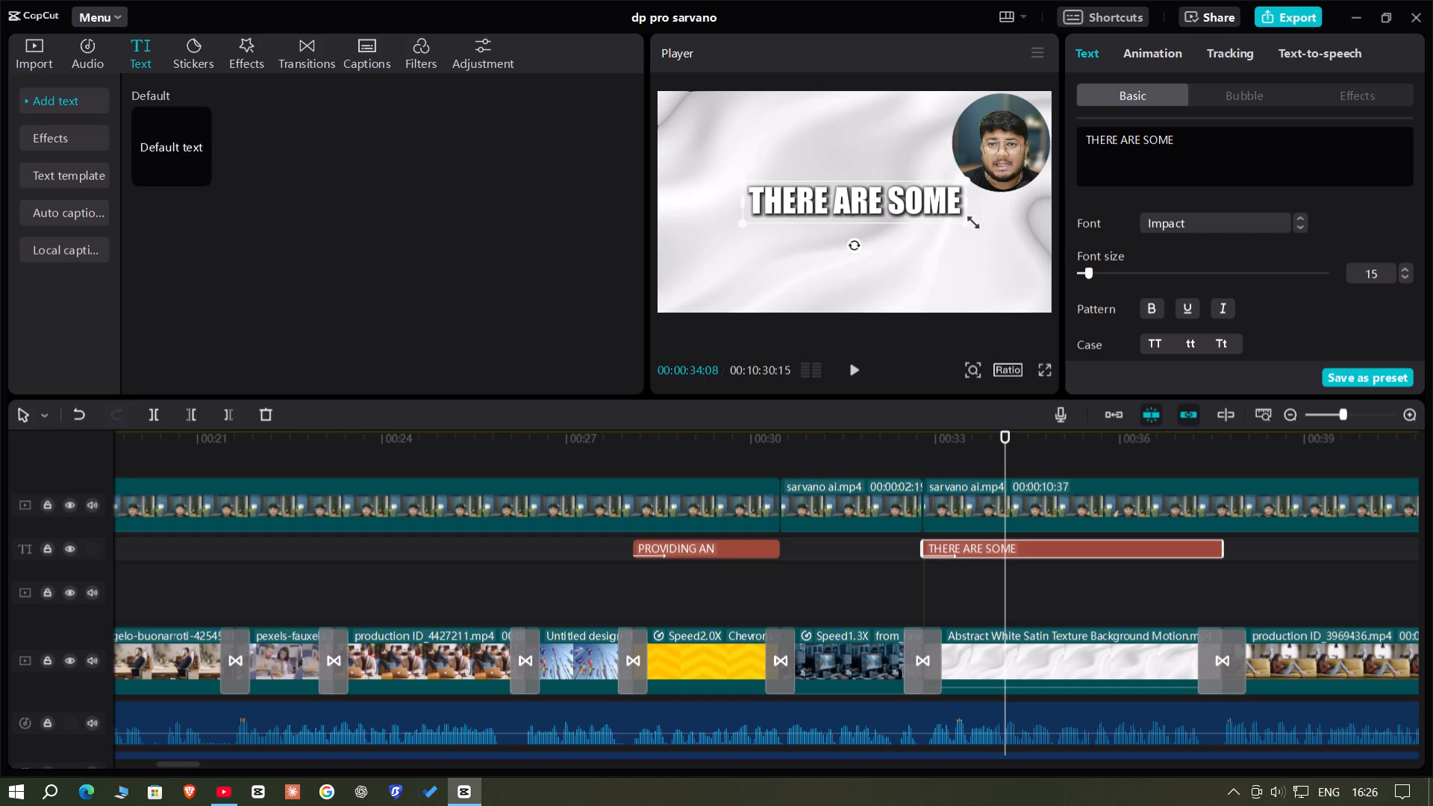
left_click_drag(968, 222, 900, 191)
left_click_drag(896, 194, 896, 103)
Dim the Abstract White Satin background clip by lowering its blend opacity.
left_click(1078, 670)
scroll(1223, 253, "down", 2)
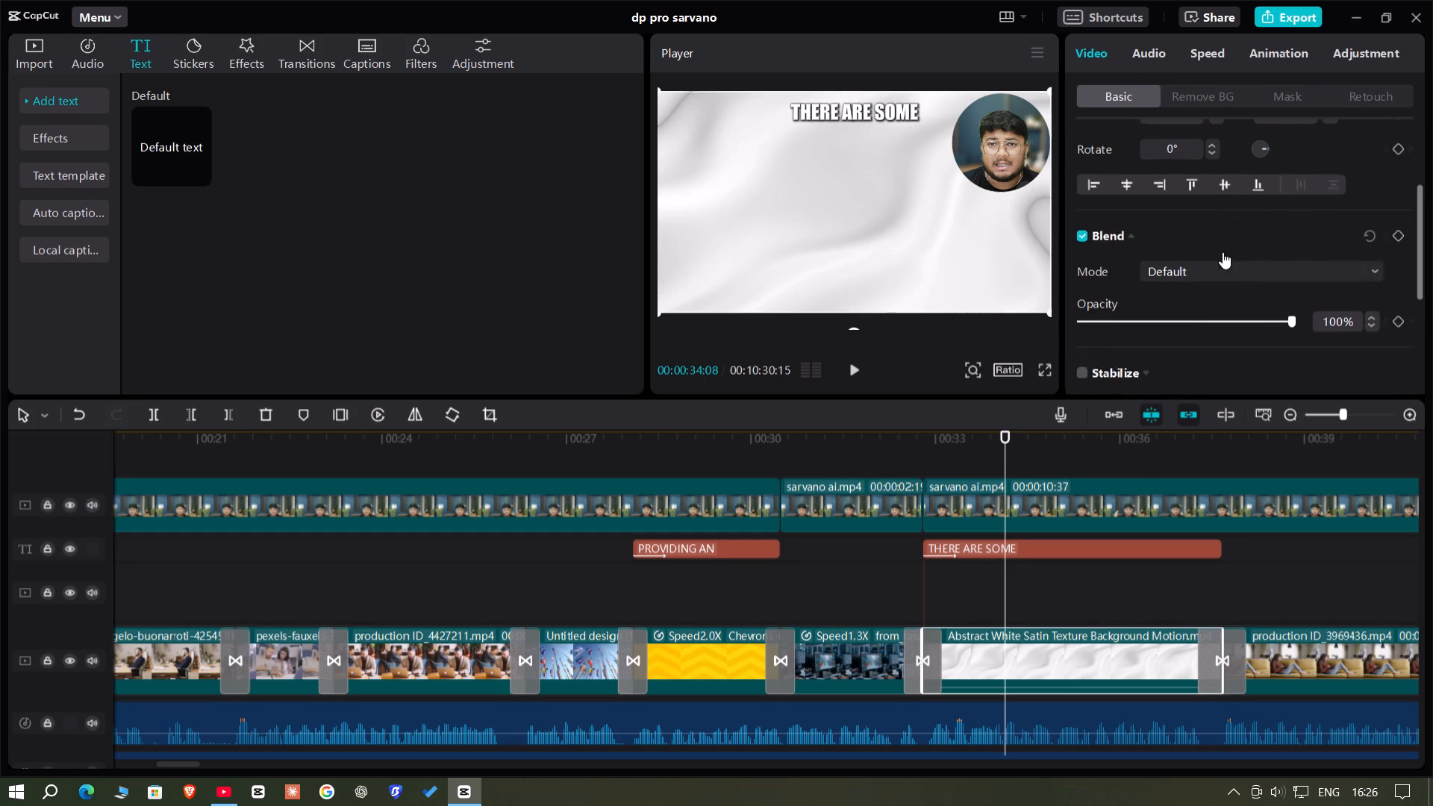
left_click(1227, 286)
left_click_drag(1227, 286, 1209, 279)
Paste the PROVIDING AN OPPORTUNITY text at the start of the THERE ARE SOME clip on a separate track and preview it.
left_click(940, 566)
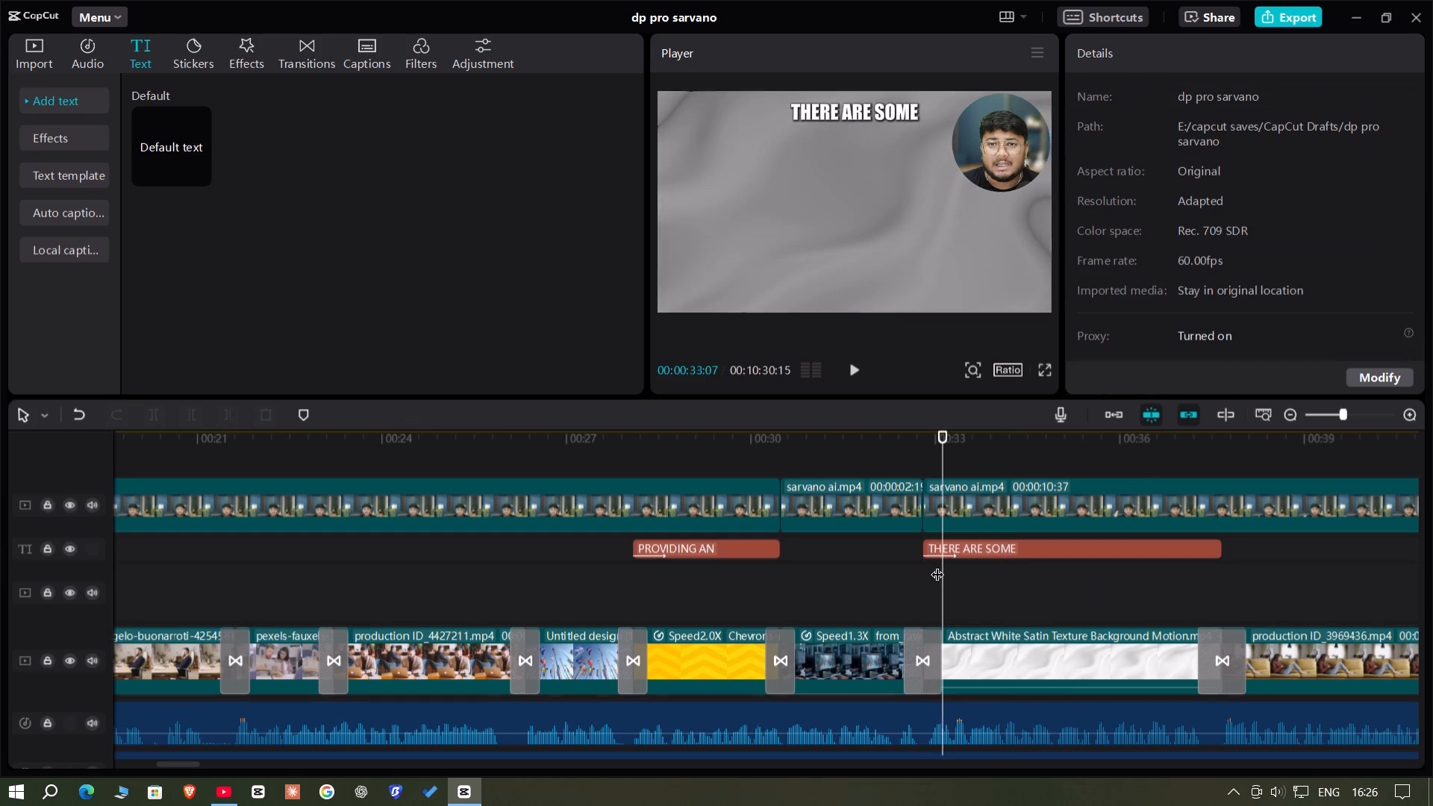
left_click_drag(937, 565, 922, 565)
key("ctrl+v")
key("space")
key("space")
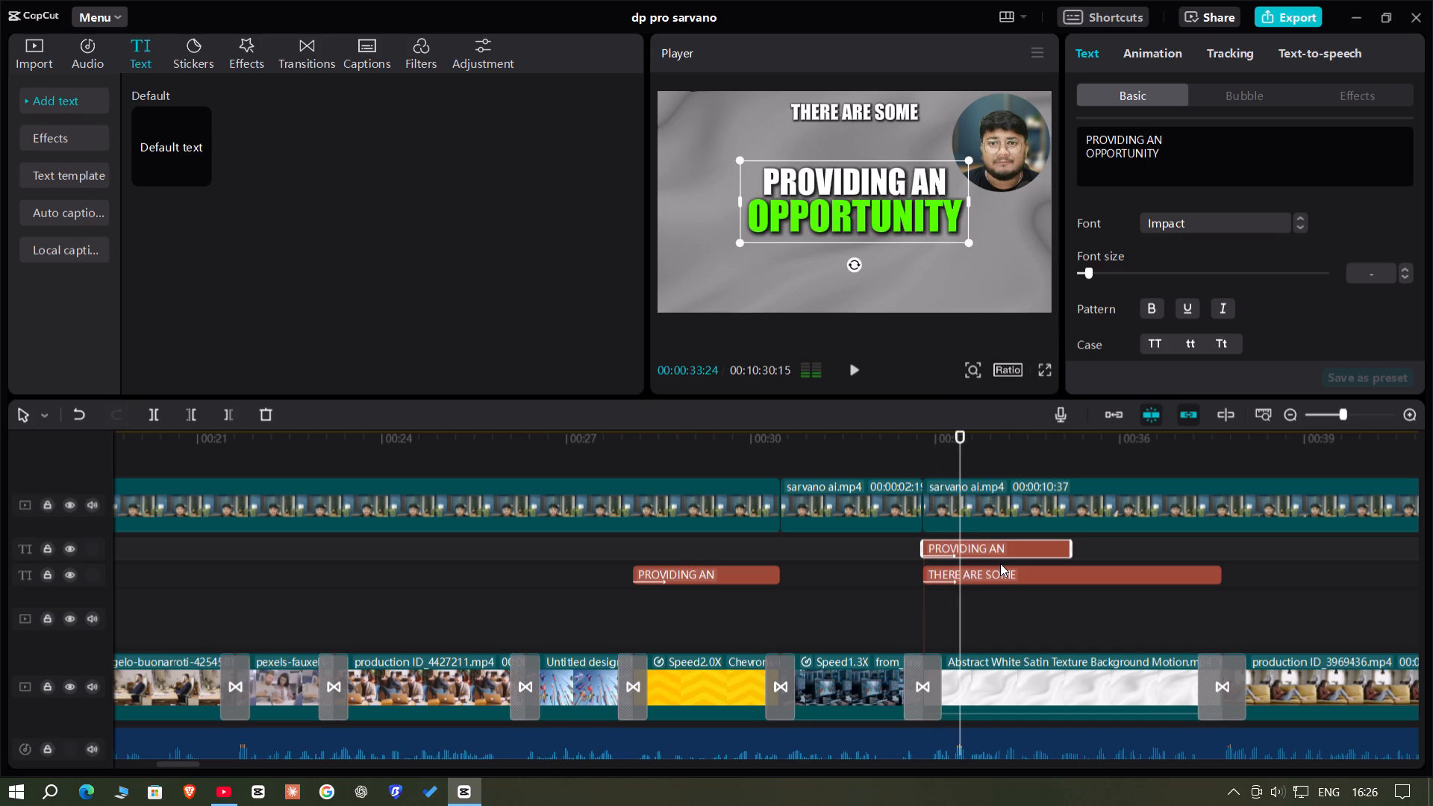
Add a transform keyframe to the THERE ARE SOME text at about 00:00:34:53, at its small top-center placement.
key("space")
key("space")
key("space")
key("space")
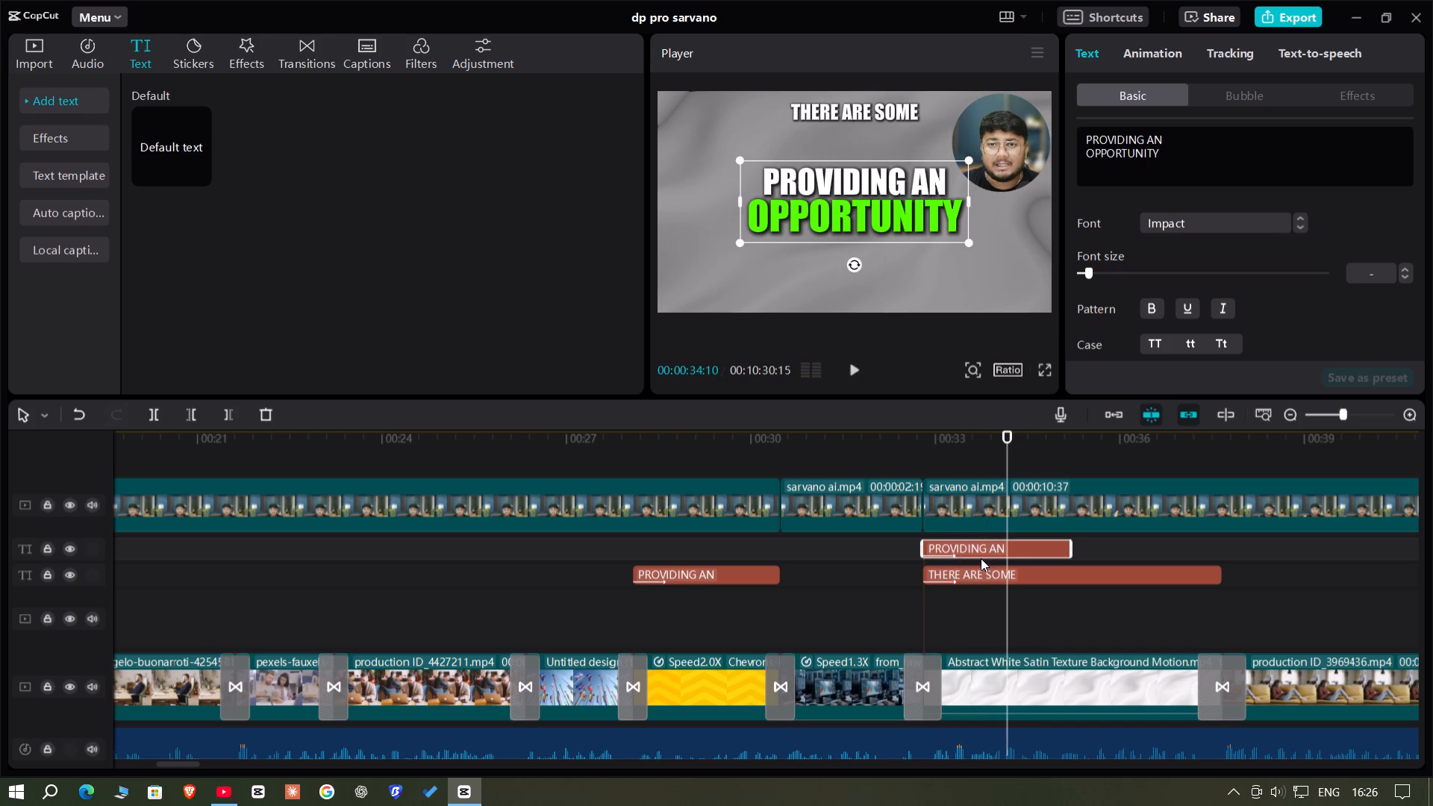
key("space")
key("space")
key("space")
key("space")
key("space")
key("space")
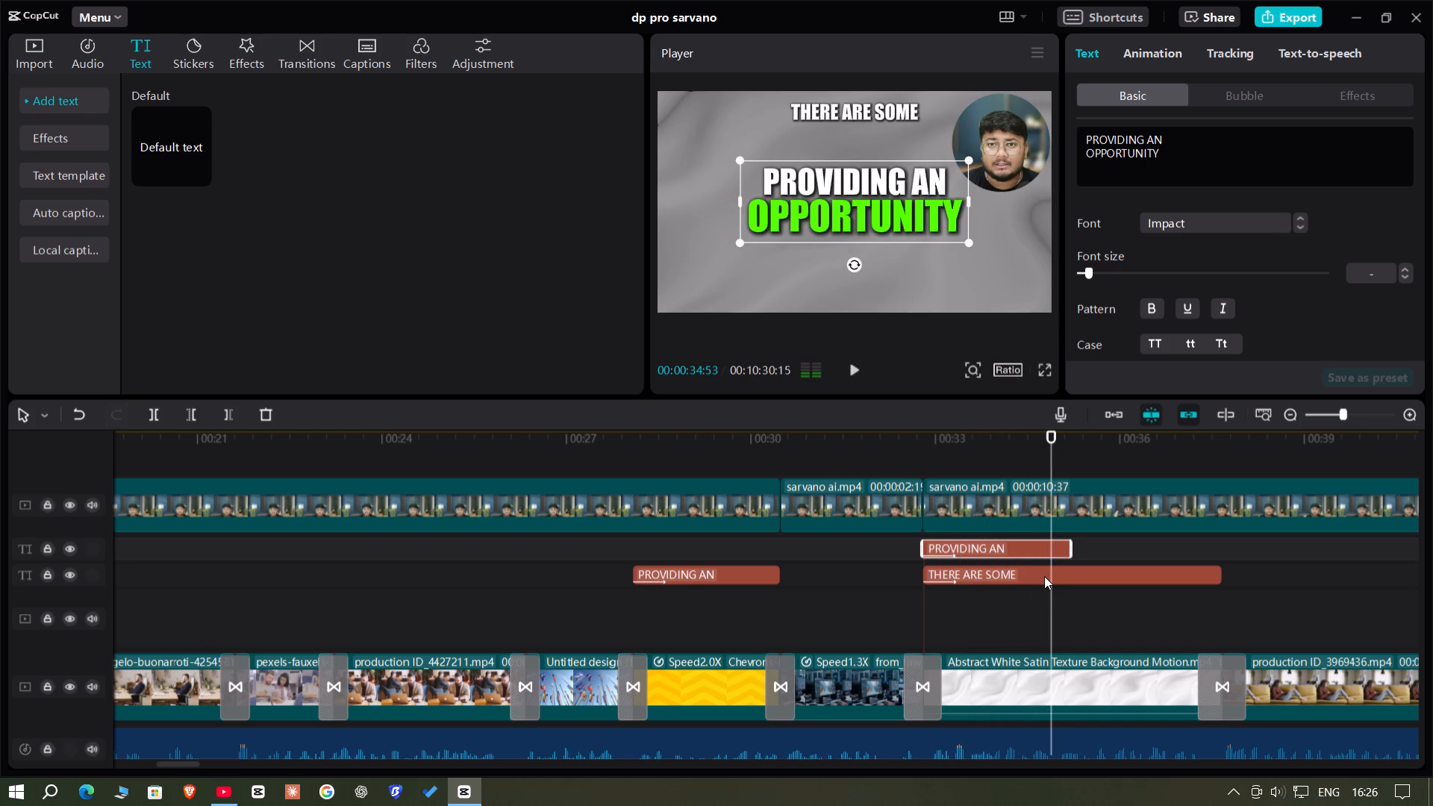
left_click(1044, 576)
scroll(1164, 211, "down", 2)
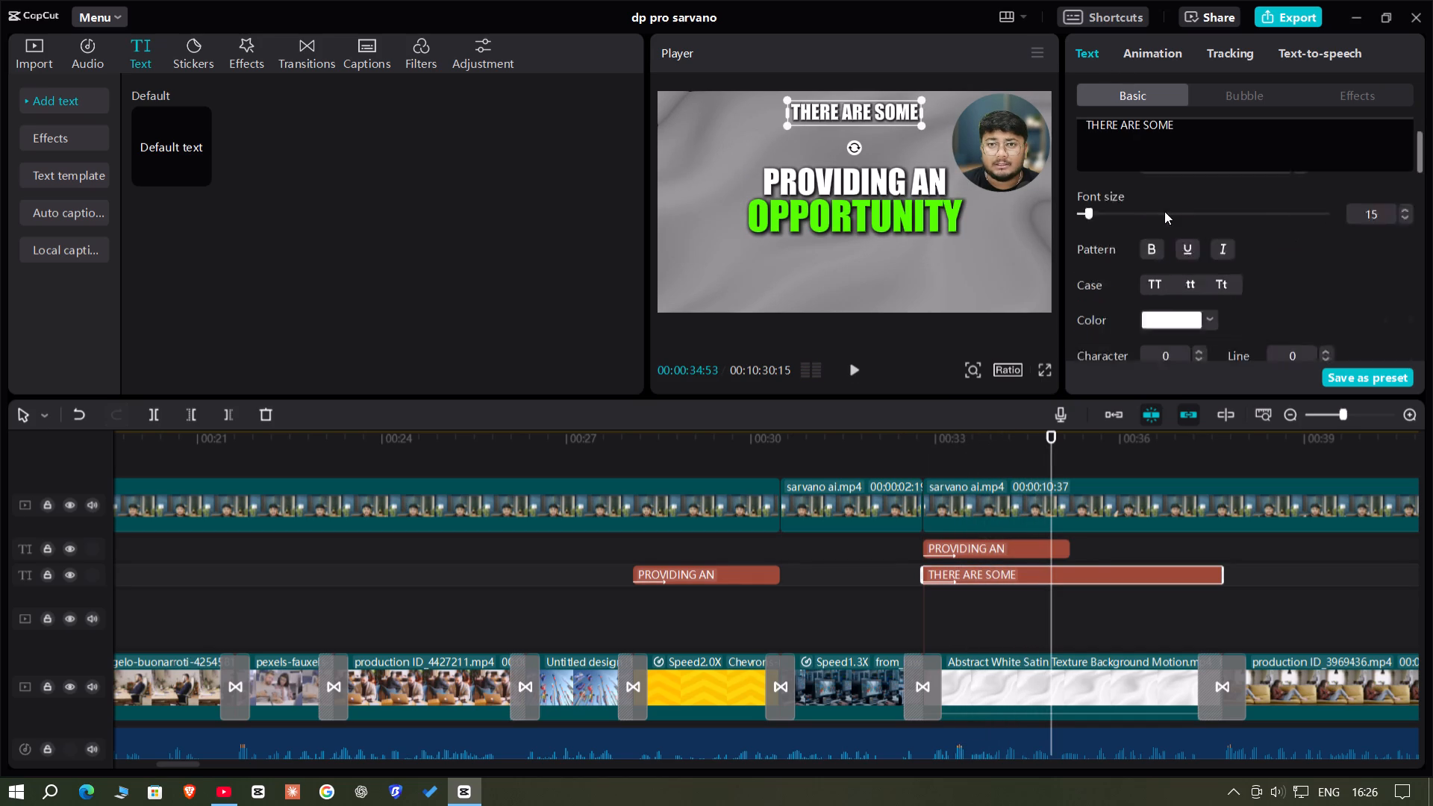
scroll(1179, 224, "up", 2)
scroll(1190, 228, "down", 2)
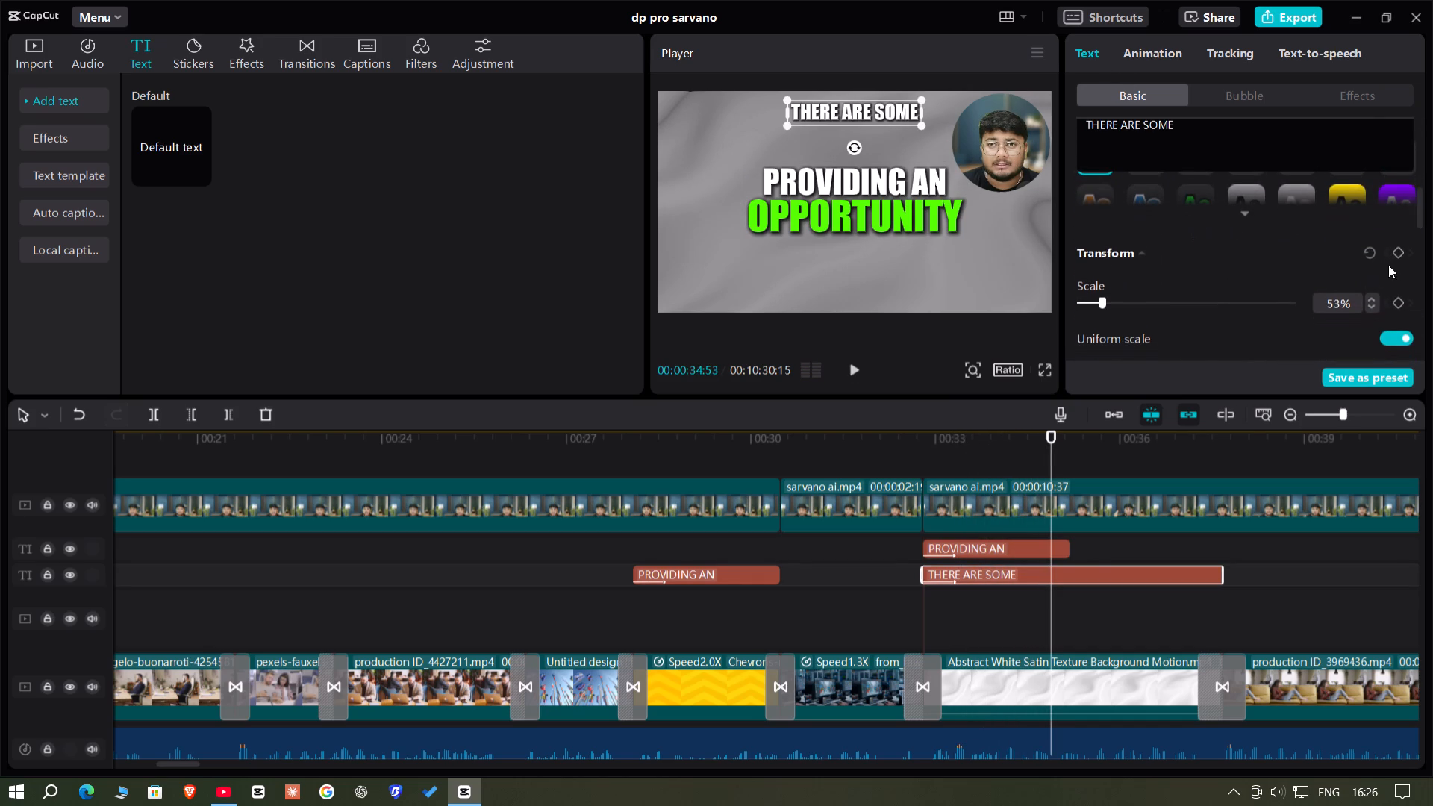
left_click(1401, 252)
Add an earlier transform keyframe at 00:00:34:42 with THERE ARE SOME centered in the frame and enlarged to about 104%, and preview the animation.
key("Left")
key("Left")
key("Left")
key("Left")
key("Left")
key("Left")
key("Left")
key("Left")
key("Left")
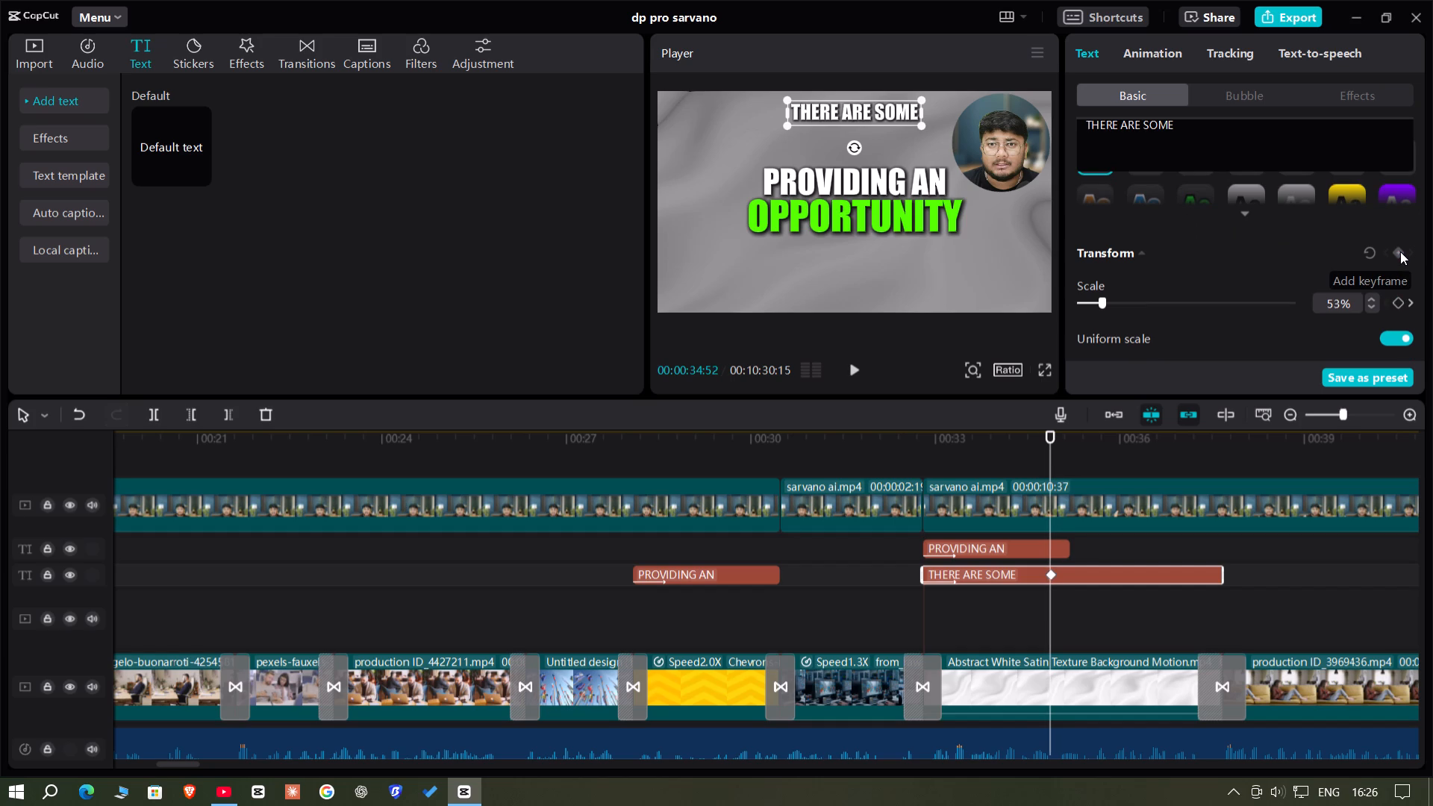
key("Left")
key("Left")
left_click(1400, 252)
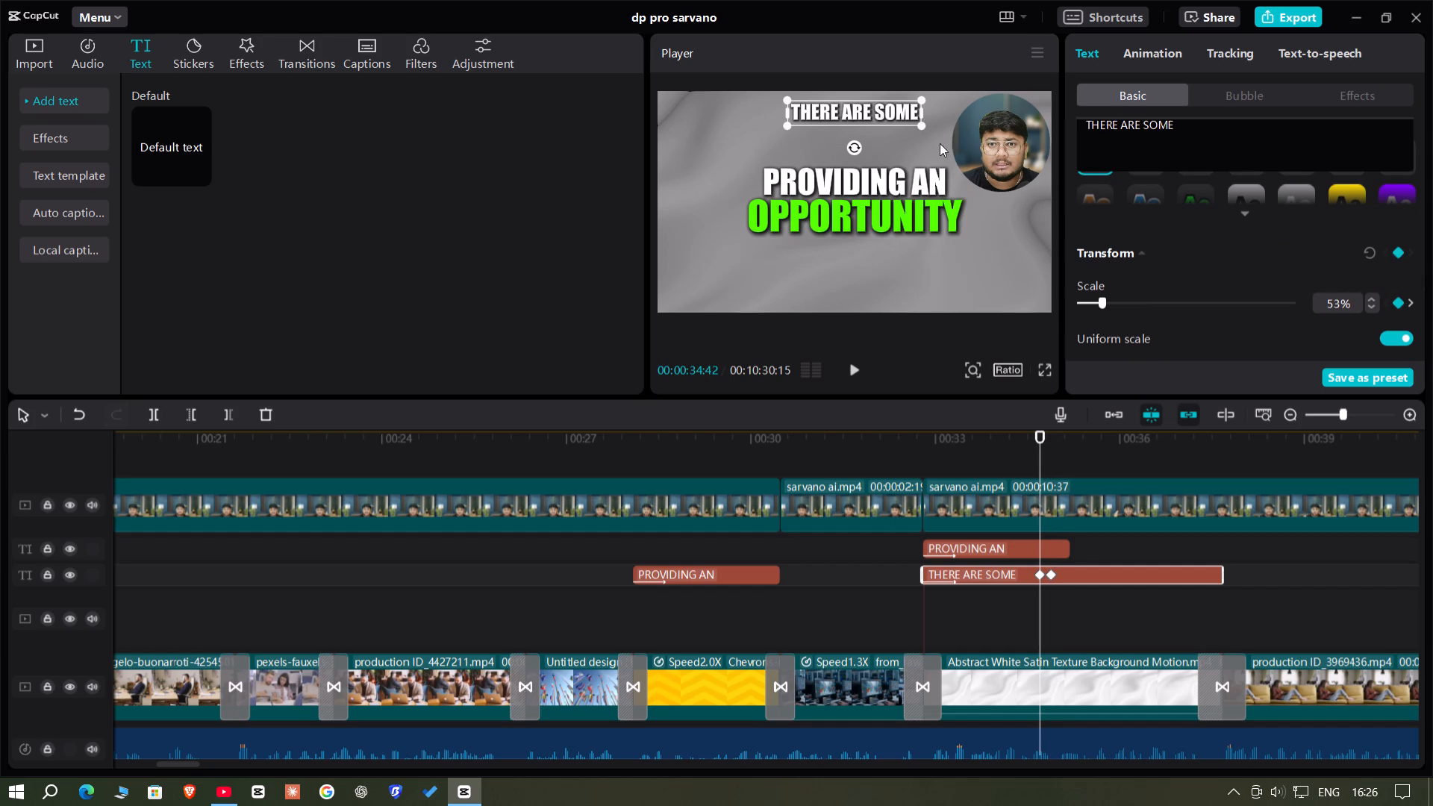
left_click_drag(884, 113, 880, 197)
left_click_drag(922, 219, 991, 299)
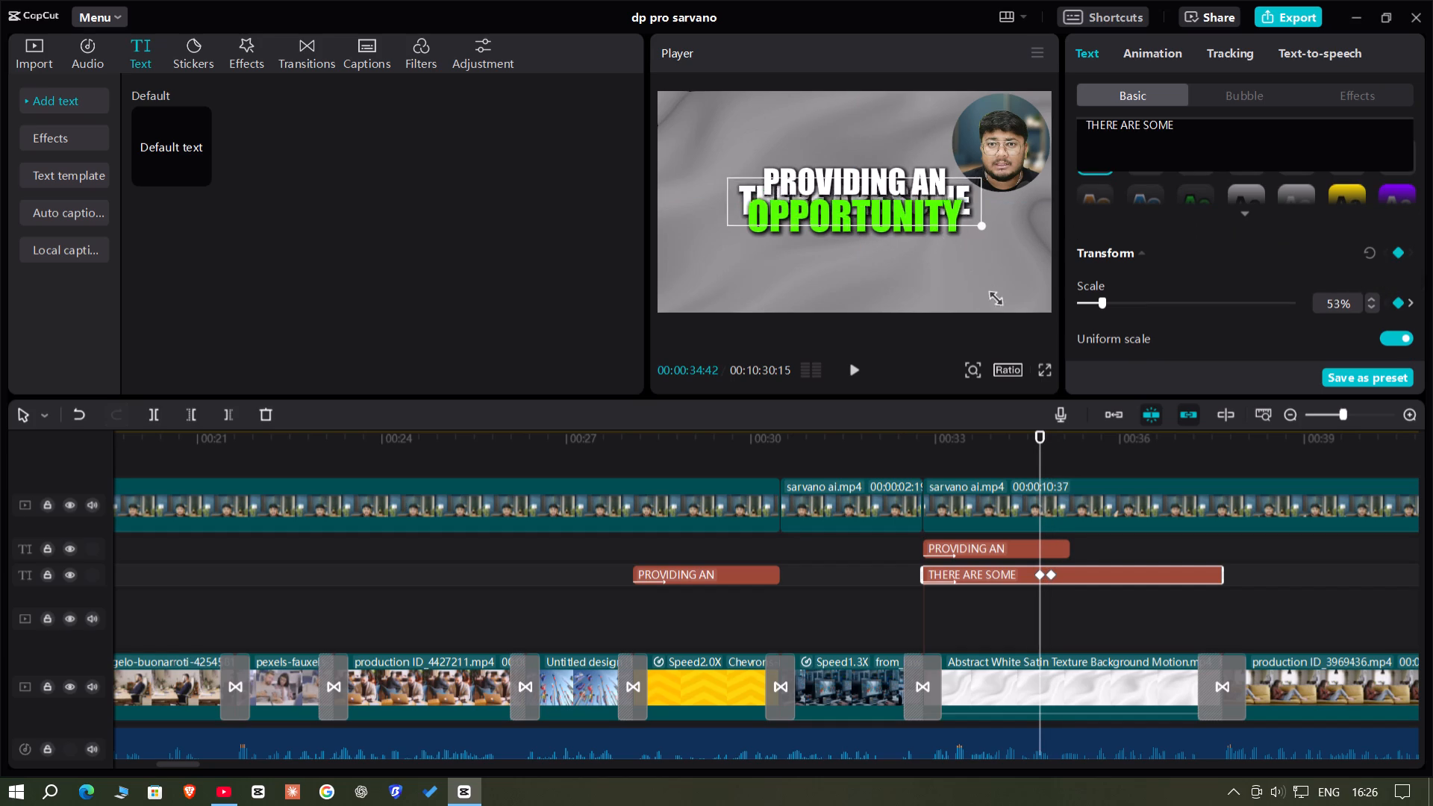
left_click_drag(991, 299, 996, 304)
left_click(989, 449)
key("space")
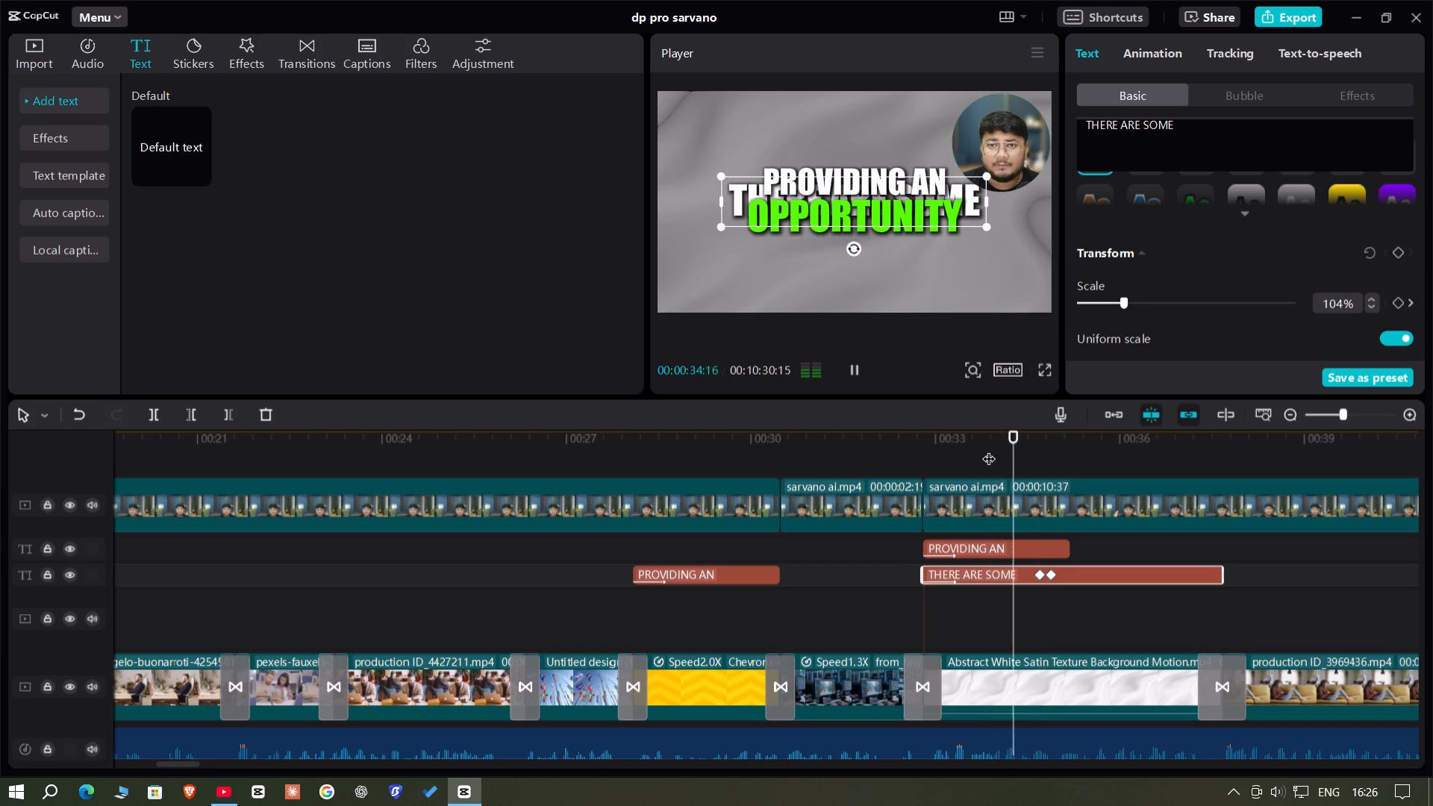
key("space")
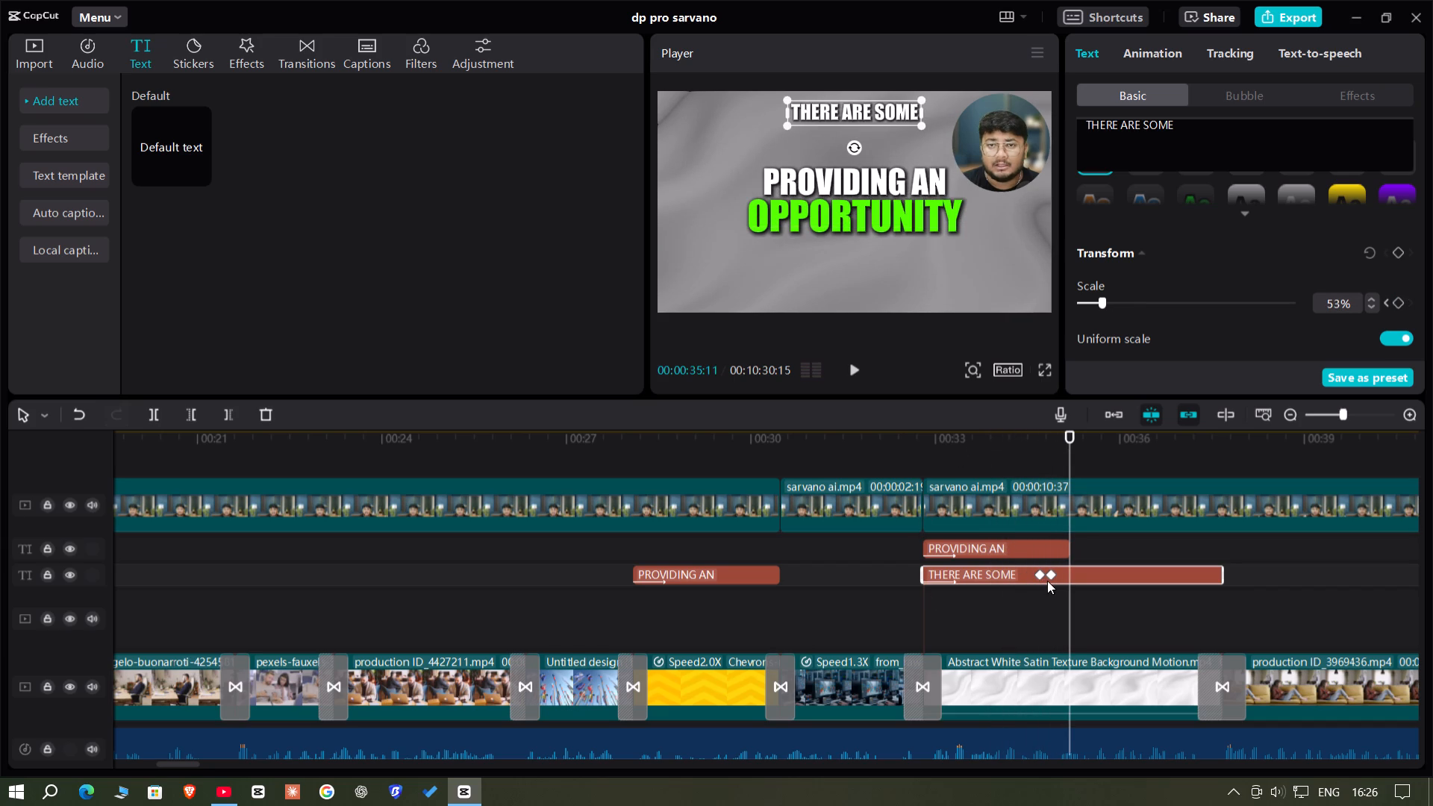
Move the upper PROVIDING AN OPPORTUNITY clip to start at the second keyframe and extend it to the end of THERE ARE SOME.
left_click(1049, 581)
left_click_drag(1043, 549, 1170, 557)
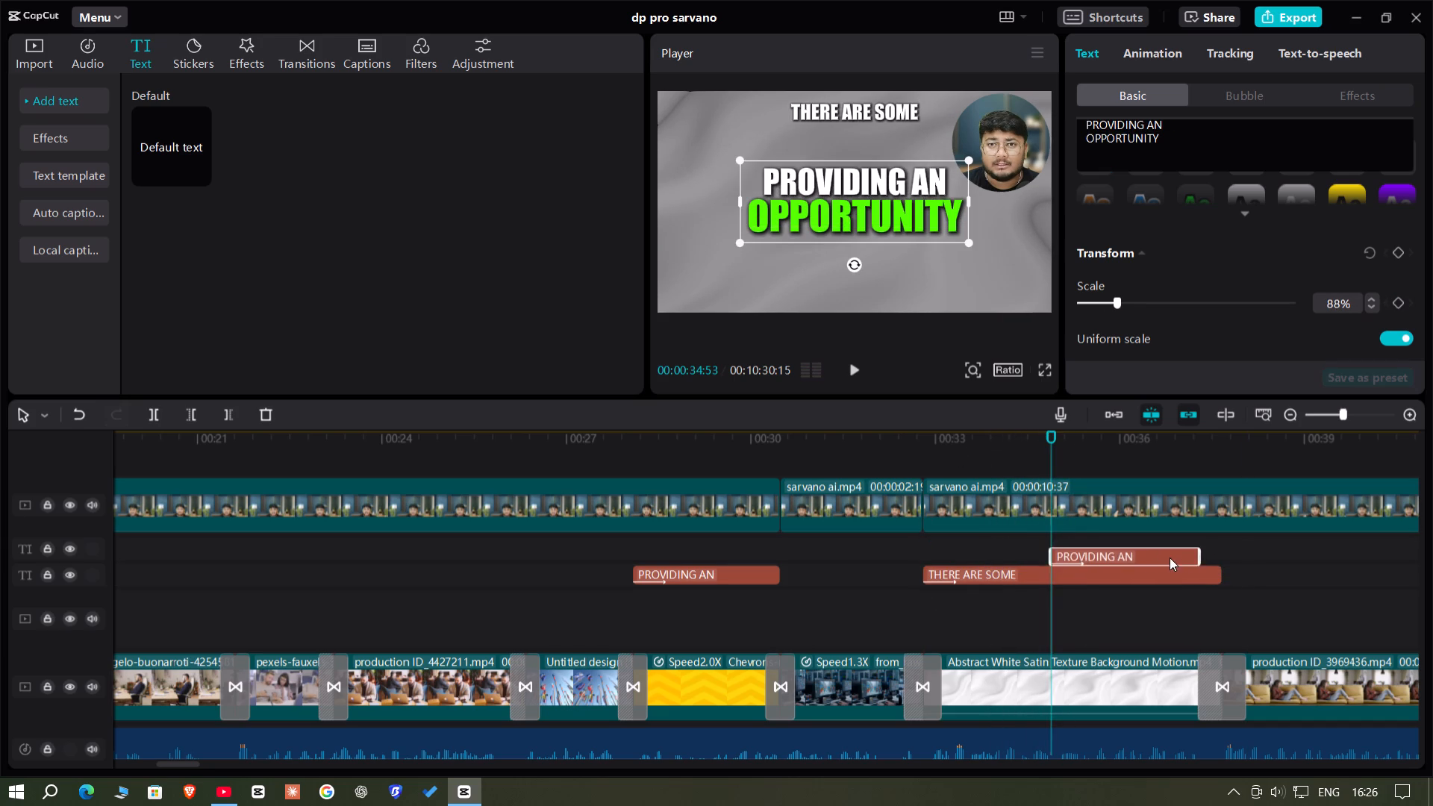
left_click_drag(1170, 557, 1169, 556)
left_click_drag(1198, 543, 1204, 544)
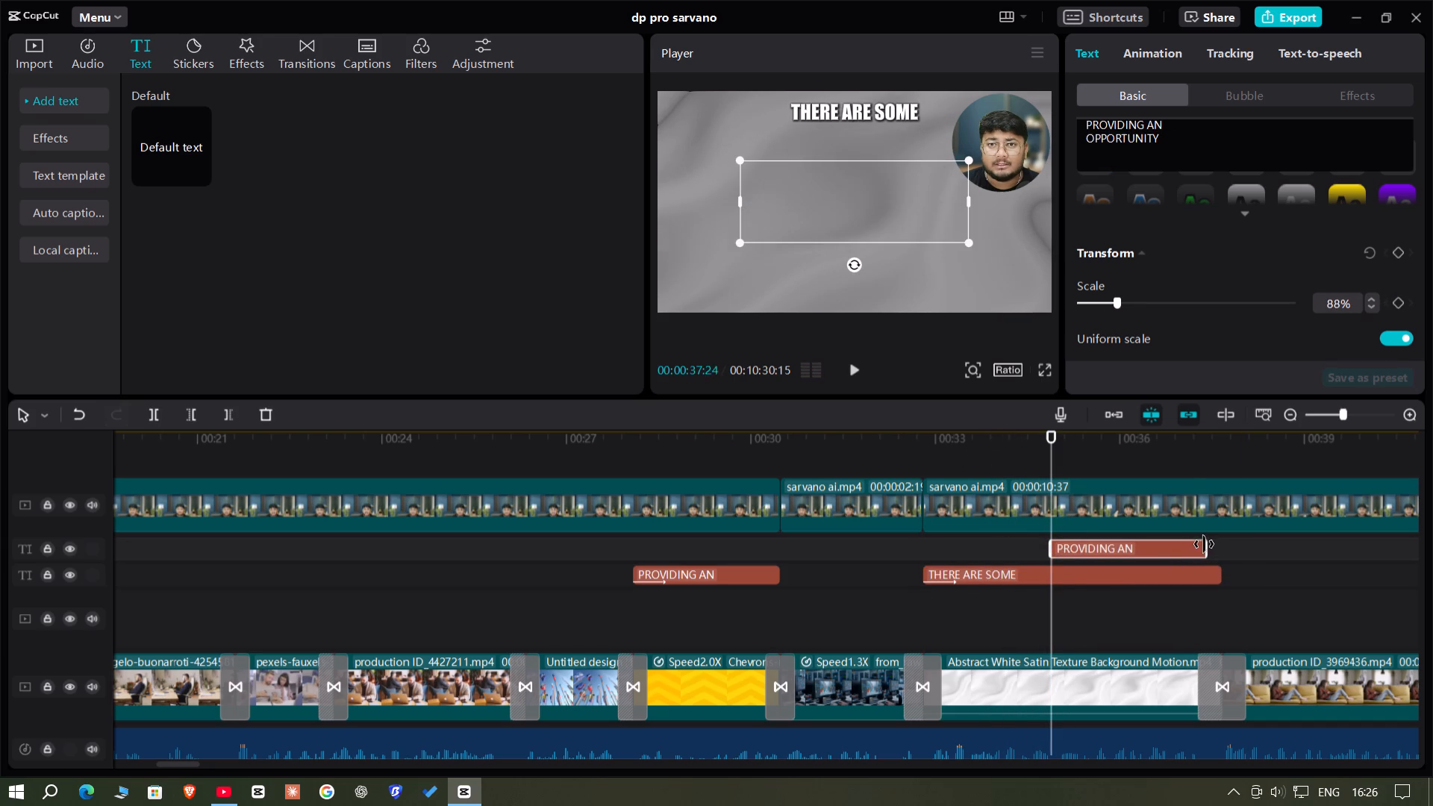
left_click_drag(1204, 544, 1214, 553)
Replace the text of the moved PROVIDING AN OPPORTUNITY clip with PROS.
left_click_drag(1198, 144, 511, 0)
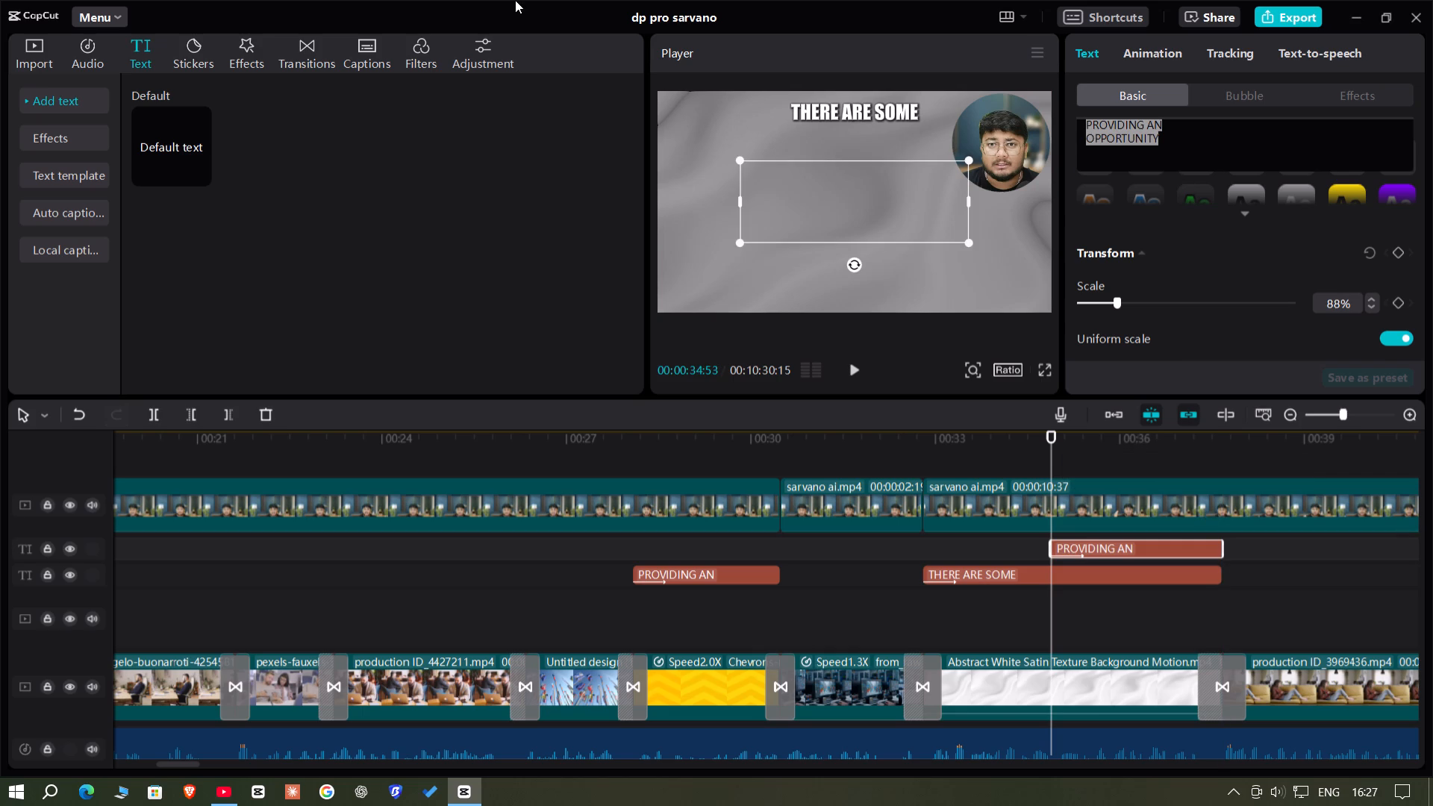
key("BackSpace")
type("PROS")
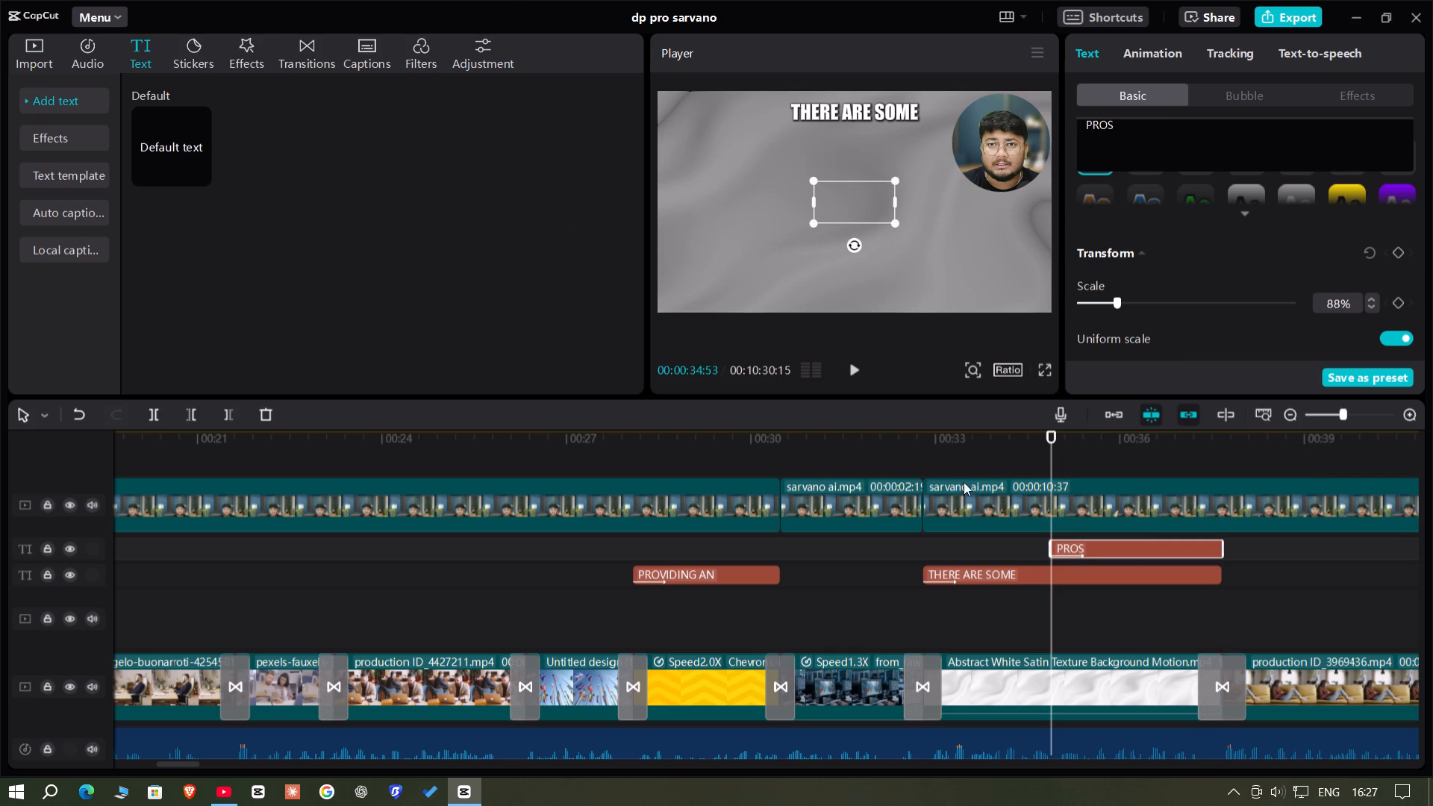
Enlarge the PROS text to about 118% and center it in the video frame.
left_click(1087, 446)
left_click(1096, 554)
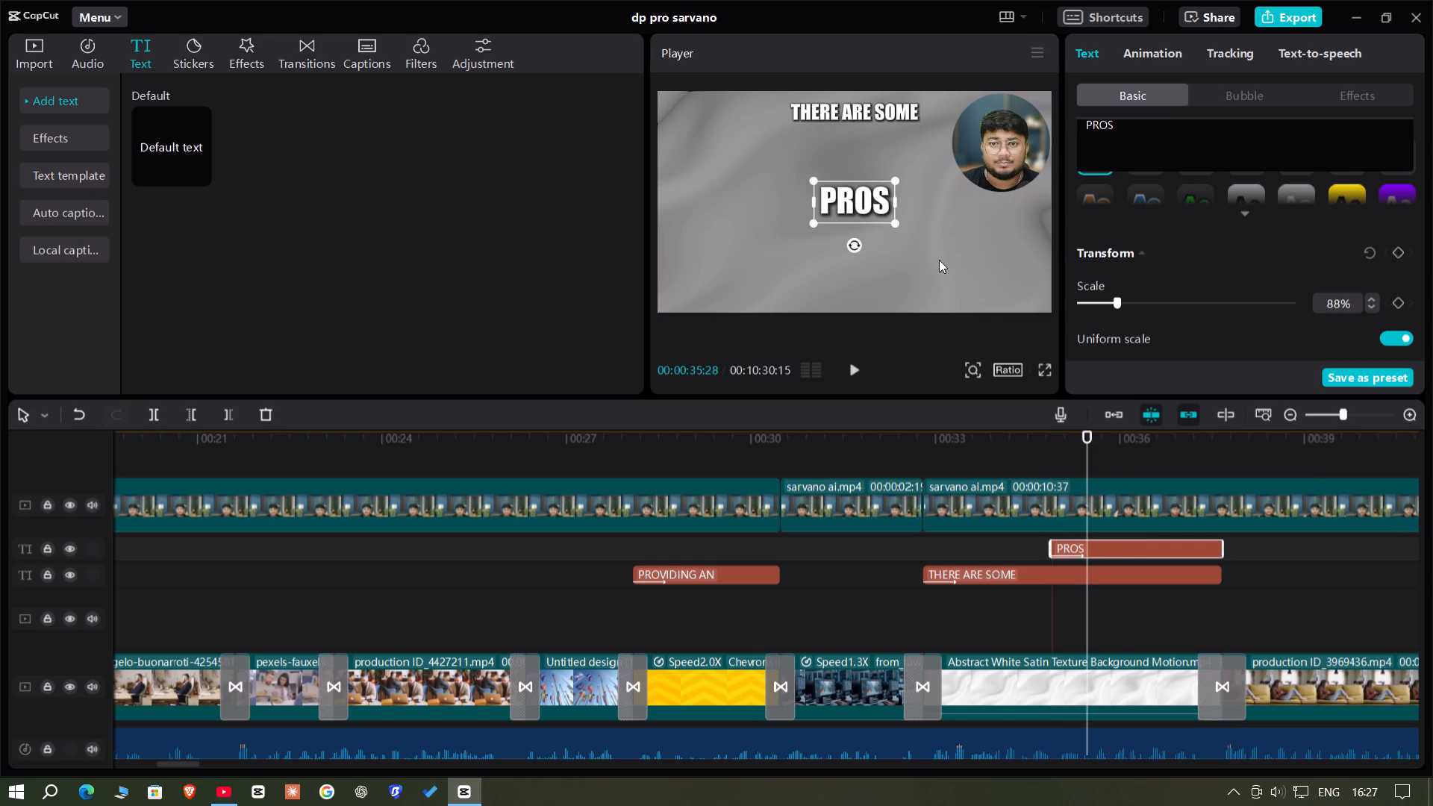
left_click_drag(899, 219, 914, 246)
left_click(871, 196)
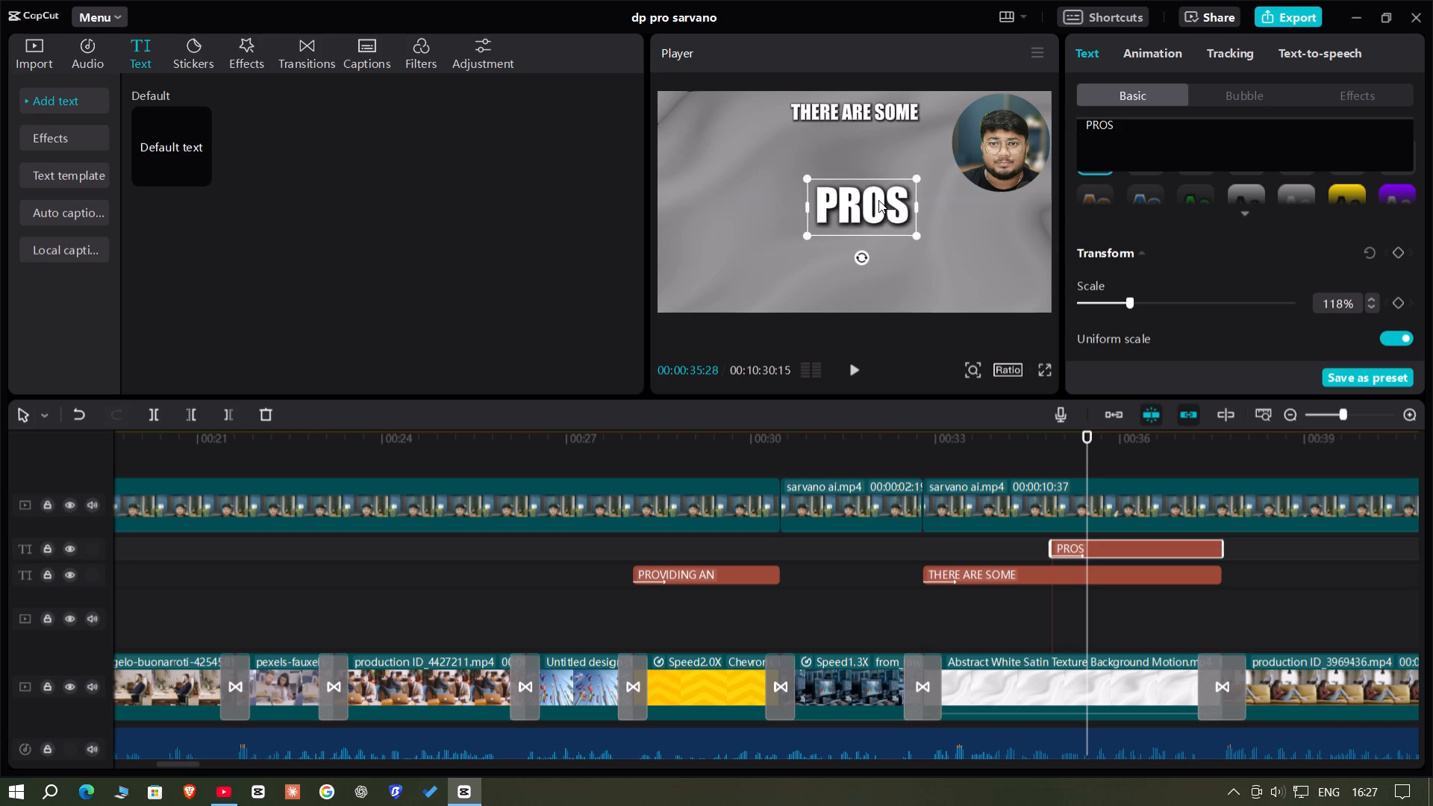
Play the section to match the narration and split the PROS clip at 00:00:36:17.
left_click(1017, 547)
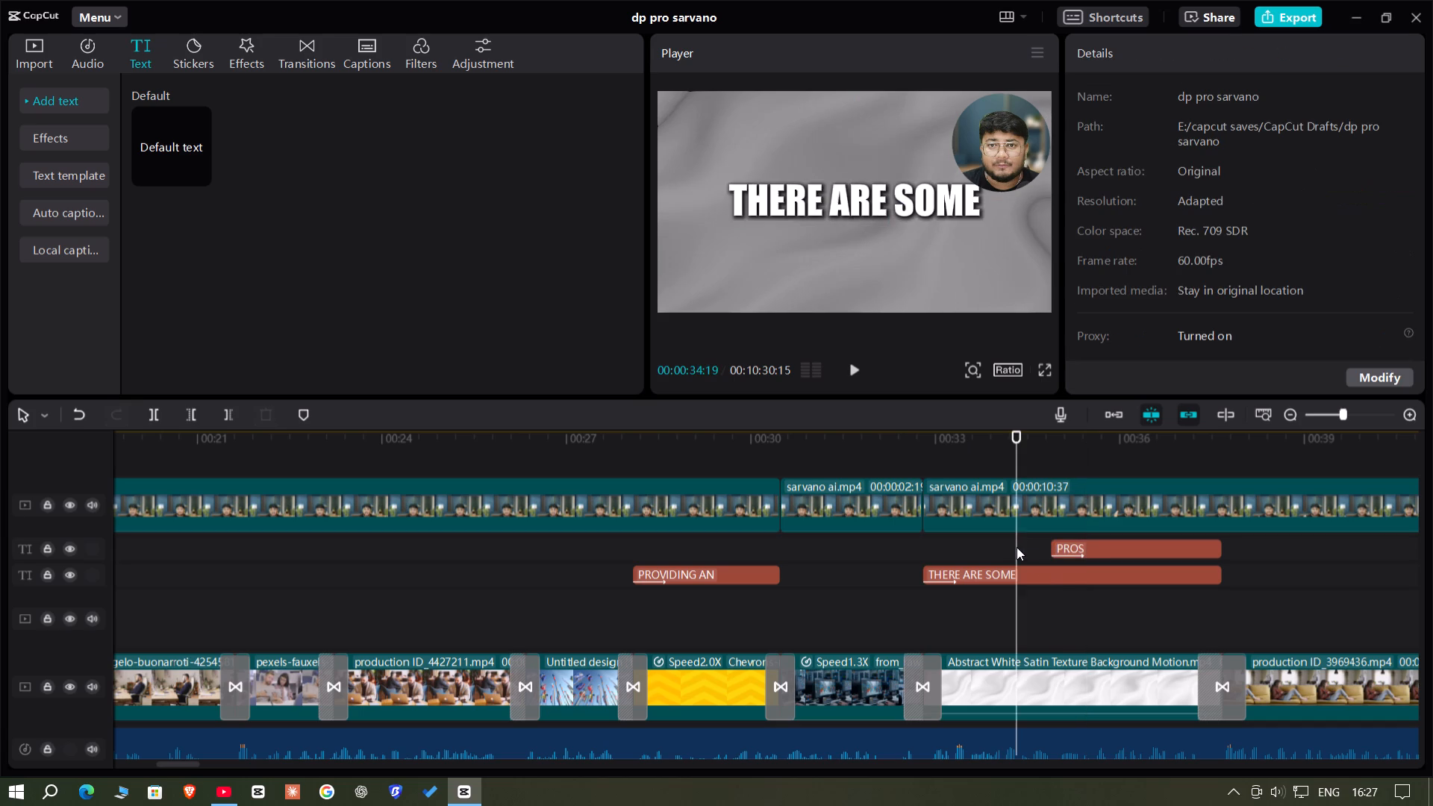
key("space")
key("space")
key("space")
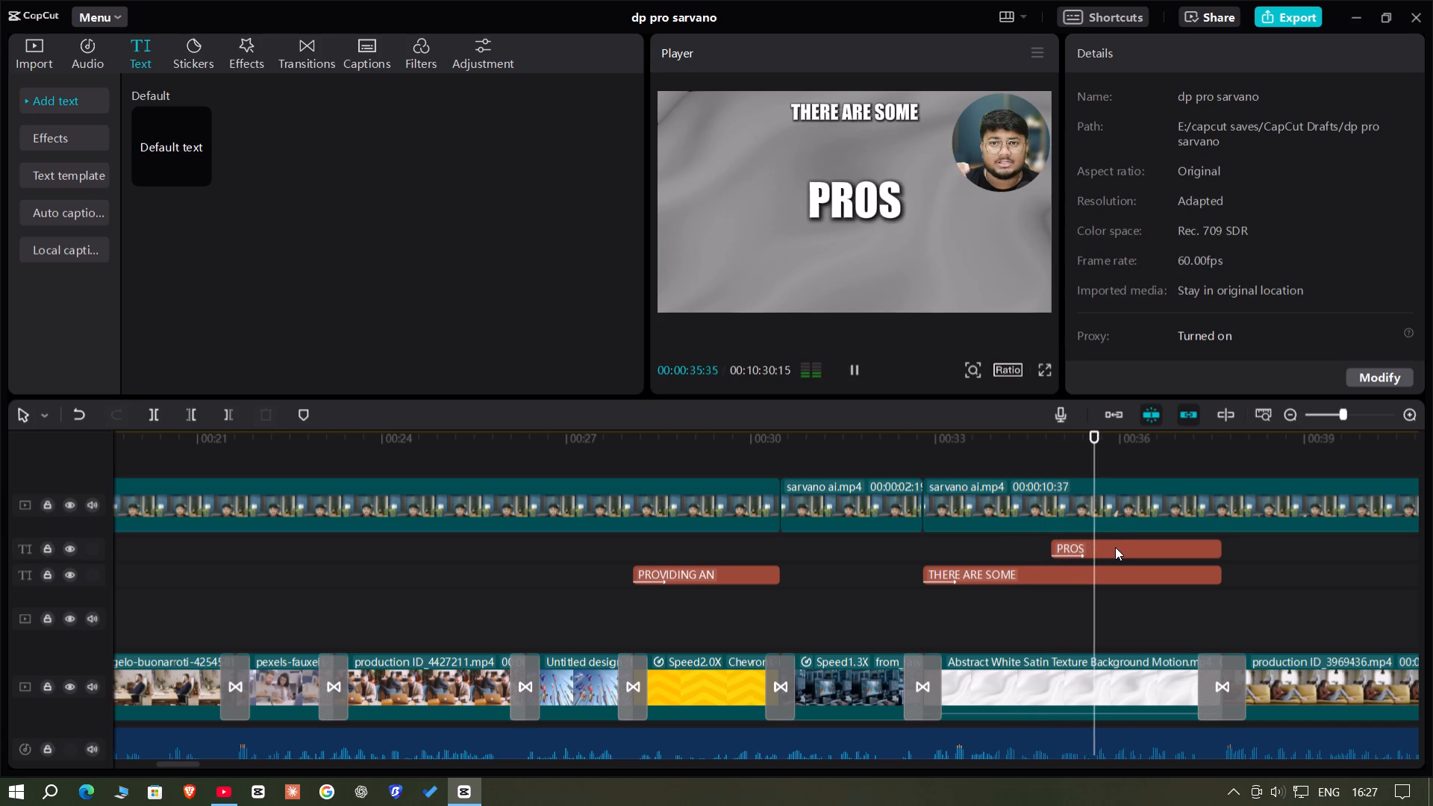
key("space")
key("space")
key("space")
scroll(1116, 546, "down", 5)
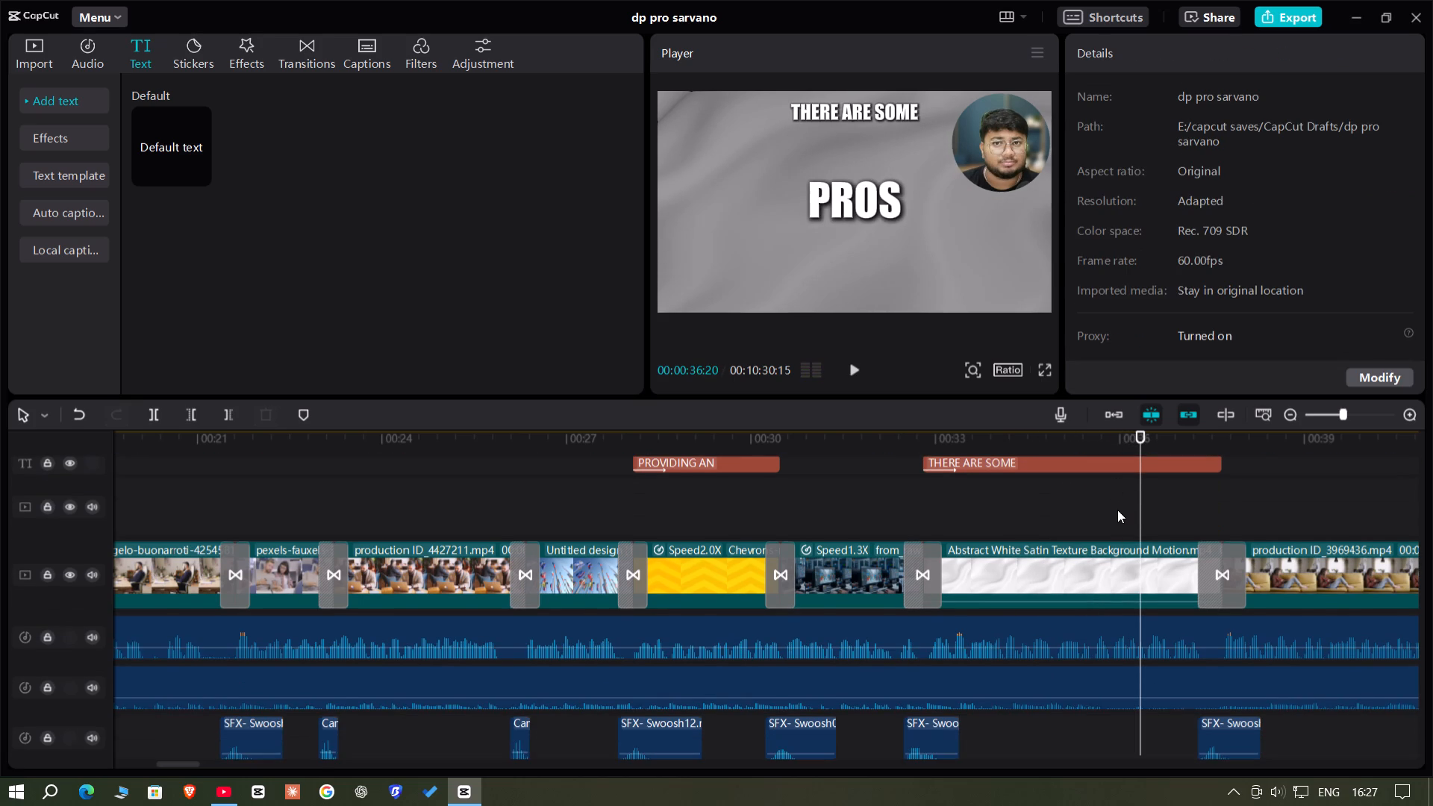
left_click(1107, 491)
key("space")
key("space")
key("space")
key("space")
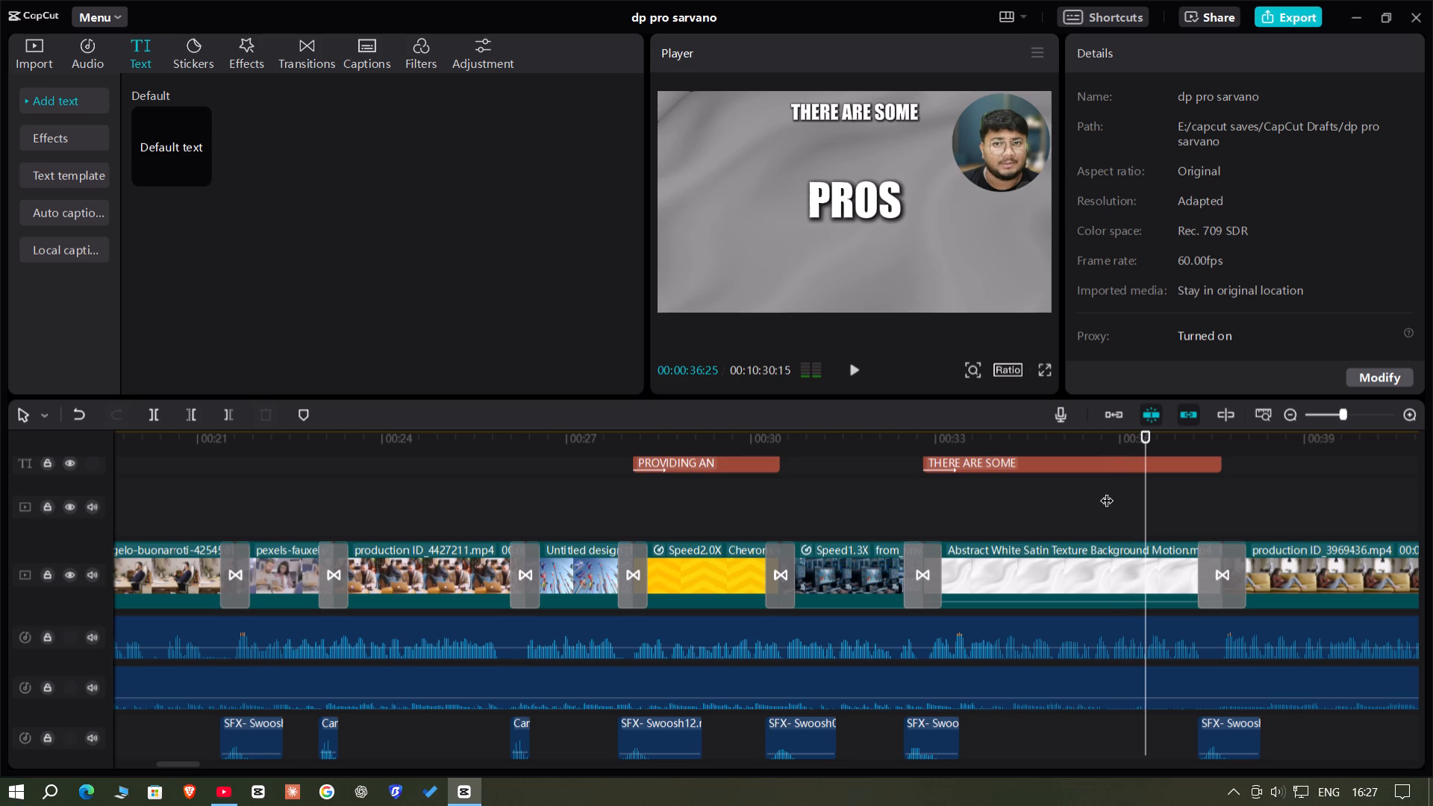
left_click(1107, 491)
key("space")
key("space")
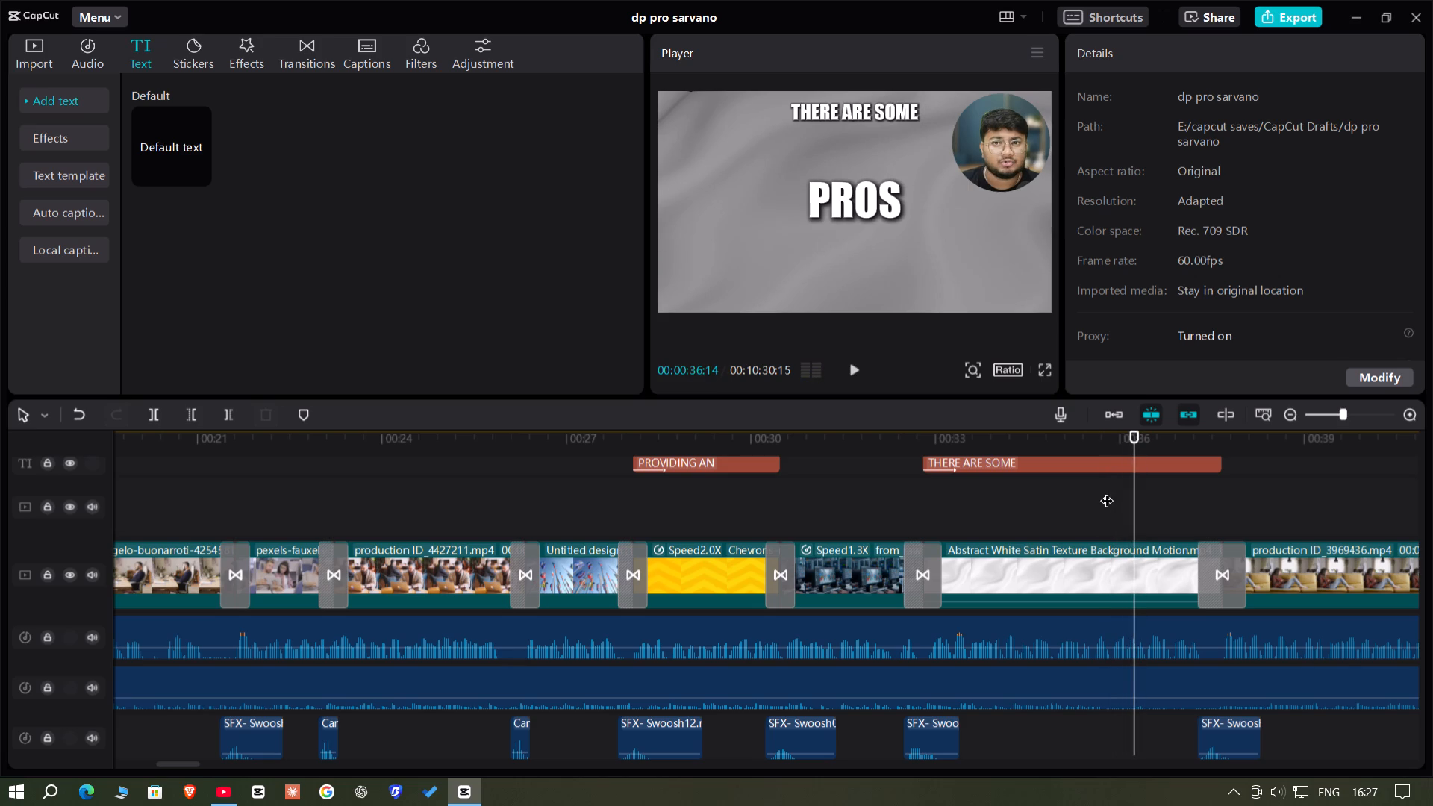
key("Right")
key("Right")
key("Right")
scroll(1134, 563, "up", 4)
left_click(1145, 528)
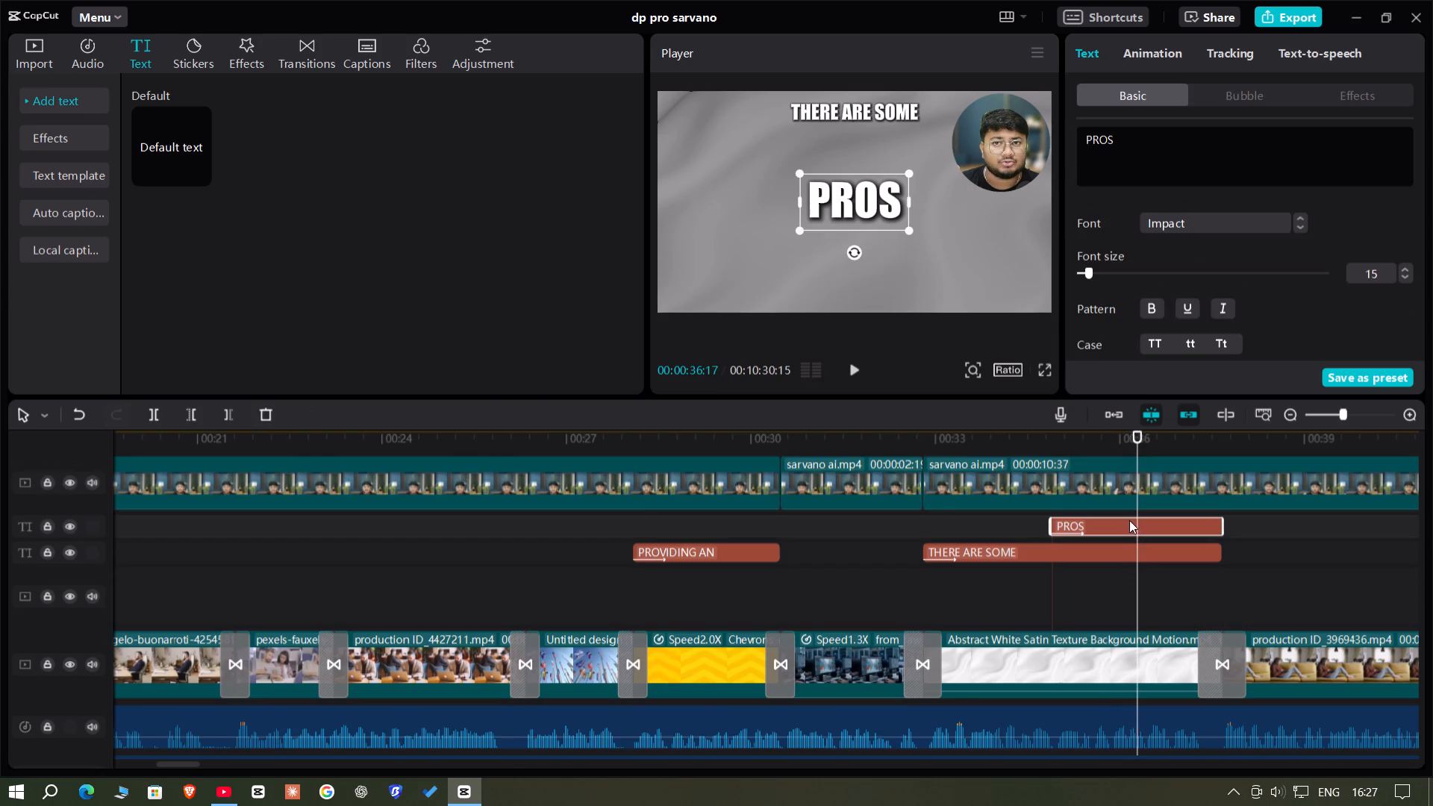
left_click(154, 407)
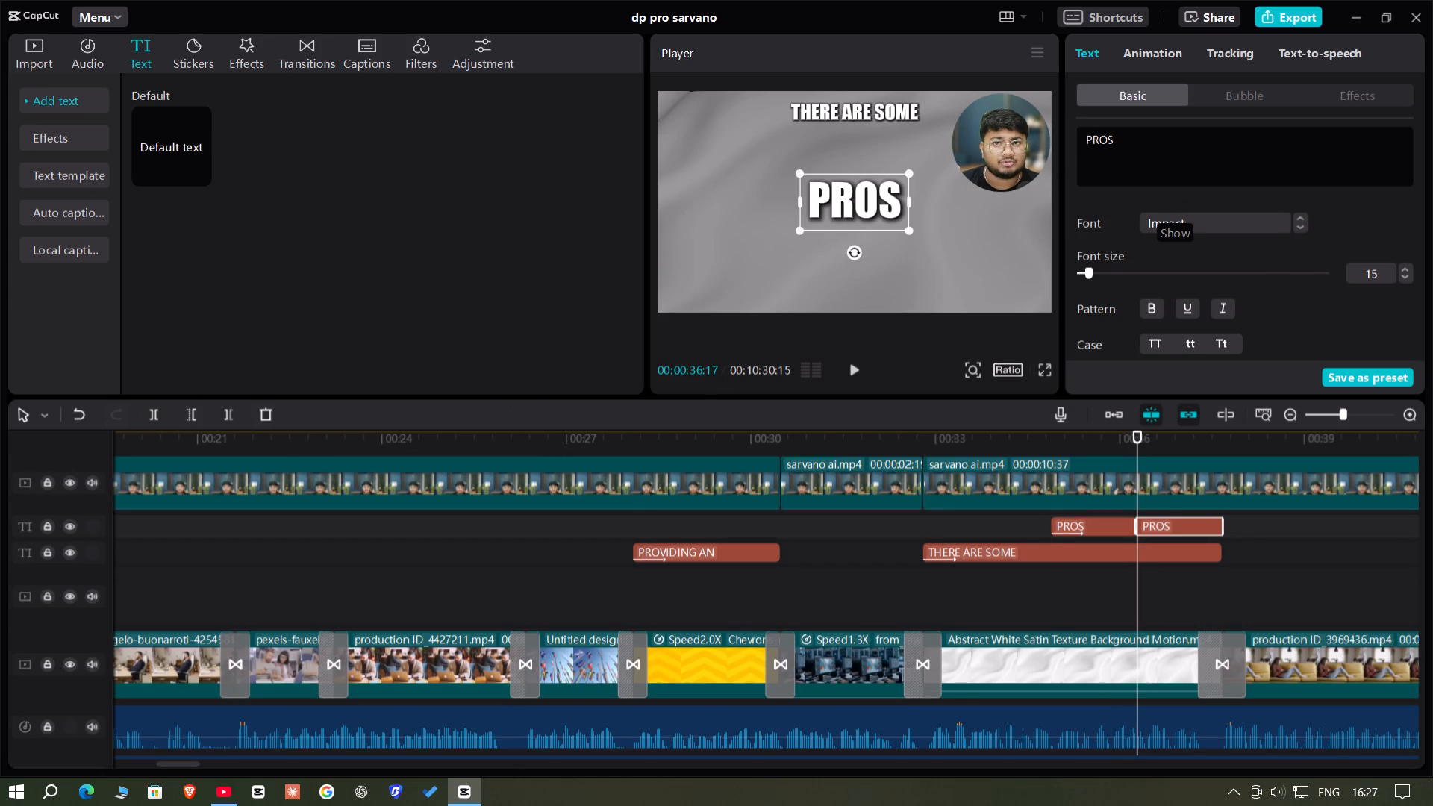
Replace the text of the second part of the split PROS clip with CONS.
left_click_drag(1210, 142, 890, 121)
key("BackSpace")
type("CONS")
Apply the Fade In entrance animation to the CONS text.
left_click(1164, 51)
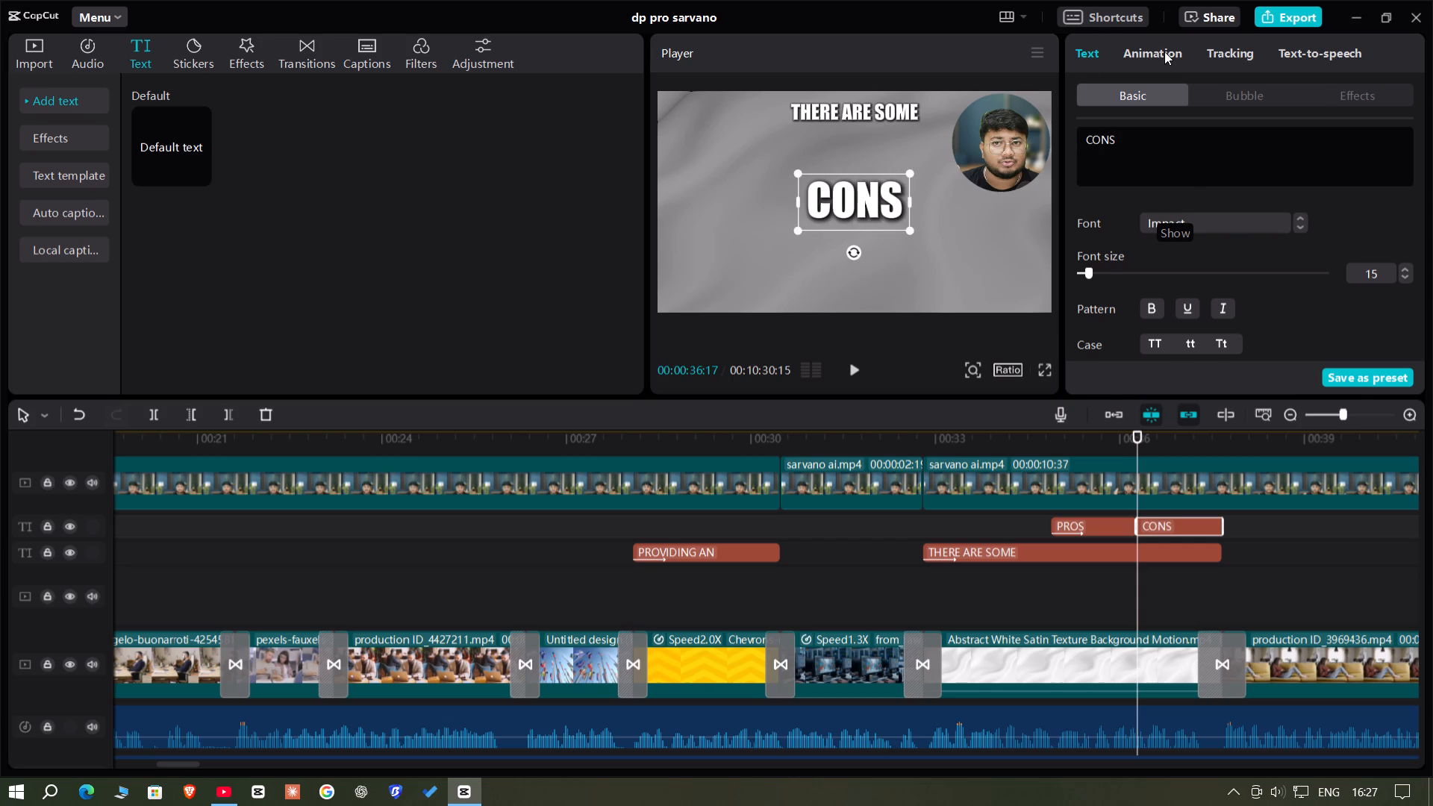
left_click(1173, 136)
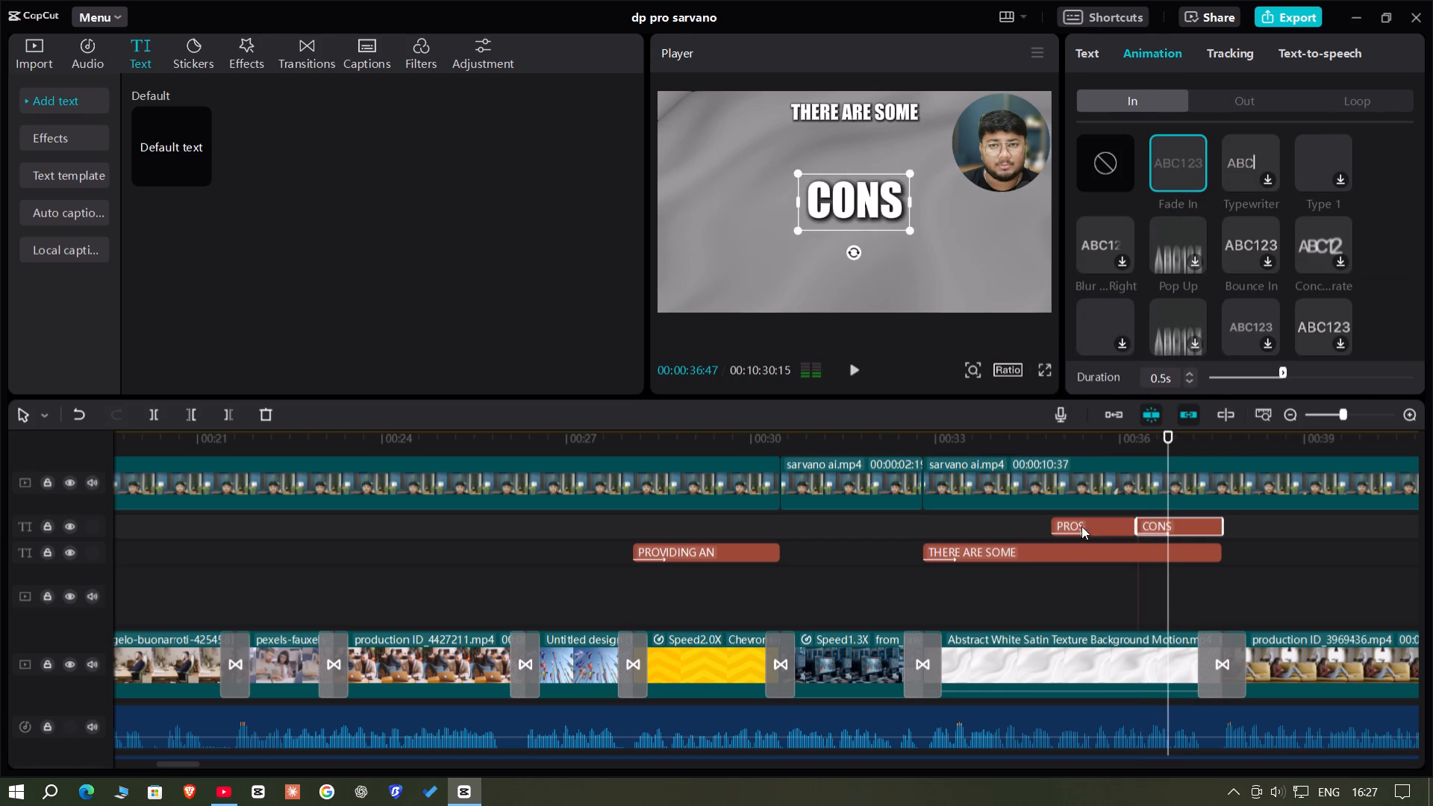
Change the PROS text color to a bright, fully saturated green.
left_click(1090, 534)
scroll(1195, 342, "down", 1)
left_click(1222, 304)
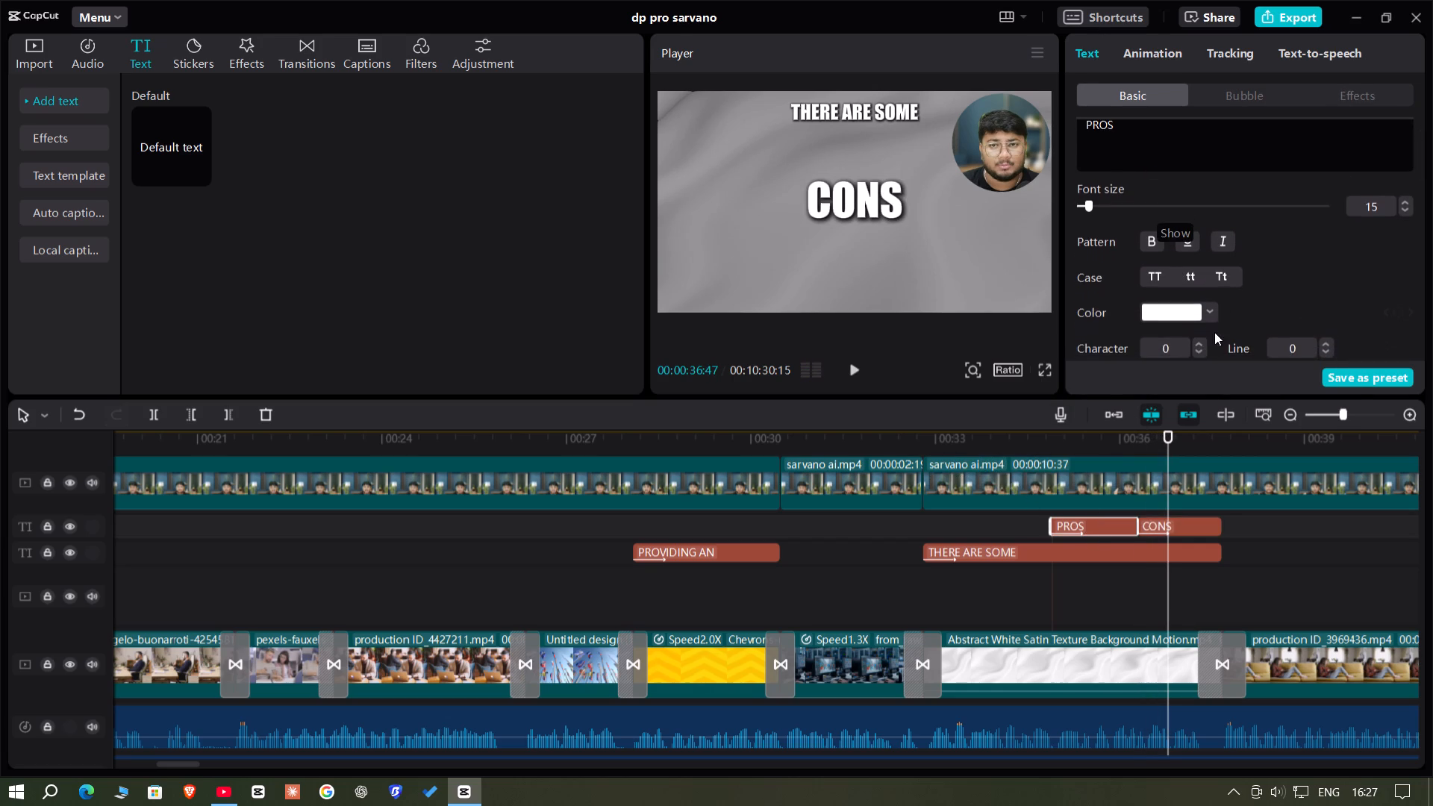
left_click(1214, 309)
left_click_drag(1190, 449, 1432, 306)
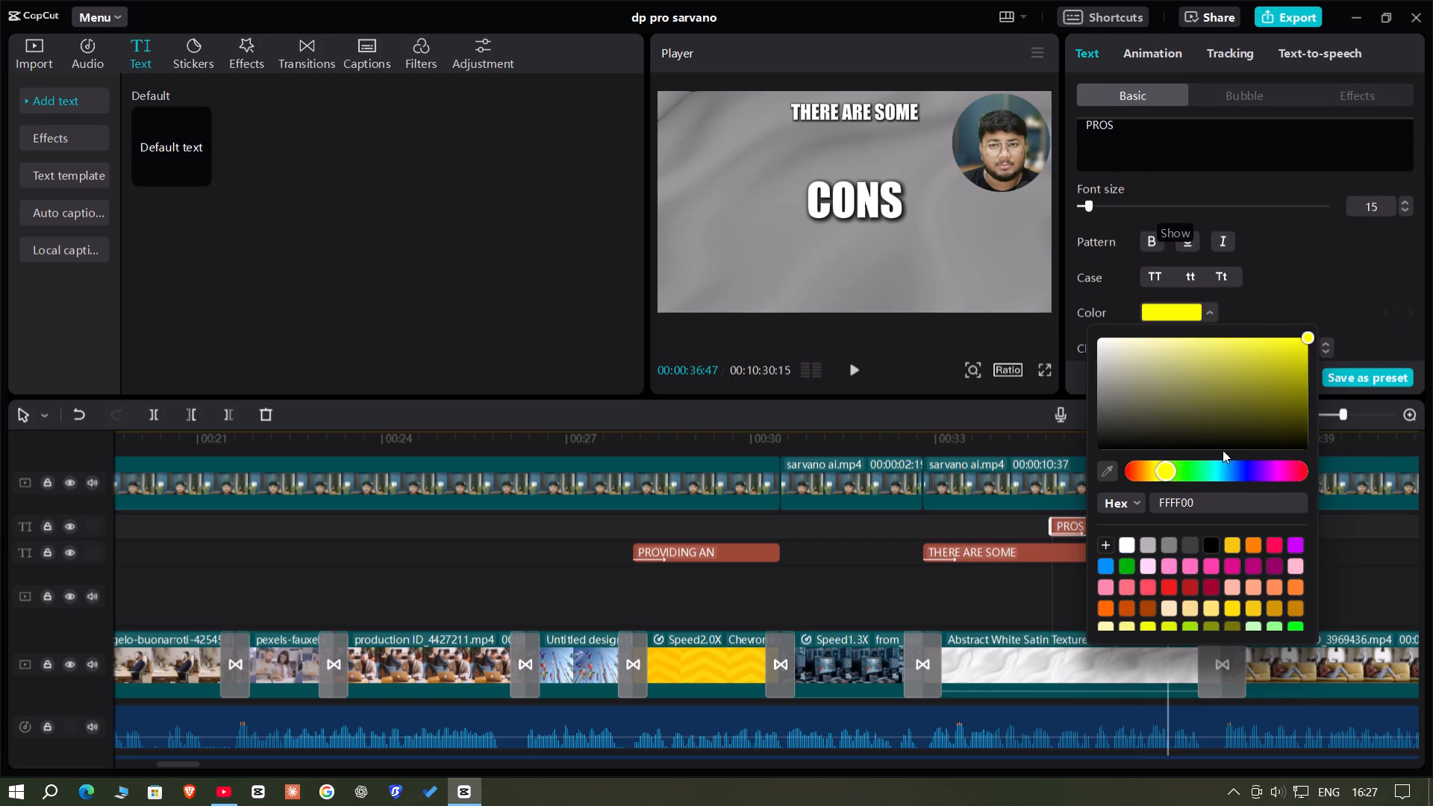
left_click_drag(1177, 475, 1187, 481)
left_click_drag(1169, 464, 1187, 472)
left_click(997, 525)
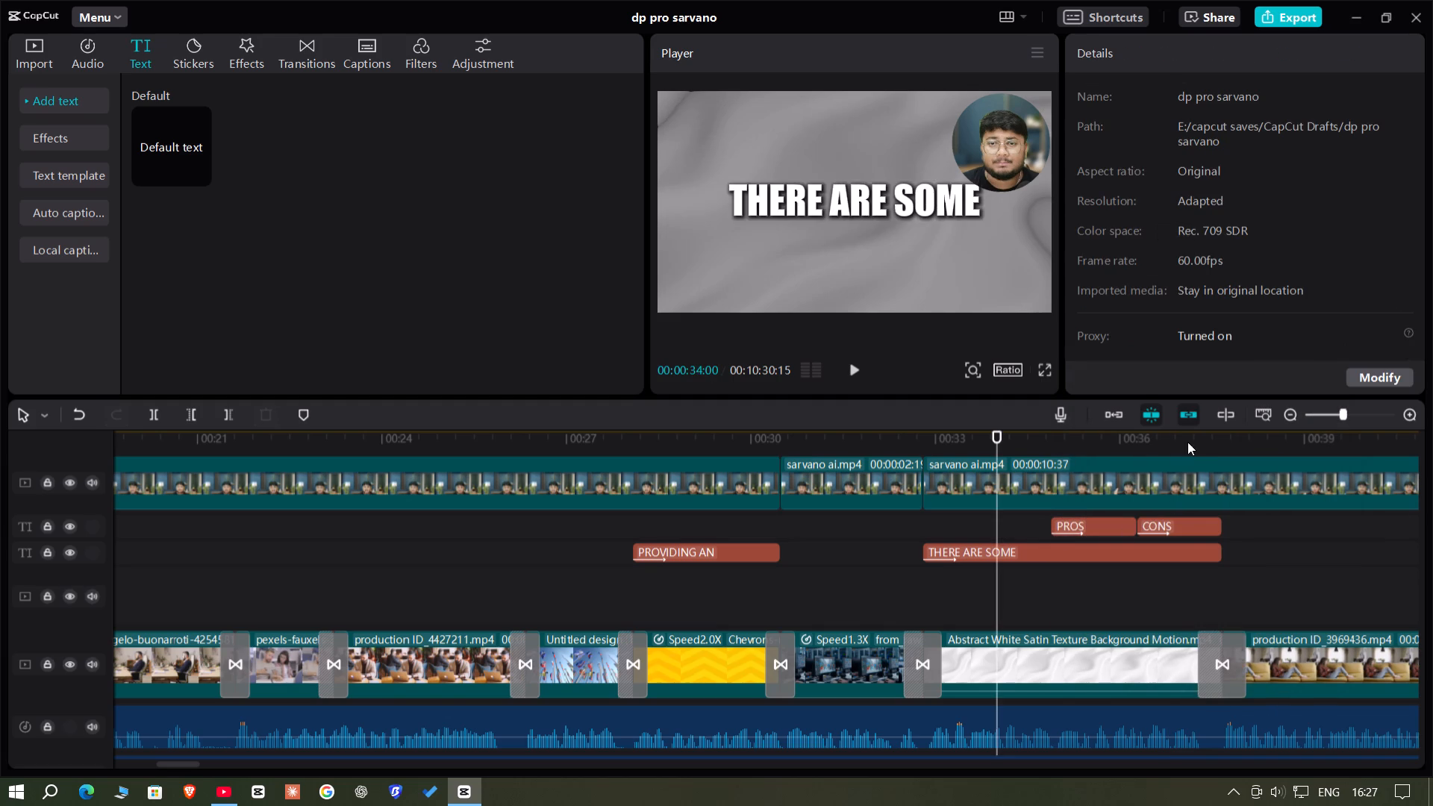
Change the CONS text color to a bright, fully saturated red and preview the sequence.
left_click(1191, 443)
left_click(1180, 529)
scroll(1181, 311, "down", 1)
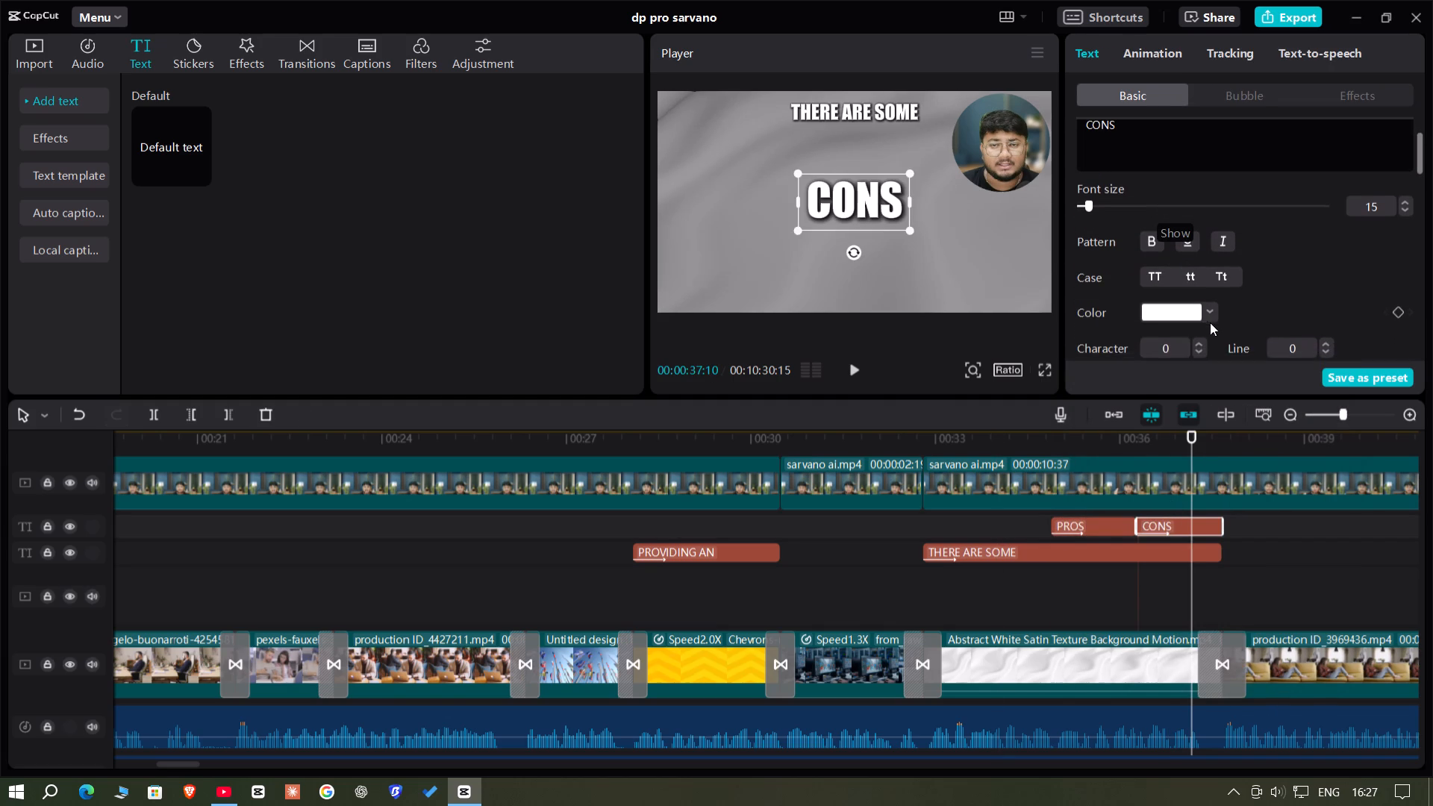
left_click(1210, 322)
left_click(1179, 469)
left_click_drag(1179, 469, 1110, 461)
left_click_drag(1306, 369, 1432, 240)
left_click(1009, 528)
key("space")
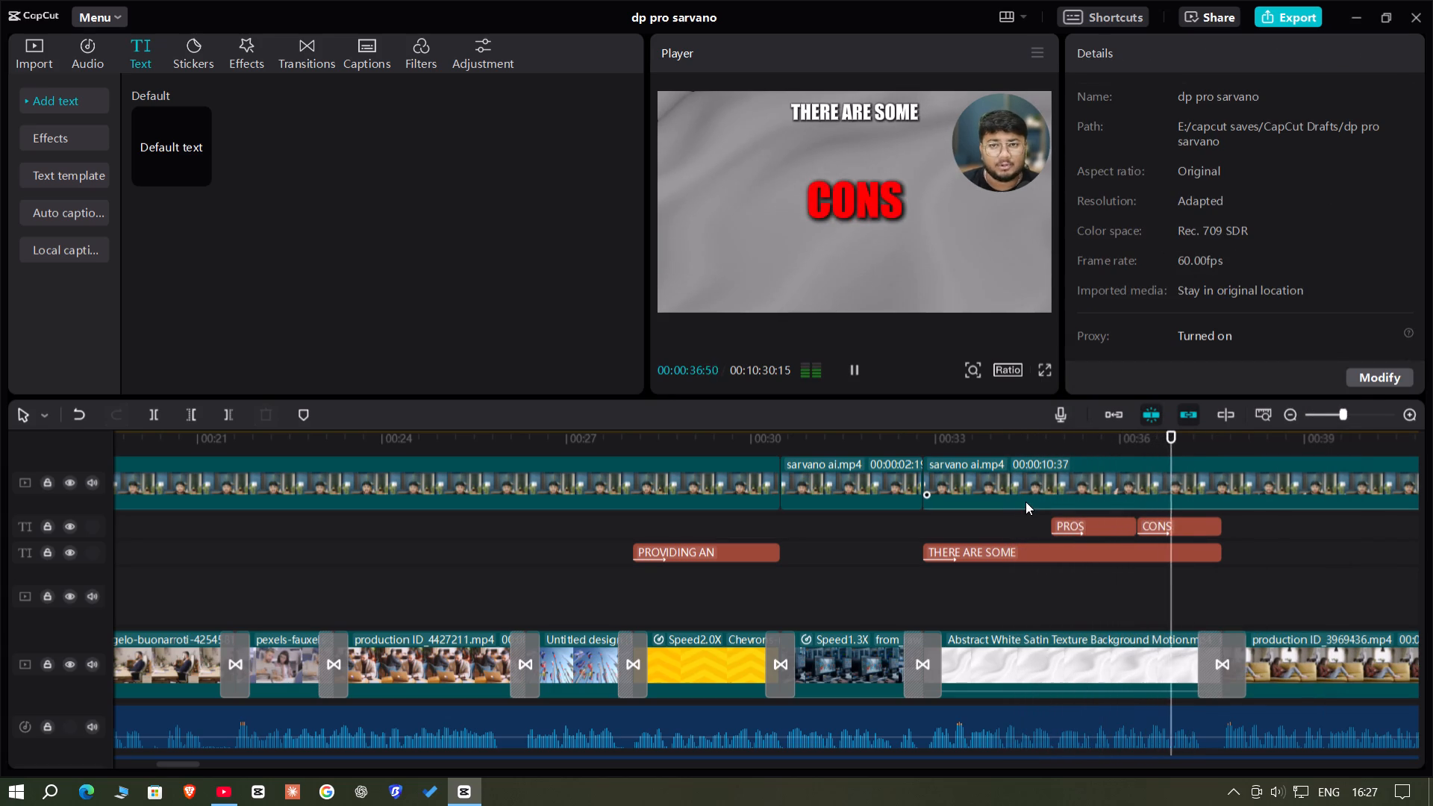
Paste the PROVIDING AN OPPORTUNITY text at 00:00:43:25, over the start of the Small-waves clip, and extend it to that clip's end.
left_click(1335, 413)
left_click(887, 586)
left_click_drag(887, 586, 958, 587)
key("space")
left_click(1351, 416)
key("space")
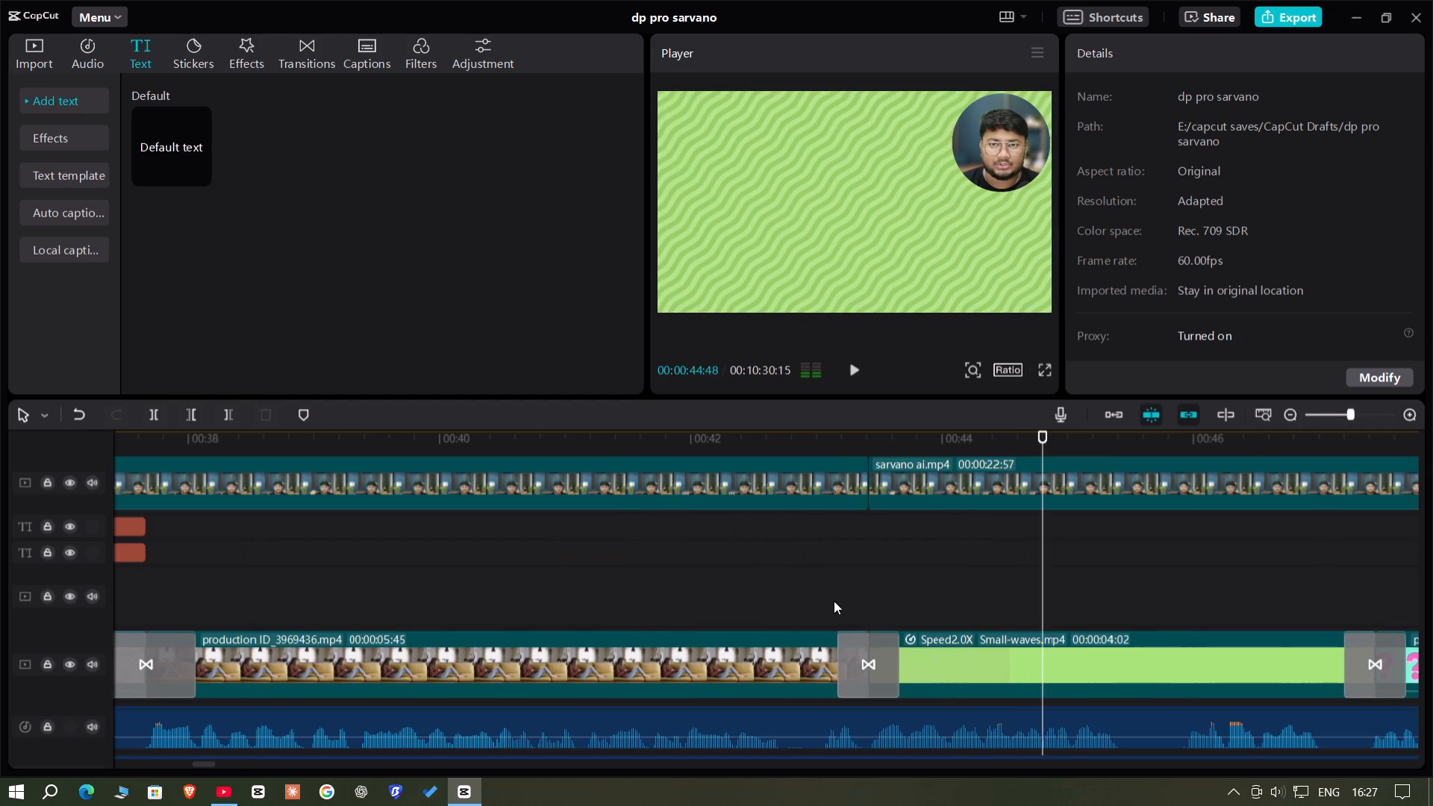
left_click(844, 573)
left_click_drag(847, 573, 870, 587)
key("ctrl+v")
left_click_drag(1174, 551, 1371, 591)
Replace the pasted text with WATCH THIS VIDEO and SOO CAREFULLY on two lines and check it over the green waves background.
left_click_drag(1209, 169, 902, 61)
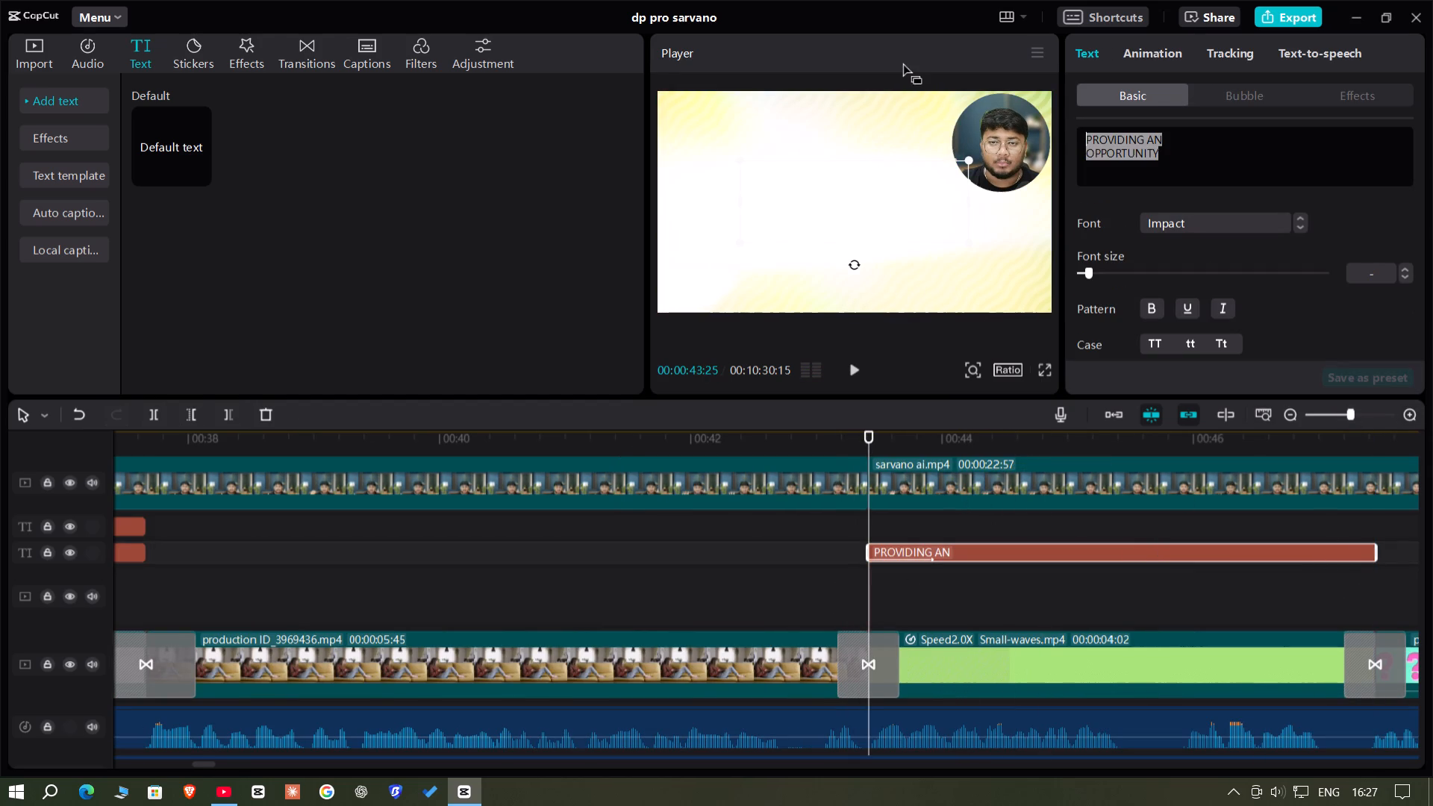
key("BackSpace")
type("WATCH THIS VIDEO")
key("Return")
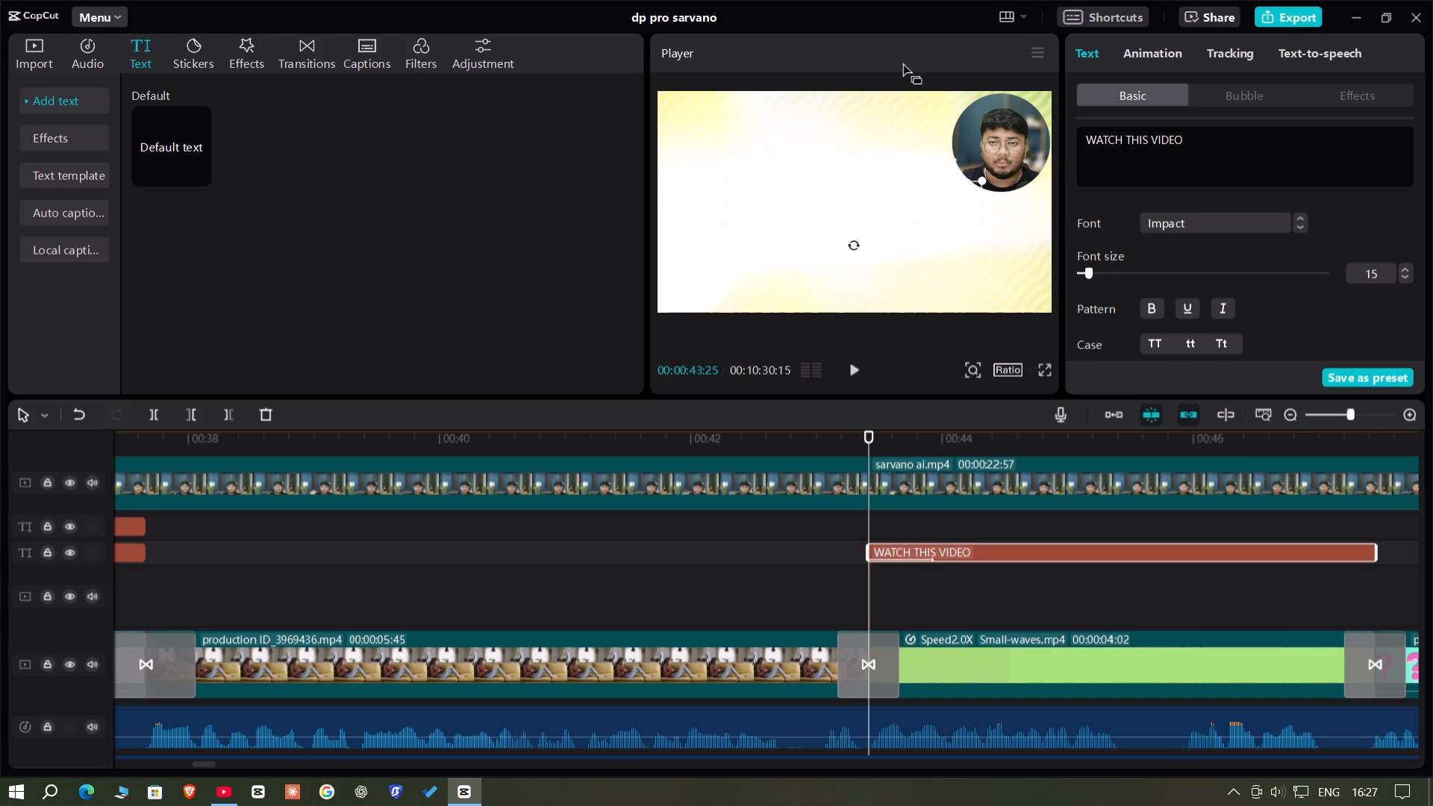
type("SOO CARE")
type("FULLY")
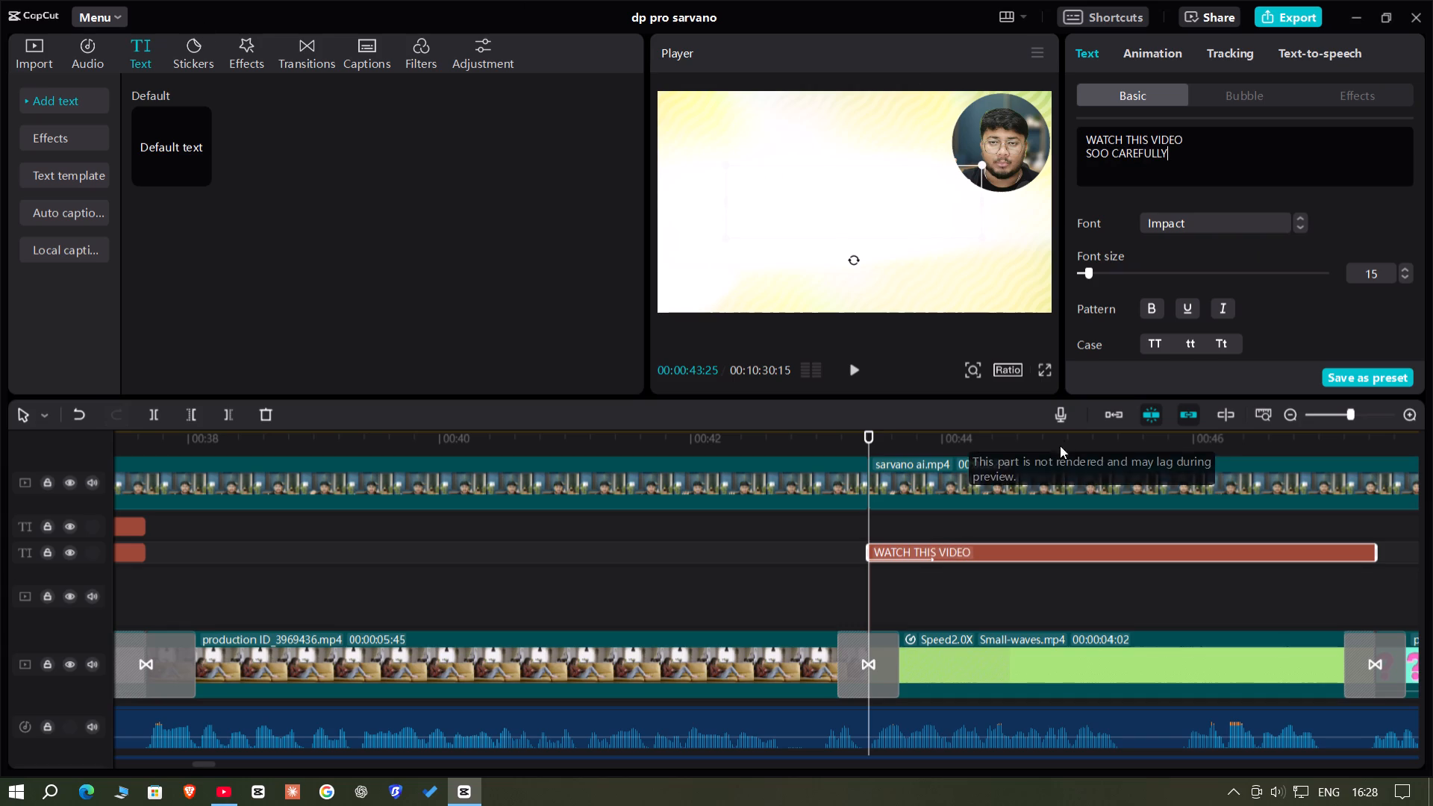
left_click(1081, 428)
left_click(1090, 431)
left_click(1117, 555)
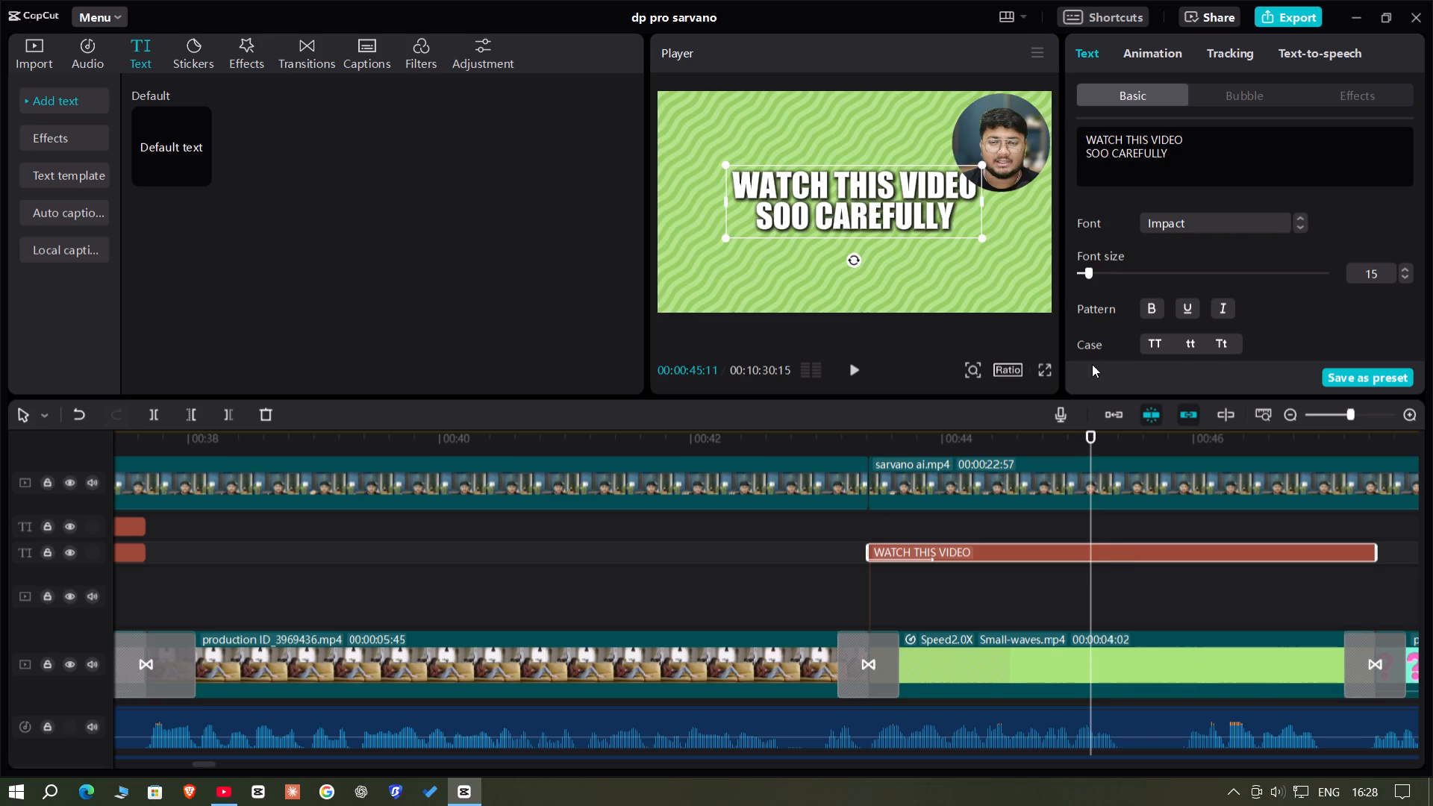
Set SOO CAREFULLY to font size 19 and color it bright yellow (FFFC00), leaving the first line's styling alone.
left_click_drag(1209, 163, 1025, 157)
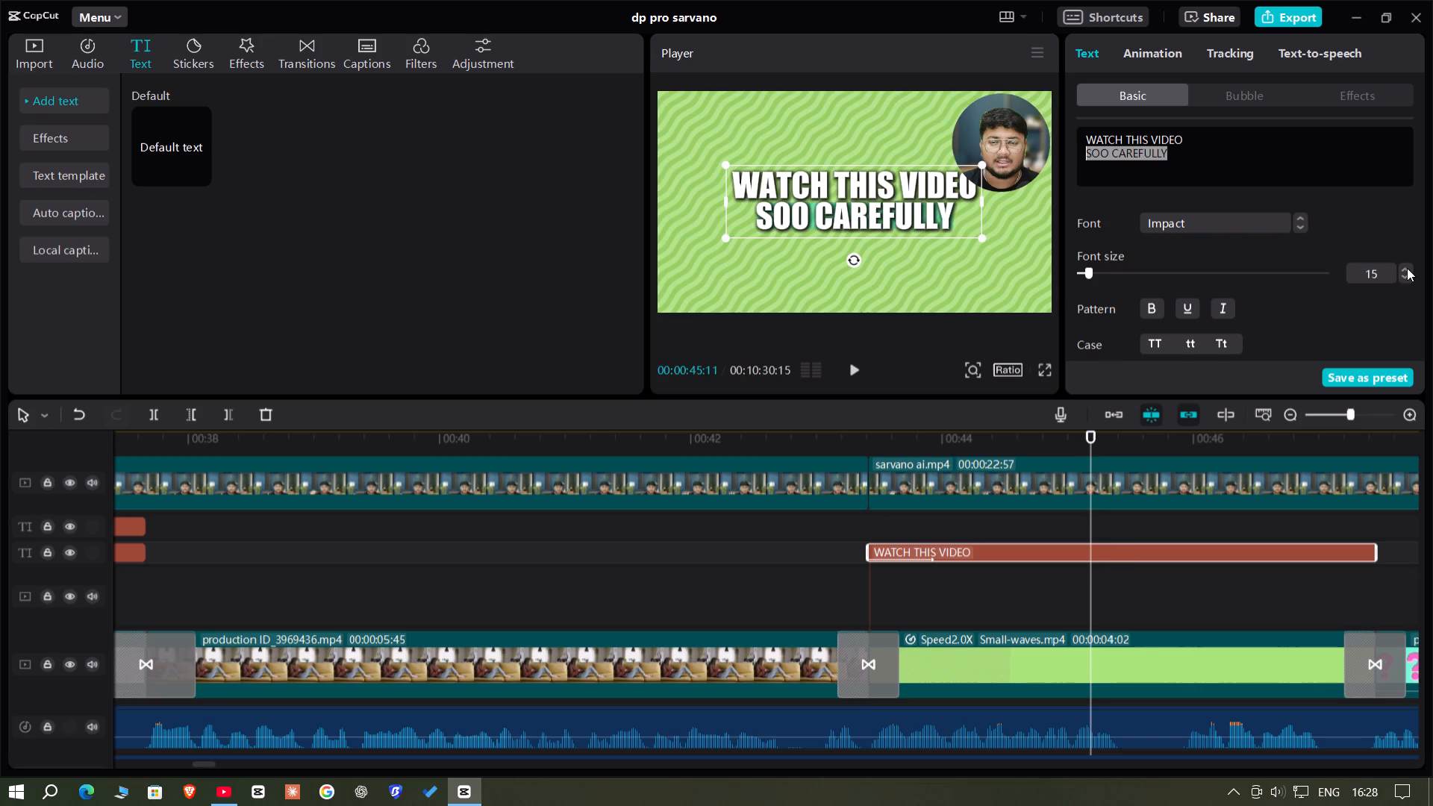
triple_click(1407, 268)
left_click(1407, 268)
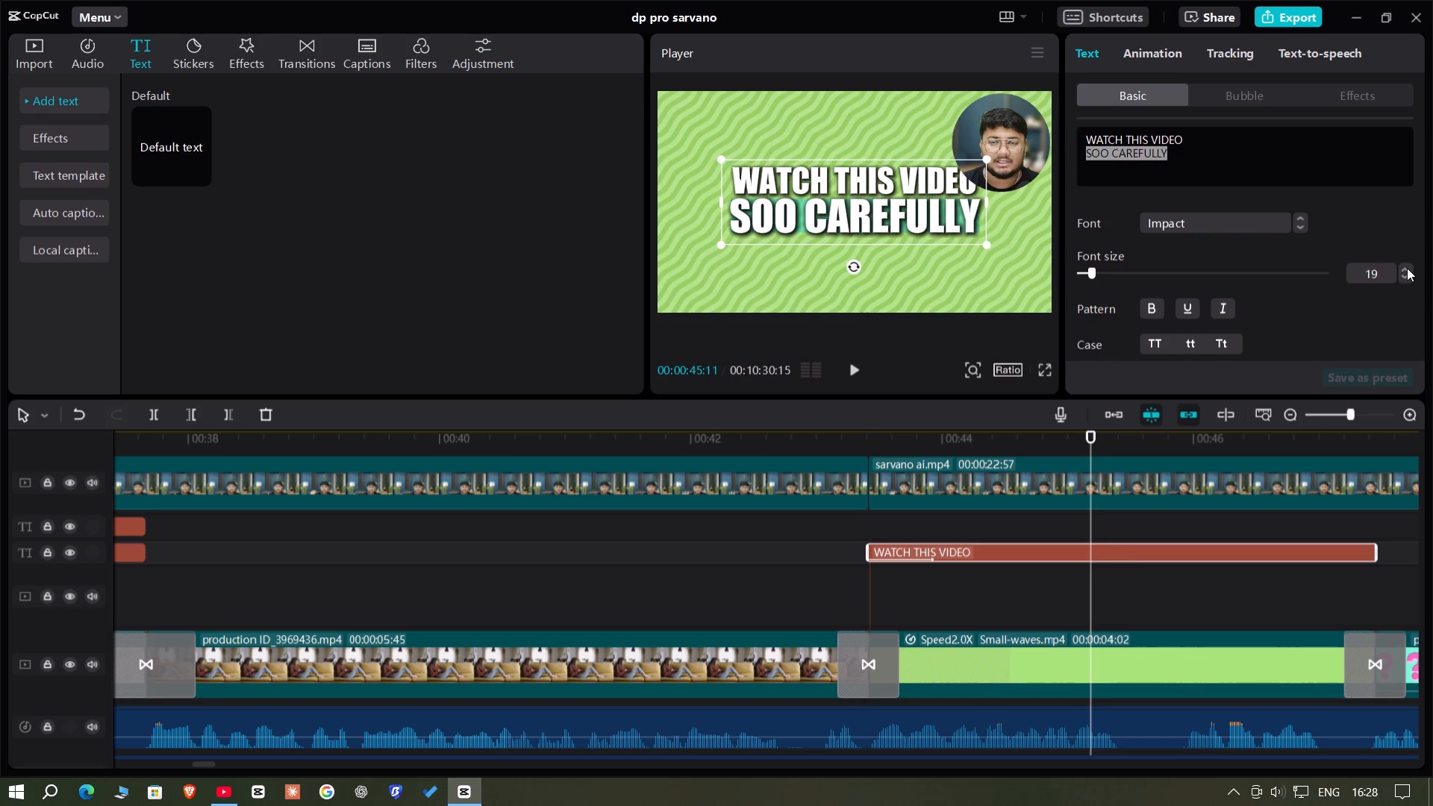
scroll(1219, 306, "down", 1)
left_click(1214, 306)
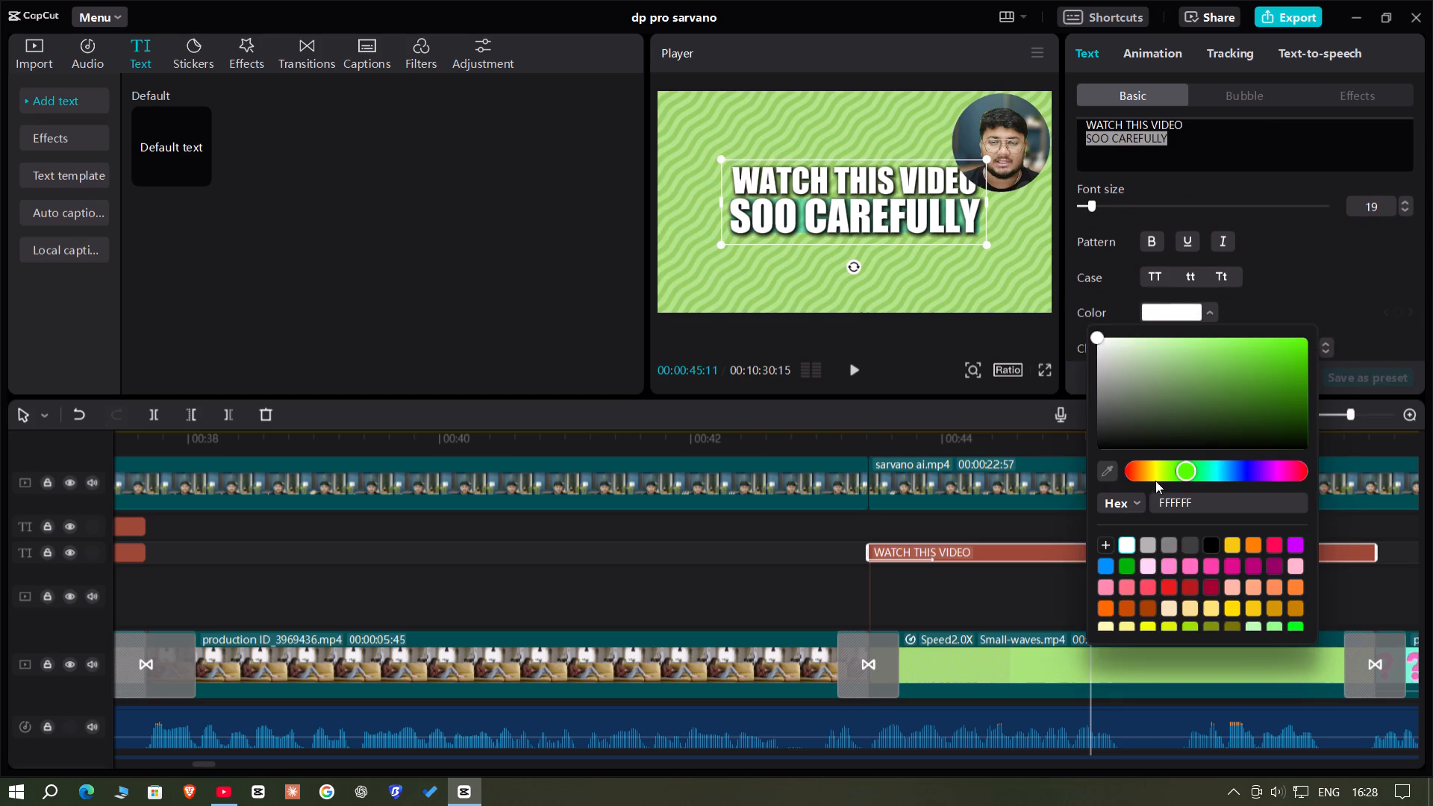
left_click_drag(1184, 467, 1165, 466)
left_click_drag(1193, 414, 1432, 282)
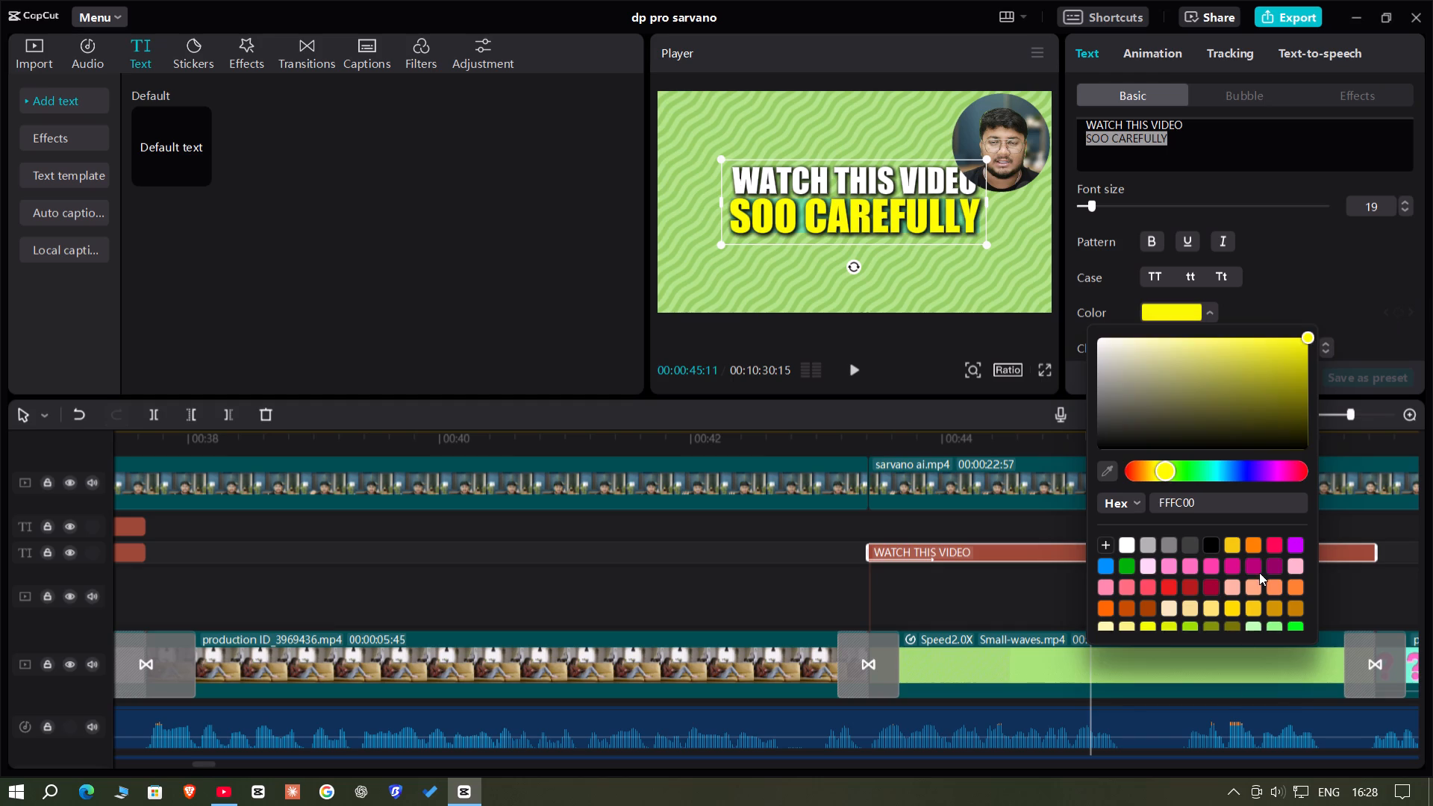
left_click(1218, 706)
Lower the Small-waves clip's opacity to darken the green background behind the WATCH THIS VIDEO text.
left_click(1184, 675)
scroll(1252, 345, "down", 2)
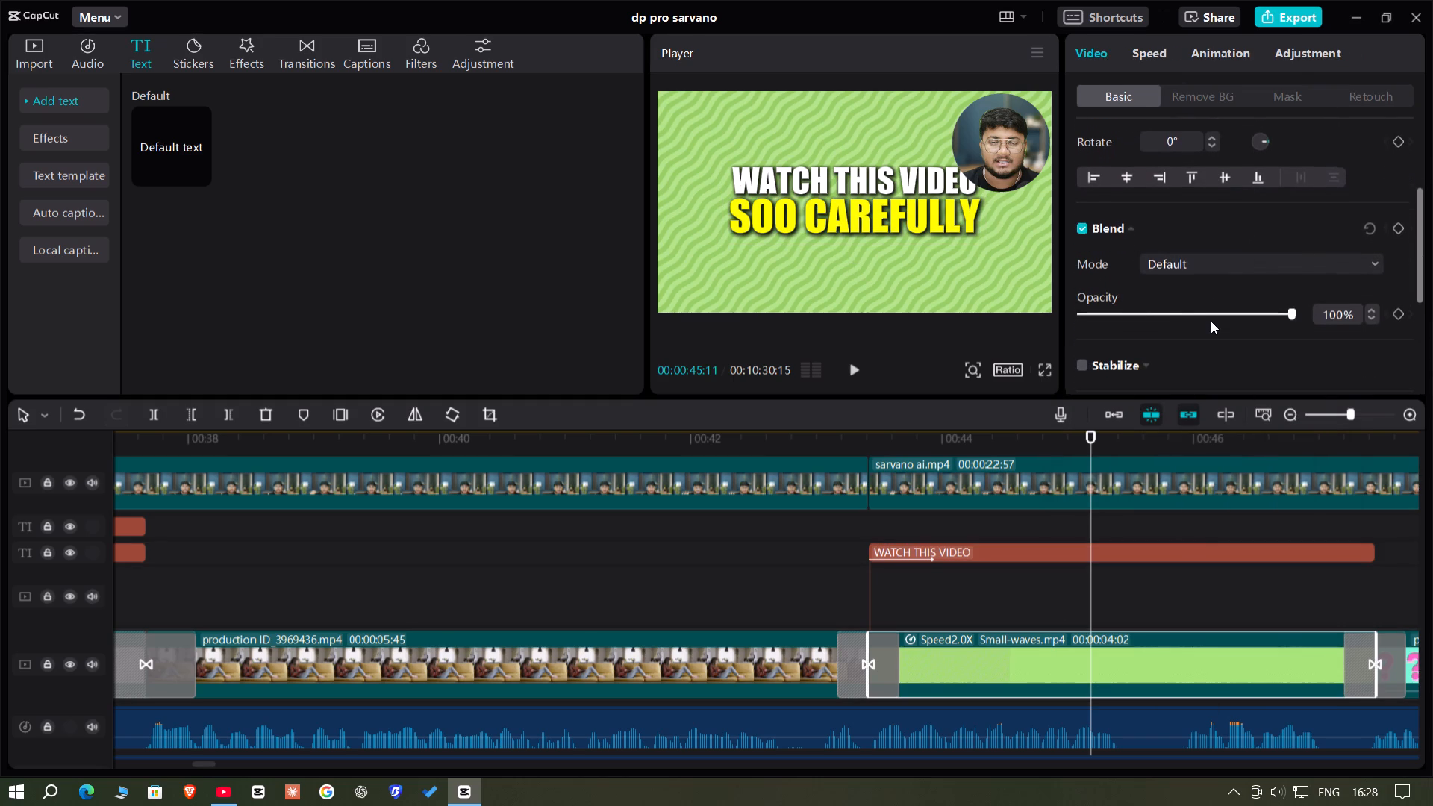
left_click(1211, 321)
left_click_drag(1211, 321, 1187, 323)
Scale down the WATCH THIS VIDEO text so it clears the presenter circle, and preview it from 00:00:43:13.
left_click(1143, 560)
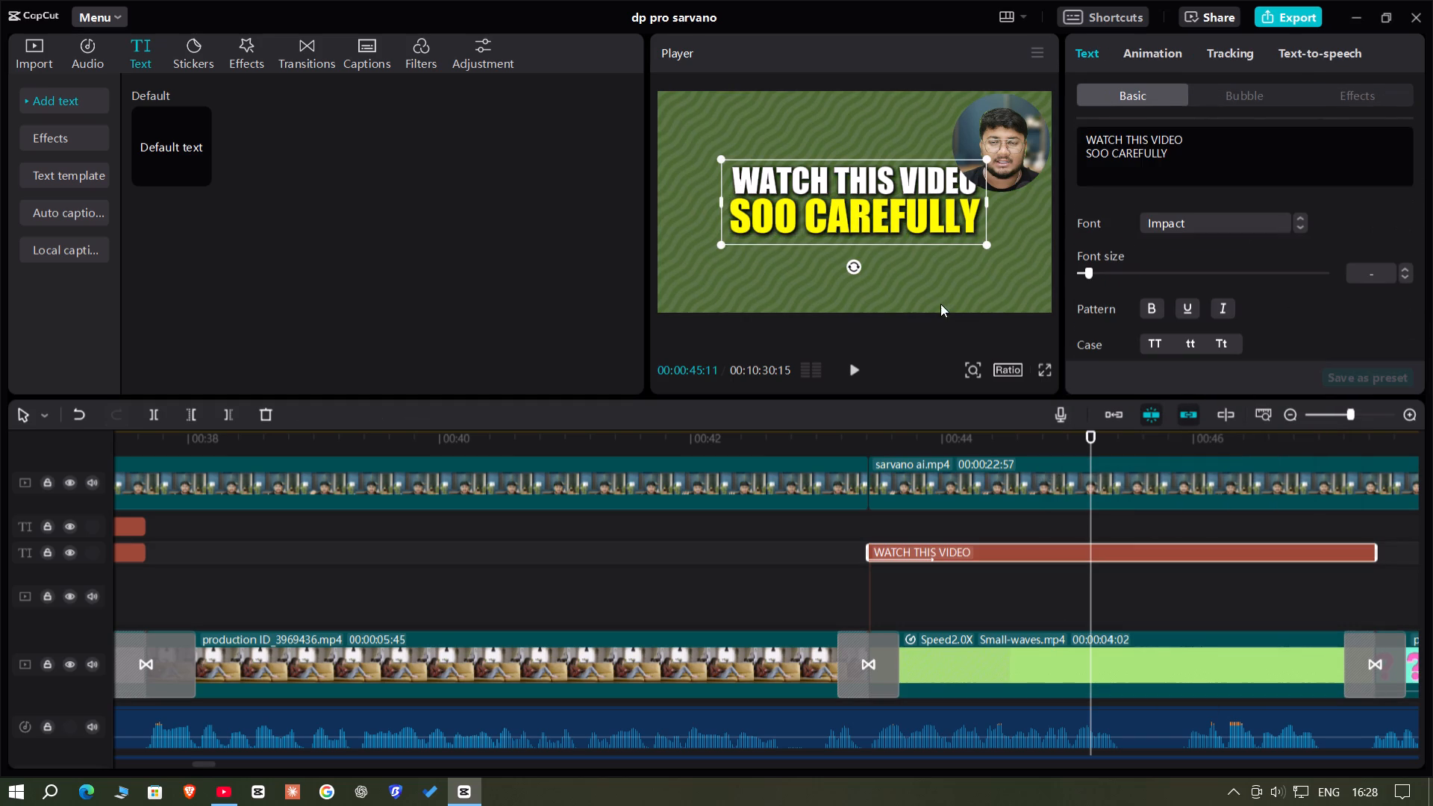
left_click_drag(993, 241, 952, 225)
left_click(843, 590)
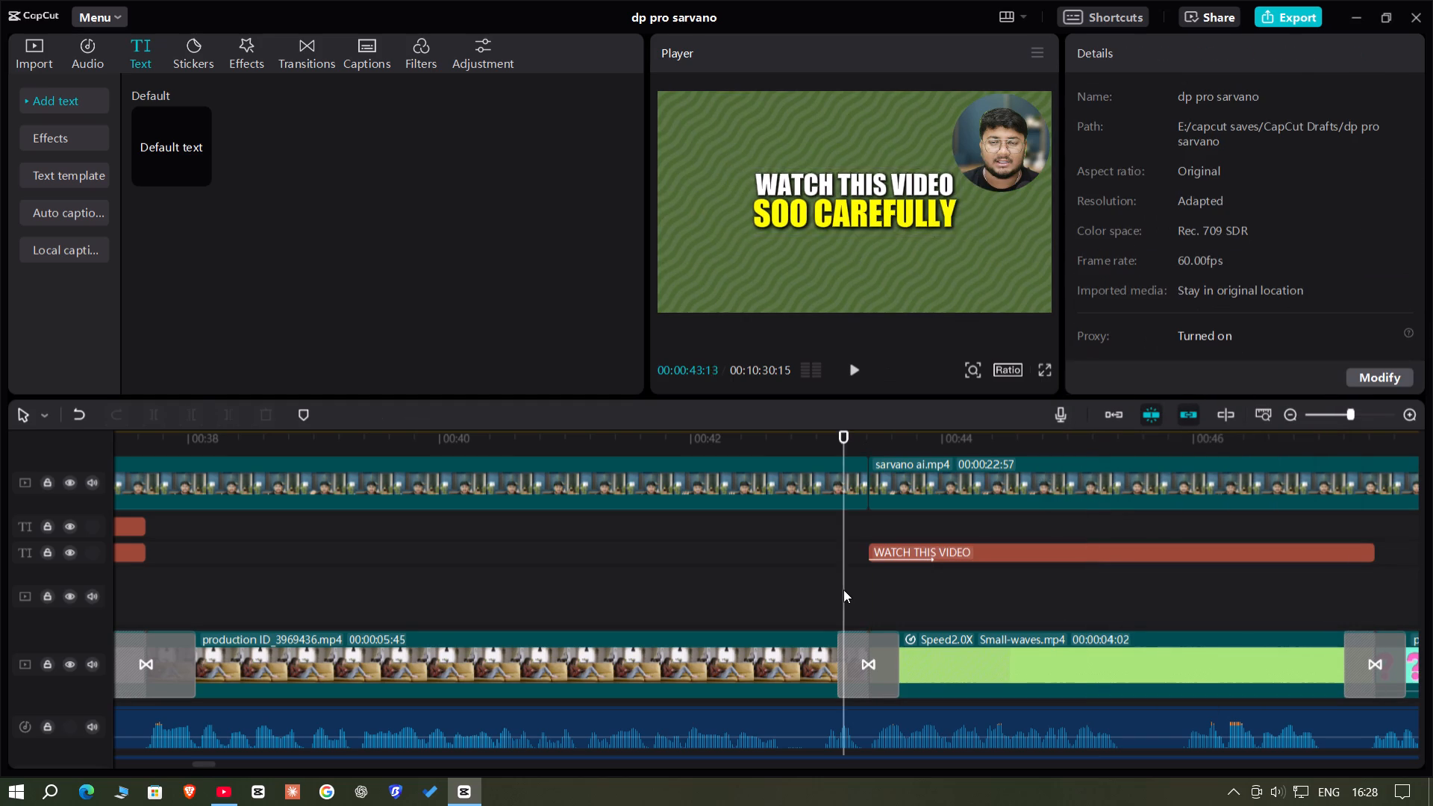
key("space")
key("space")
Paste the PROVIDING AN OPPORTUNITY text at 00:00:47:27 and extend it to the end of the pexels-monstera question-mark clip.
left_click(1249, 592)
left_click_drag(1249, 592, 1432, 593)
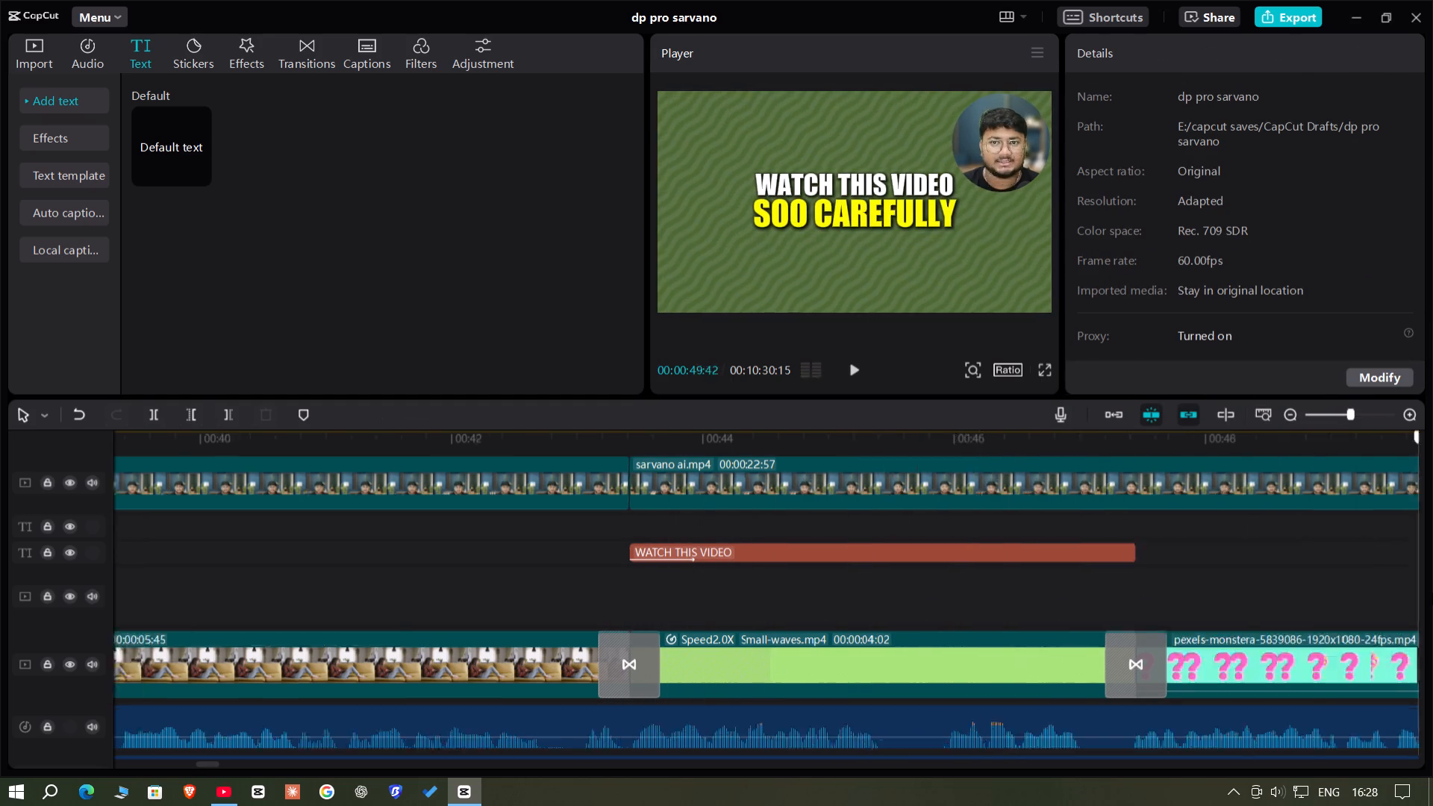
left_click_drag(1432, 593, 672, 684)
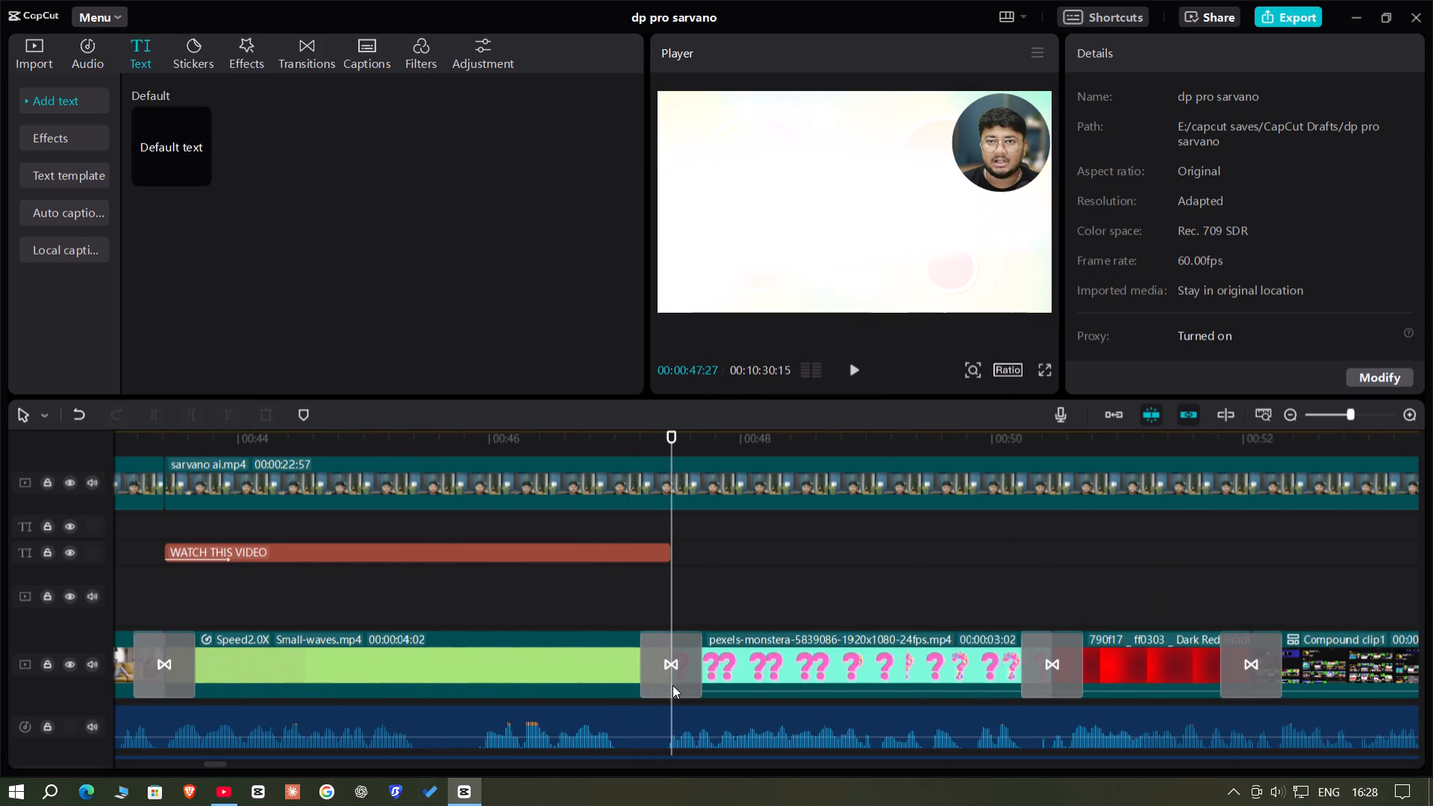
key("ctrl+v")
left_click_drag(972, 556, 1046, 572)
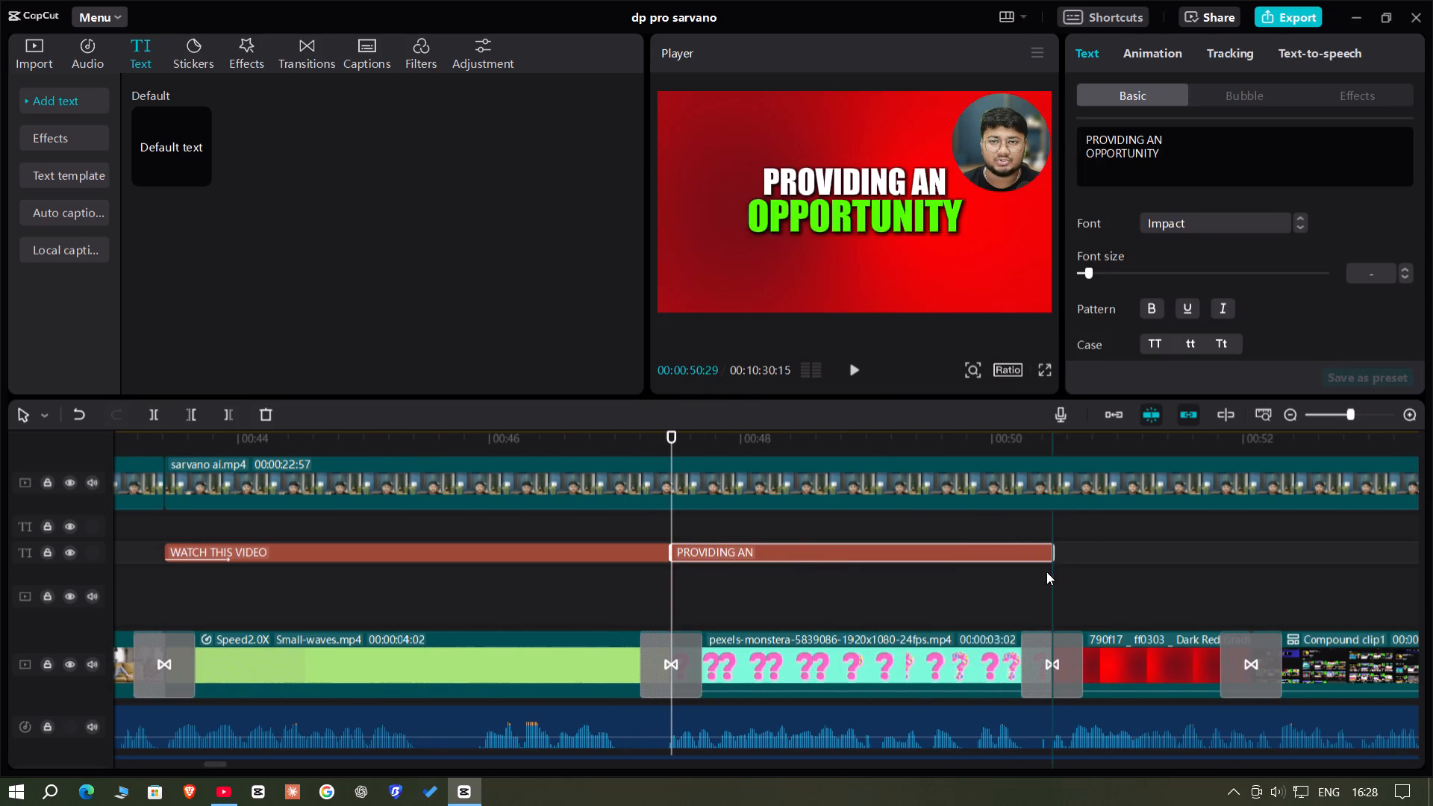
Listen to the narration and replace the pasted text with ANY QUESTION ANY DOUBT on one line.
key("space")
key("space")
left_click_drag(1248, 178, 727, 10)
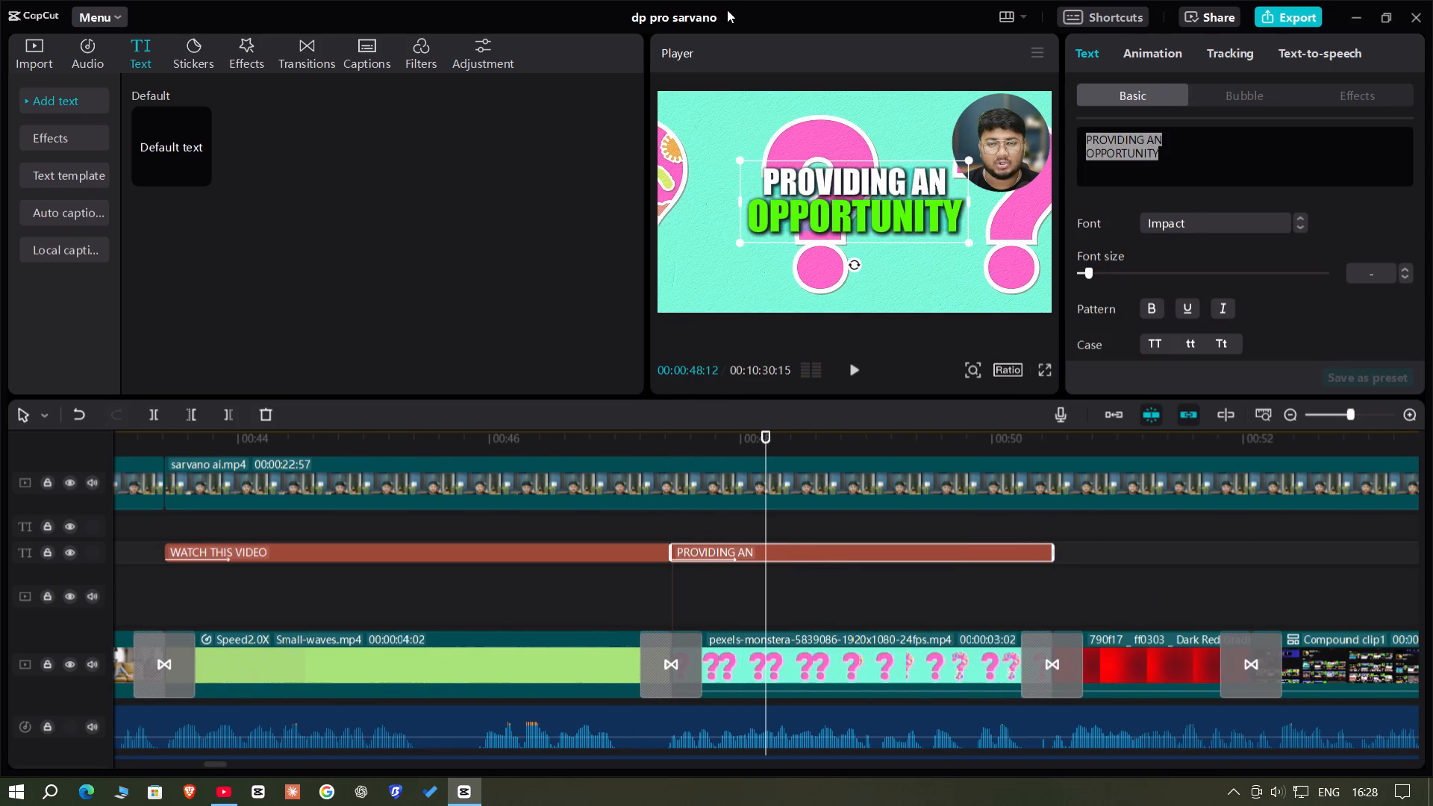
key("BackSpace")
type("ANY QUESTION ANY DOUBT")
Lower the pexels-monstera question-mark clip's opacity to slightly under 42% to darken the background.
left_click(880, 660)
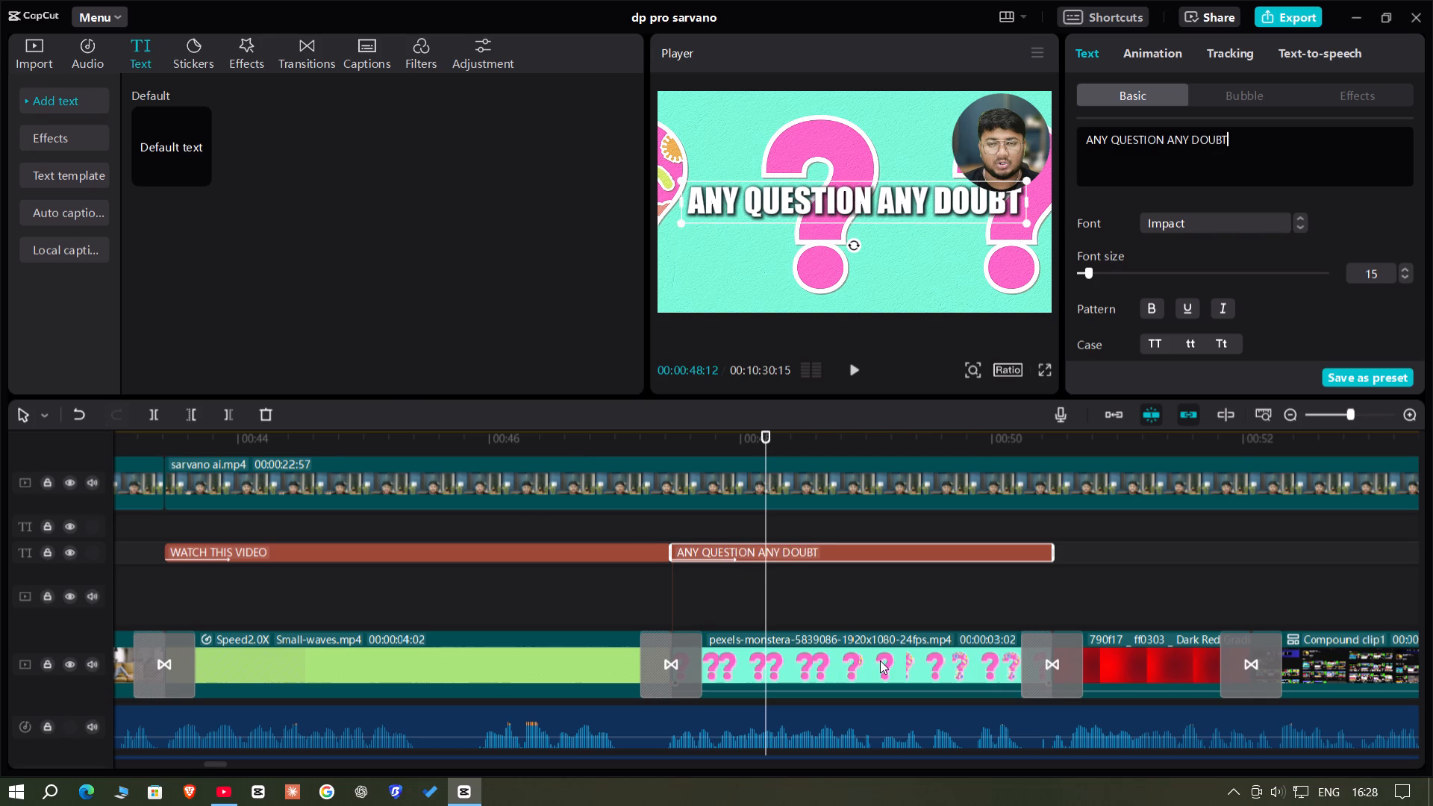
scroll(1147, 273, "down", 2)
left_click(1206, 272)
left_click_drag(1206, 272, 1165, 274)
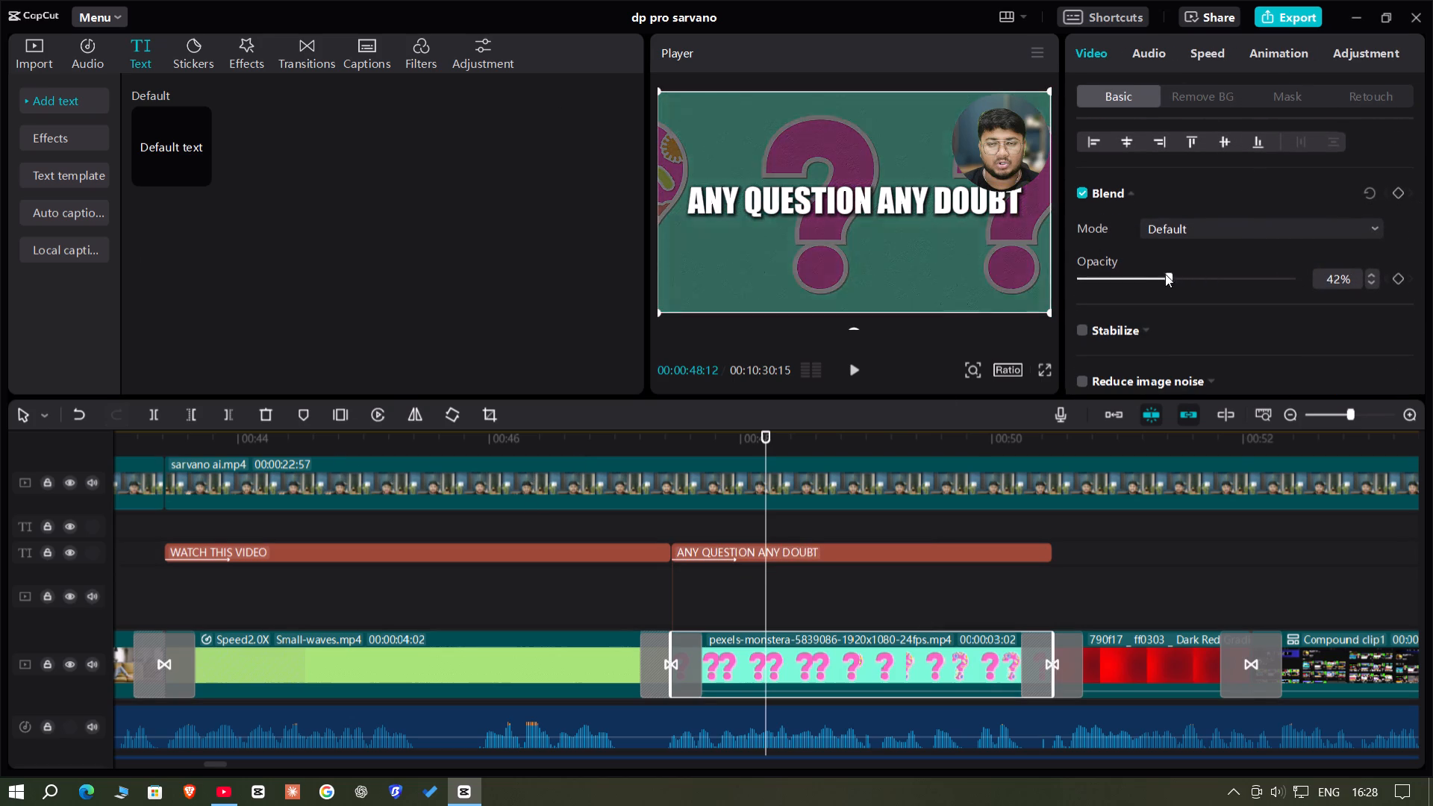
left_click_drag(1165, 274, 1156, 274)
Scale down the ANY QUESTION ANY DOUBT text so it clears the presenter circle.
left_click(937, 560)
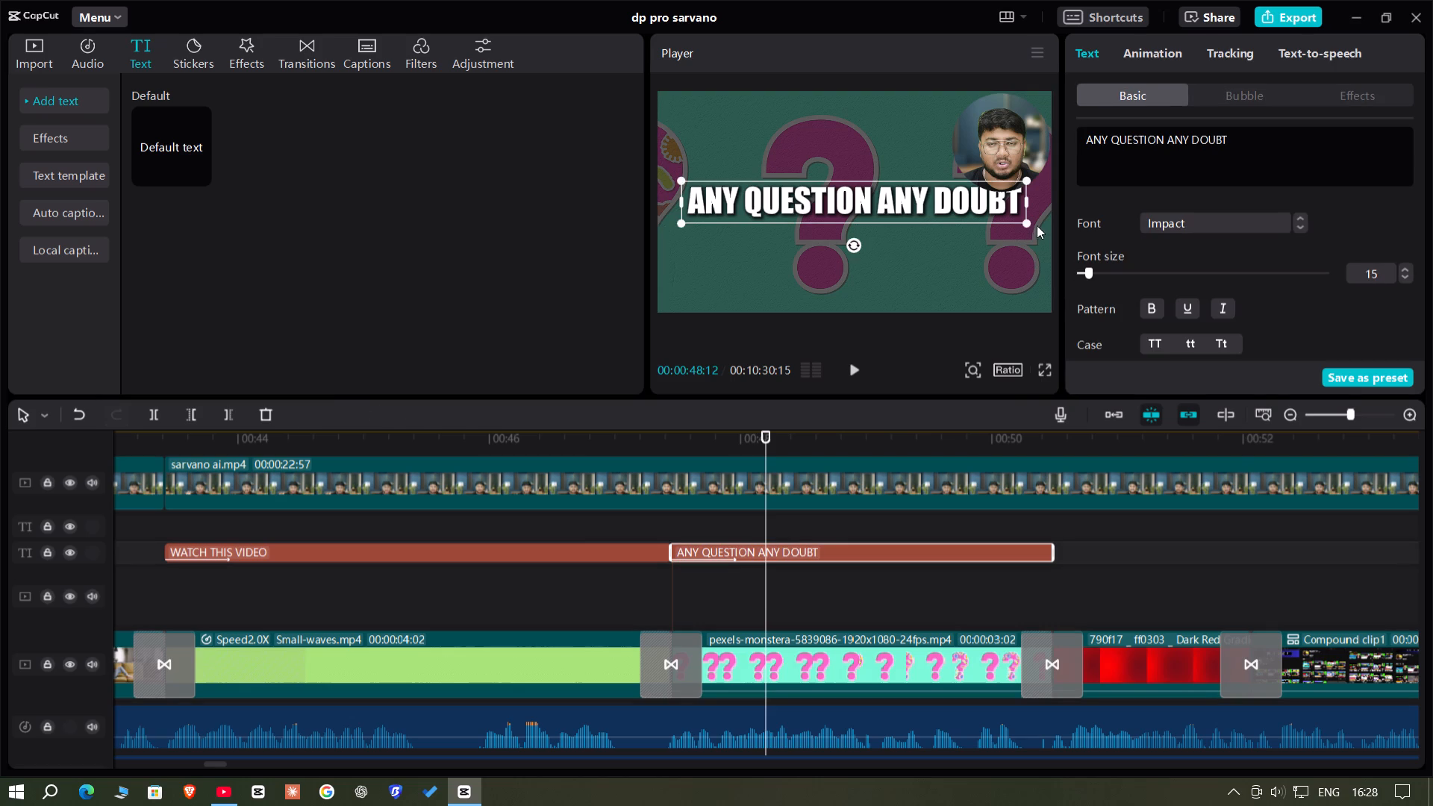
left_click_drag(1028, 223, 955, 210)
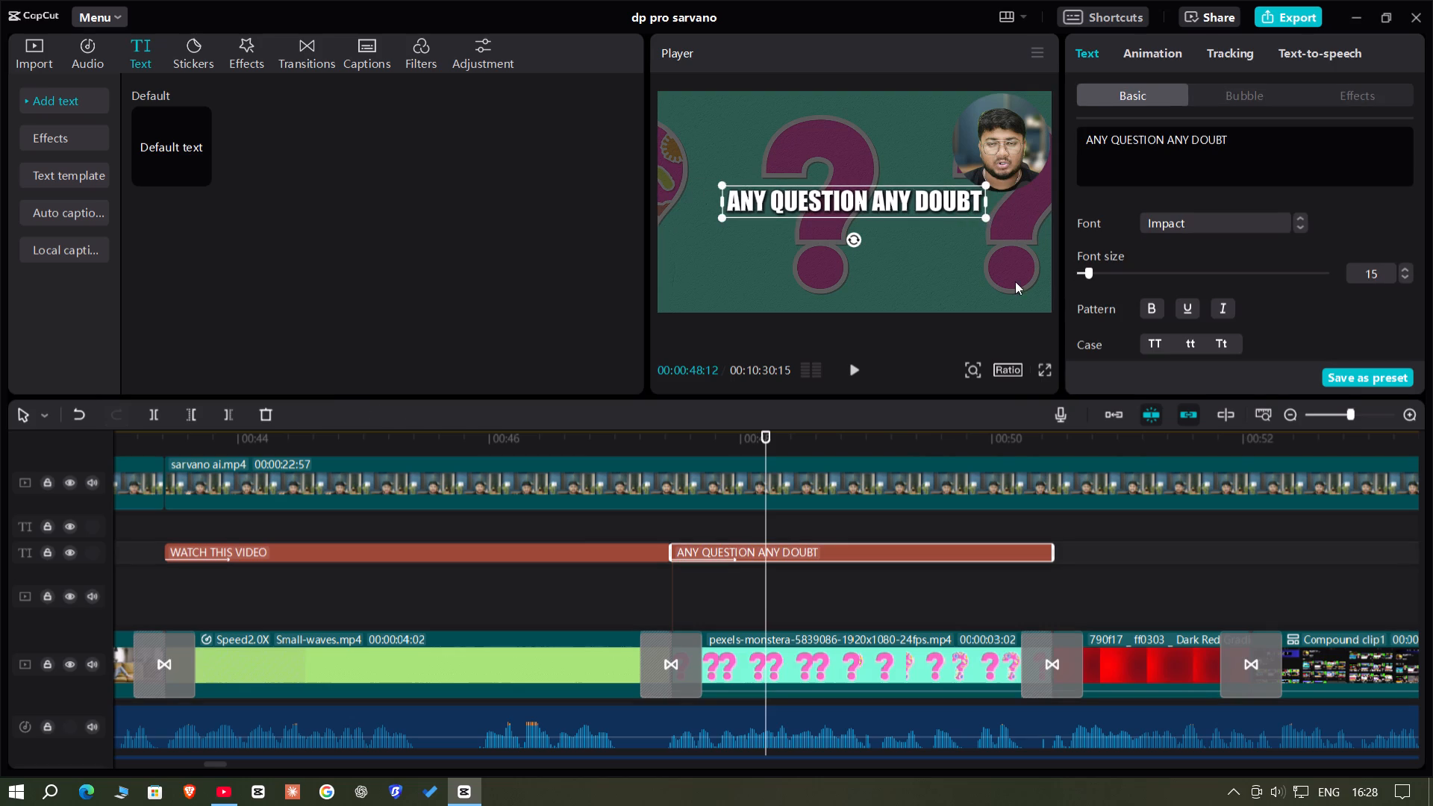
Color only the word DOUBT bright green (76FF00) in the ANY QUESTION ANY DOUBT text.
left_click_drag(1164, 140, 1131, 138)
left_click_drag(1131, 138, 1110, 134)
scroll(1167, 275, "down", 1)
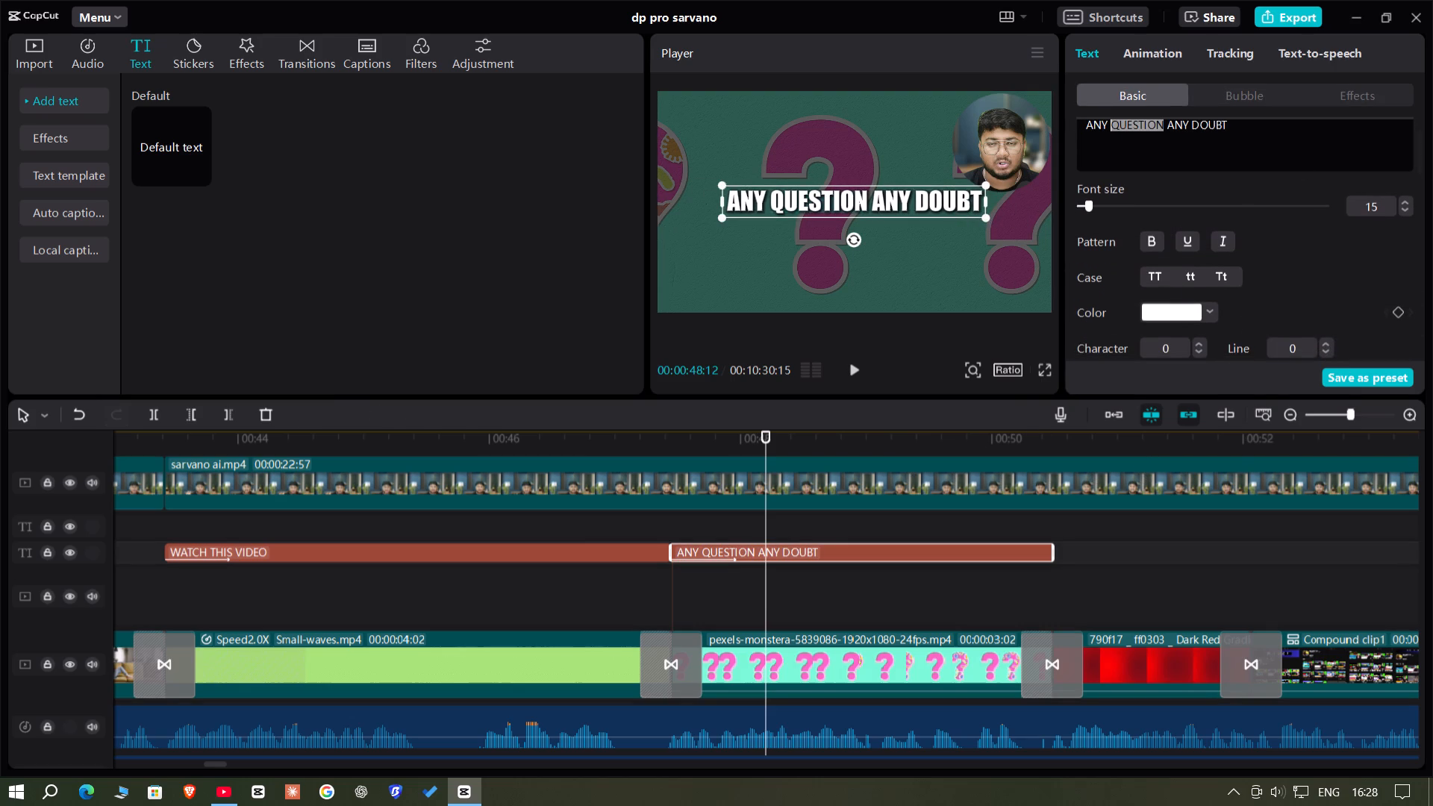
left_click_drag(1228, 126, 1194, 123, "ctrl")
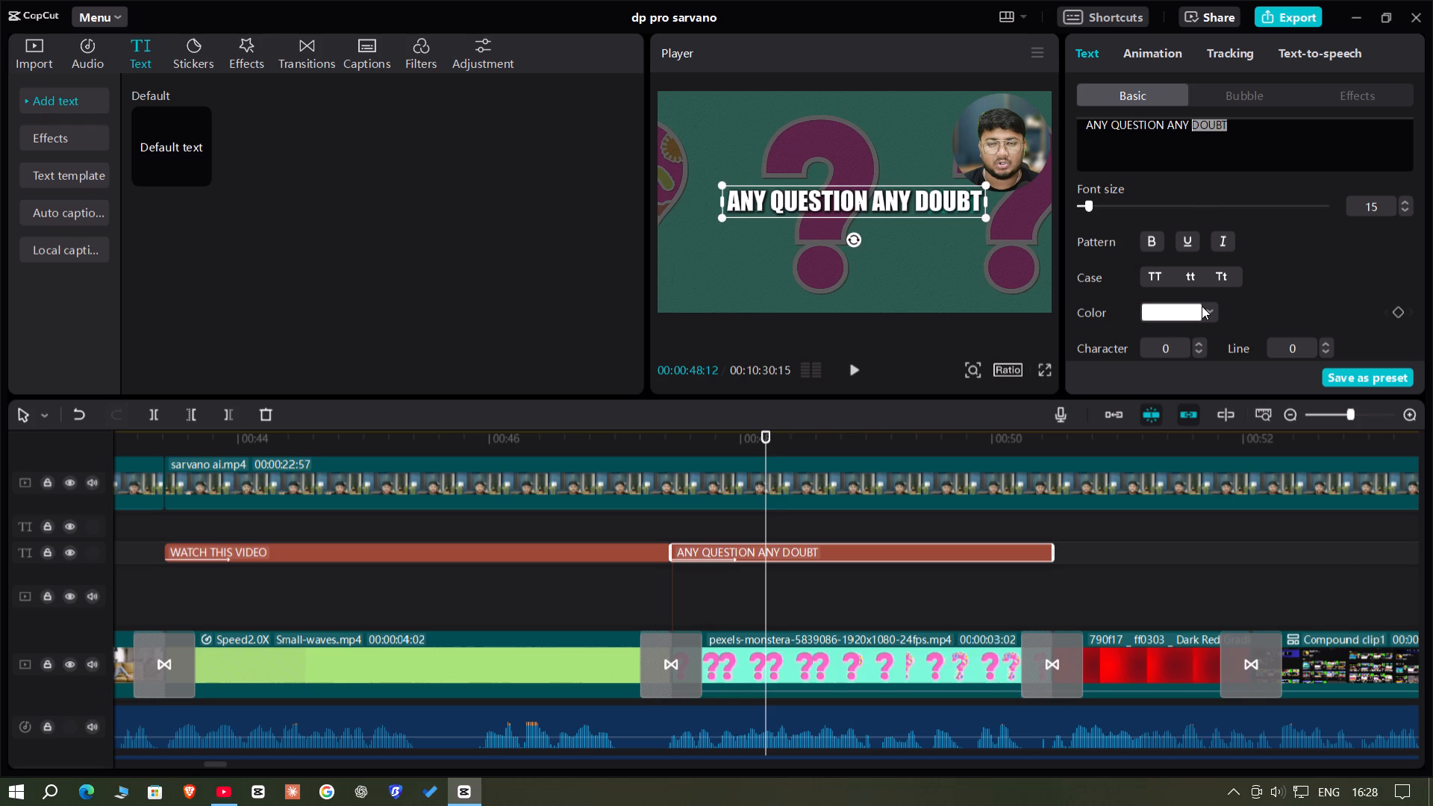
left_click(1204, 308)
left_click(1178, 472)
left_click_drag(1231, 378, 1339, 235)
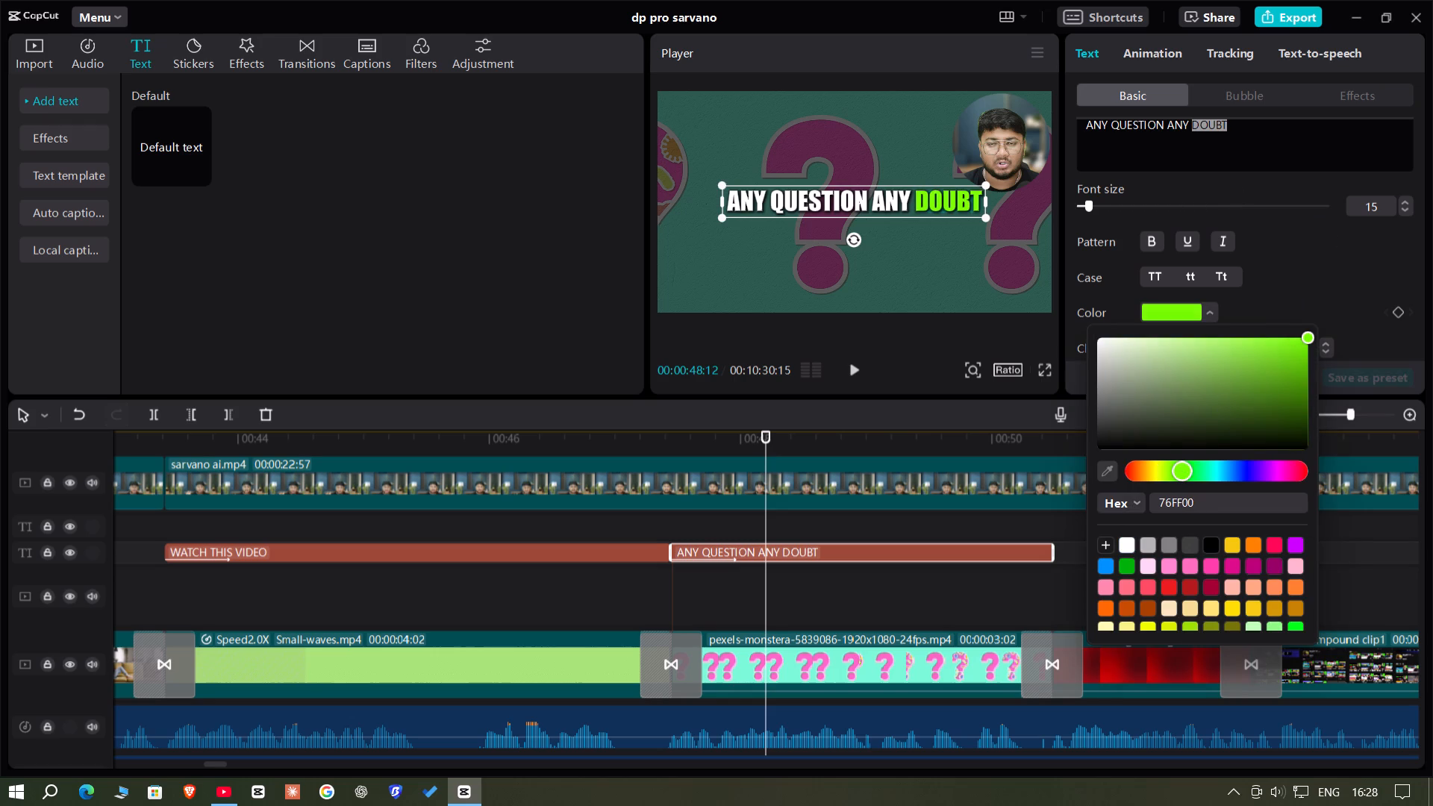
Color only the word QUESTION a bright, saturated yellow shade and preview the ANY QUESTION ANY DOUBT text.
left_click_drag(1165, 119, 1112, 119)
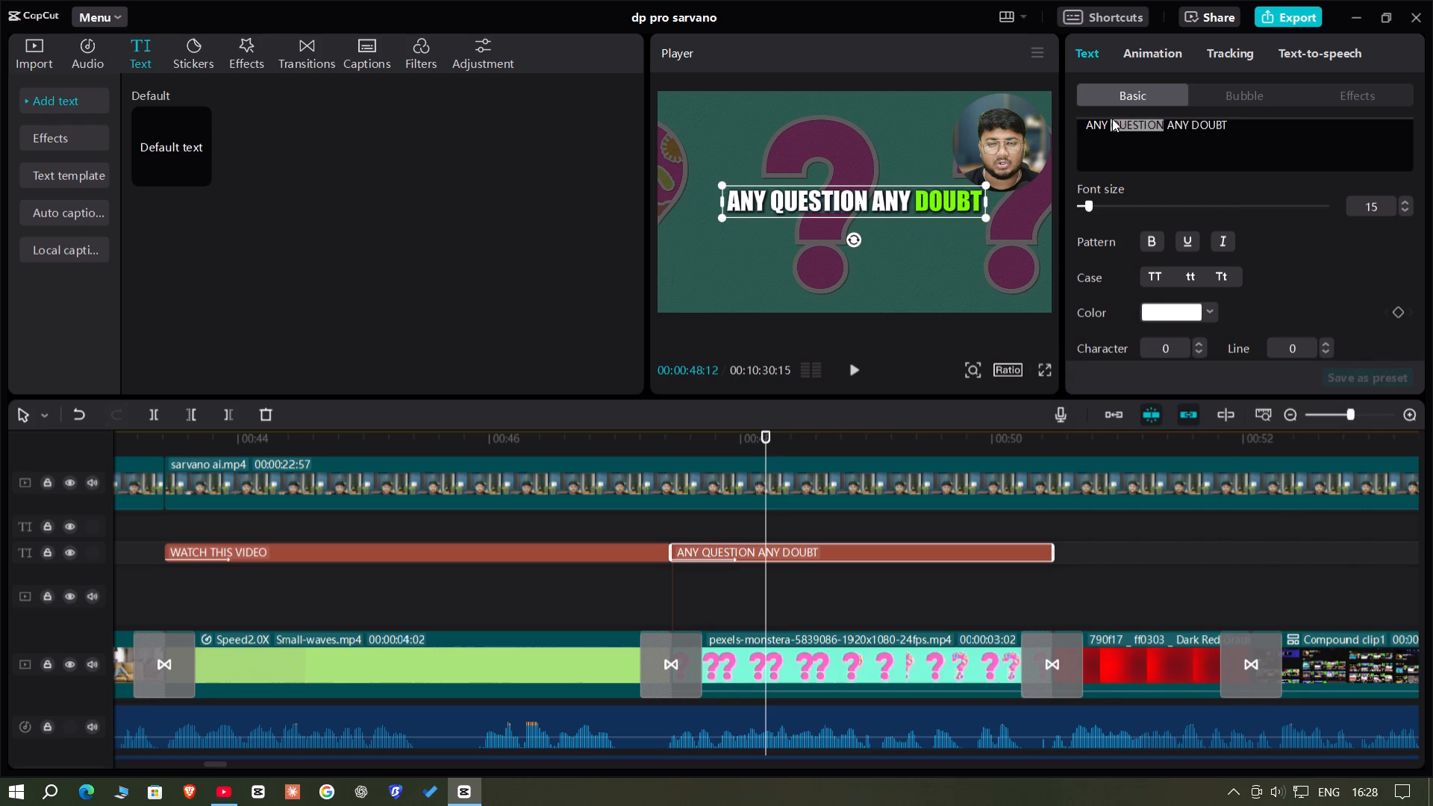
left_click_drag(1112, 119, 1111, 121)
left_click(1212, 307)
left_click_drag(1171, 475, 1155, 475)
left_click_drag(1158, 477, 1170, 481)
left_click_drag(1206, 391, 1432, 234)
left_click(734, 573)
left_click_drag(734, 573, 975, 579)
key("space")
Paste the PROVIDING AN OPPORTUNITY text at 00:00:50:29, over the dark red clip's start, and fit it to that clip's end.
left_click(1075, 582)
left_click_drag(1071, 584, 1051, 584)
key("ctrl+v")
left_click_drag(1355, 548, 1233, 561)
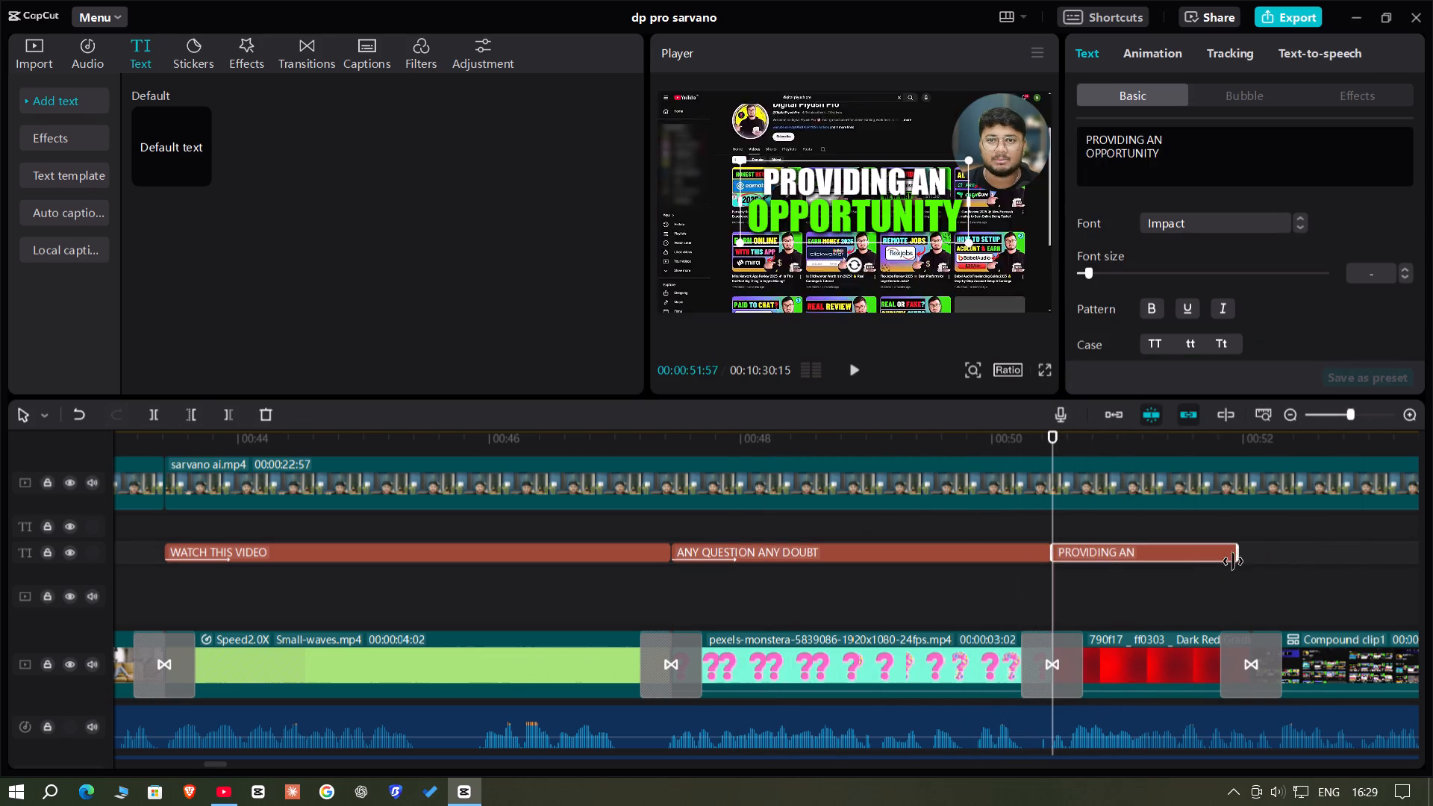
left_click_drag(1233, 561, 1249, 575)
Replace the text pasted over the dark red clip with SO LET'S START.
left_click_drag(1223, 163, 288, 0)
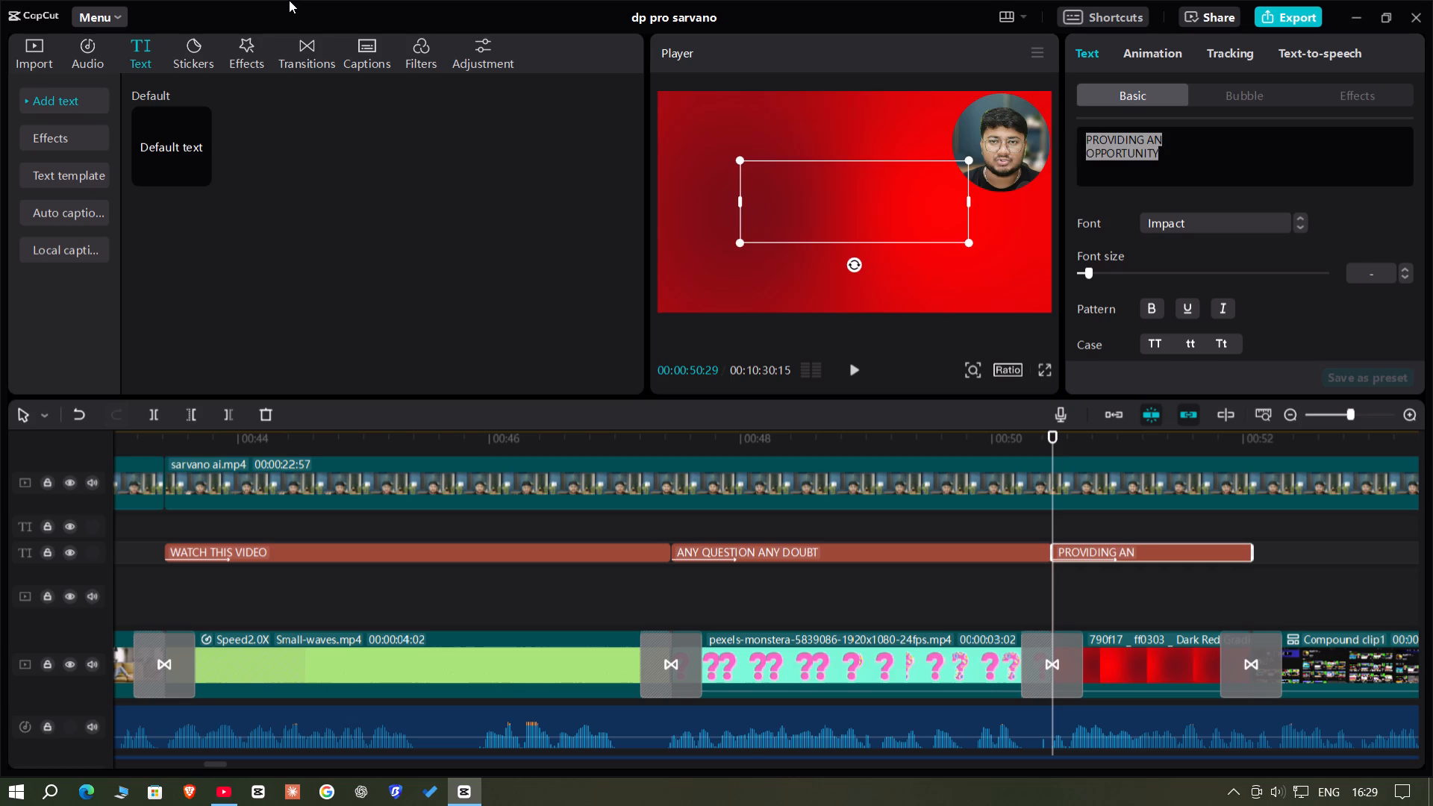
key("BackSpace")
type("SO LWE")
key("BackSpace")
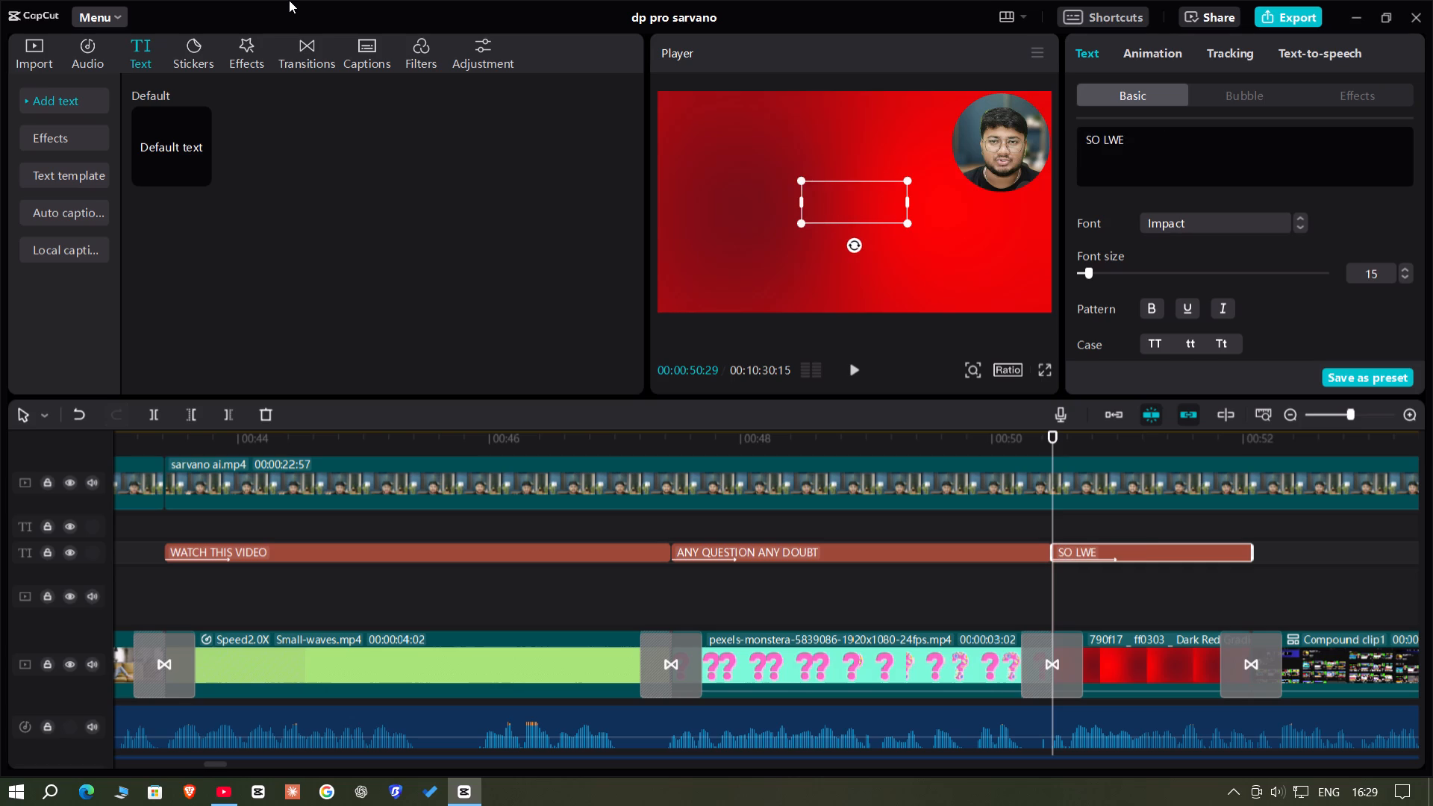
key("BackSpace")
type("ET'S START")
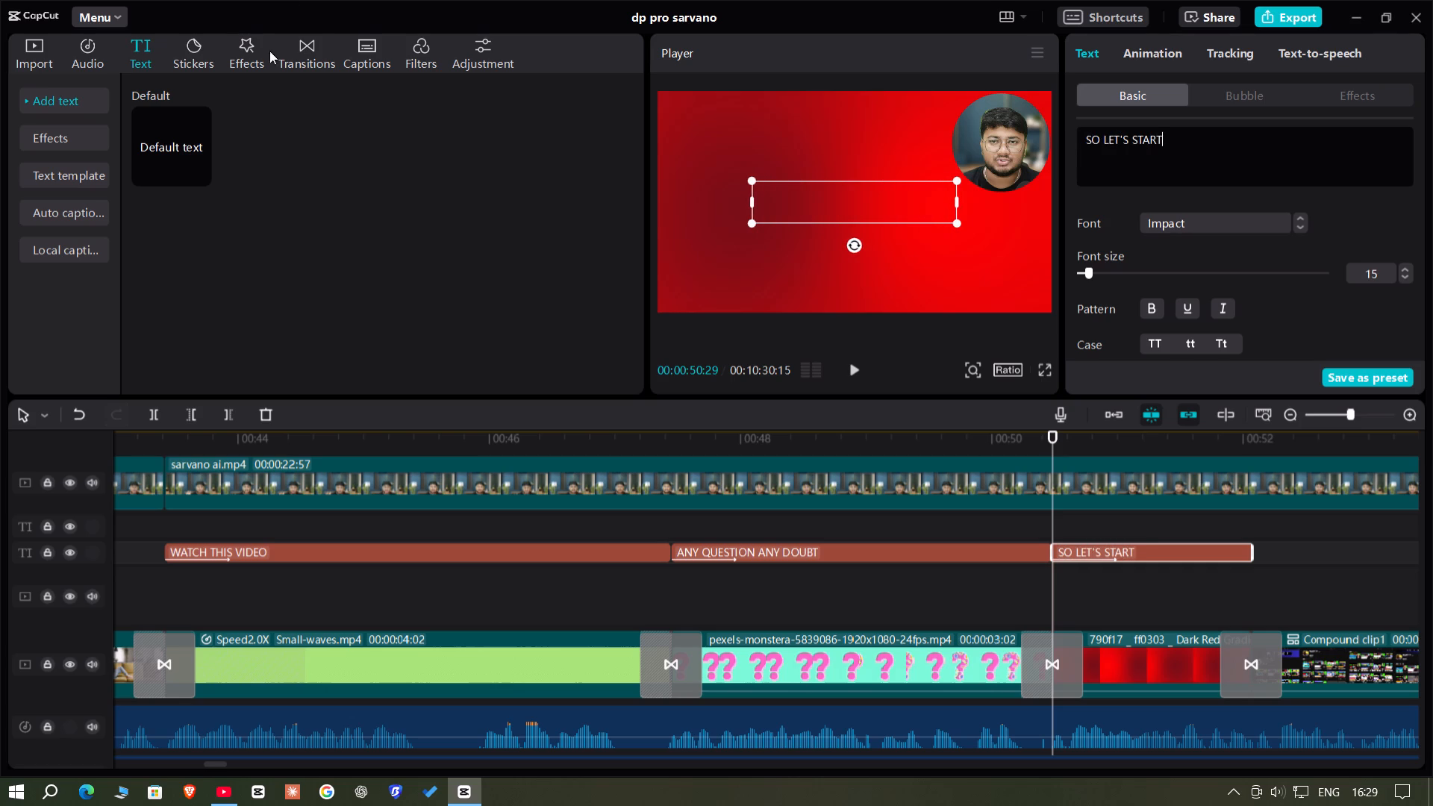
Scale down the SO LET'S START text and preview it over the dark red clip.
left_click_drag(955, 228, 914, 209)
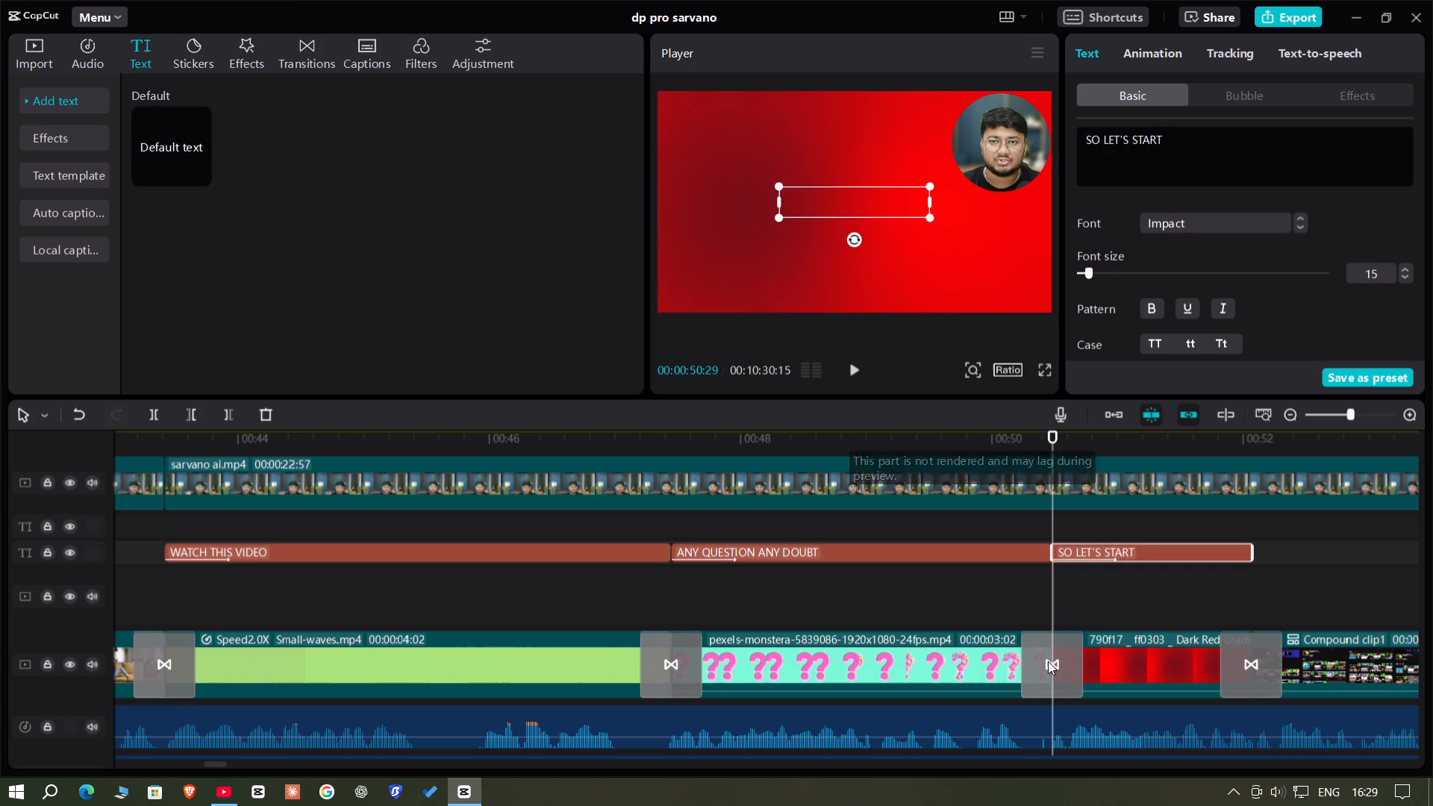
left_click(1034, 584)
key("space")
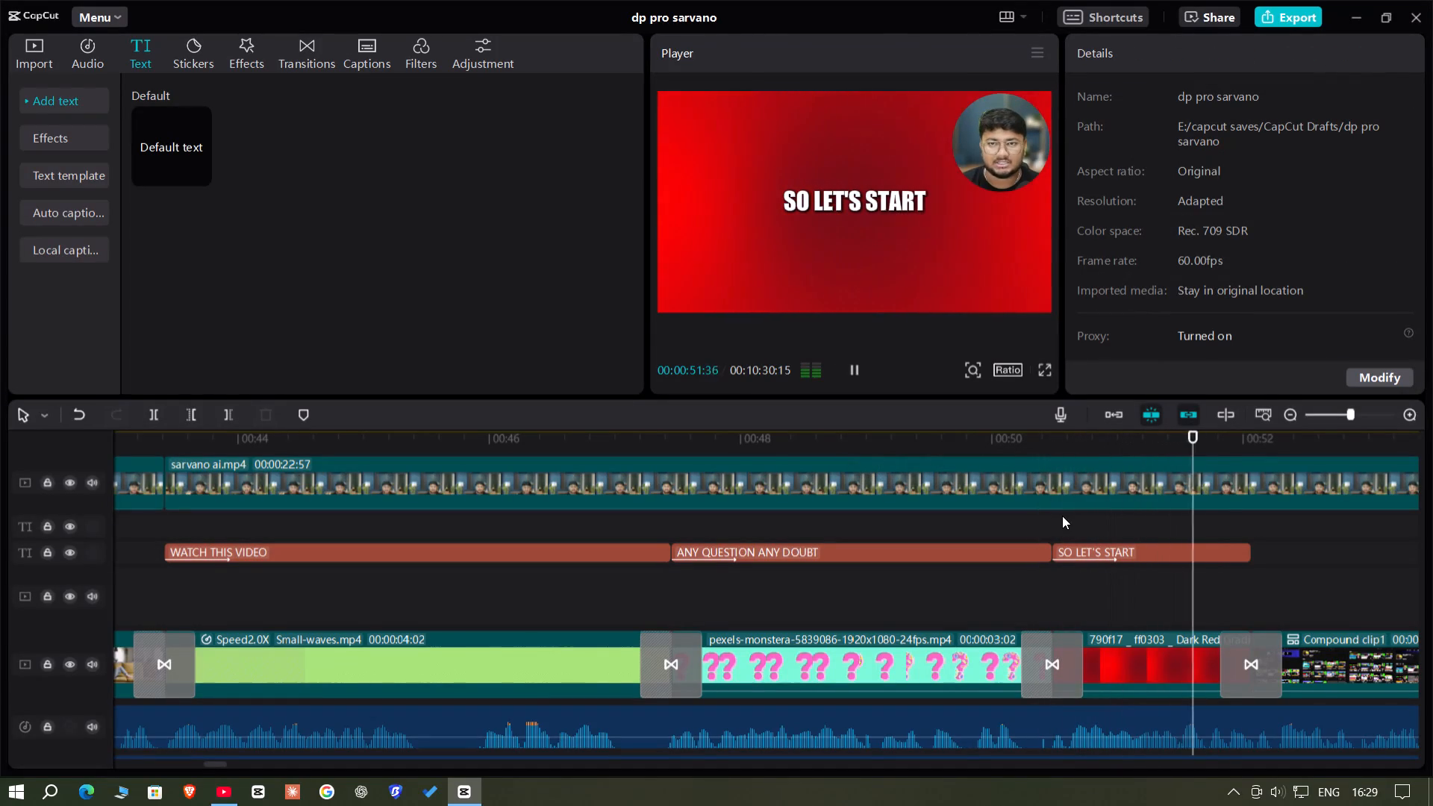
key("space")
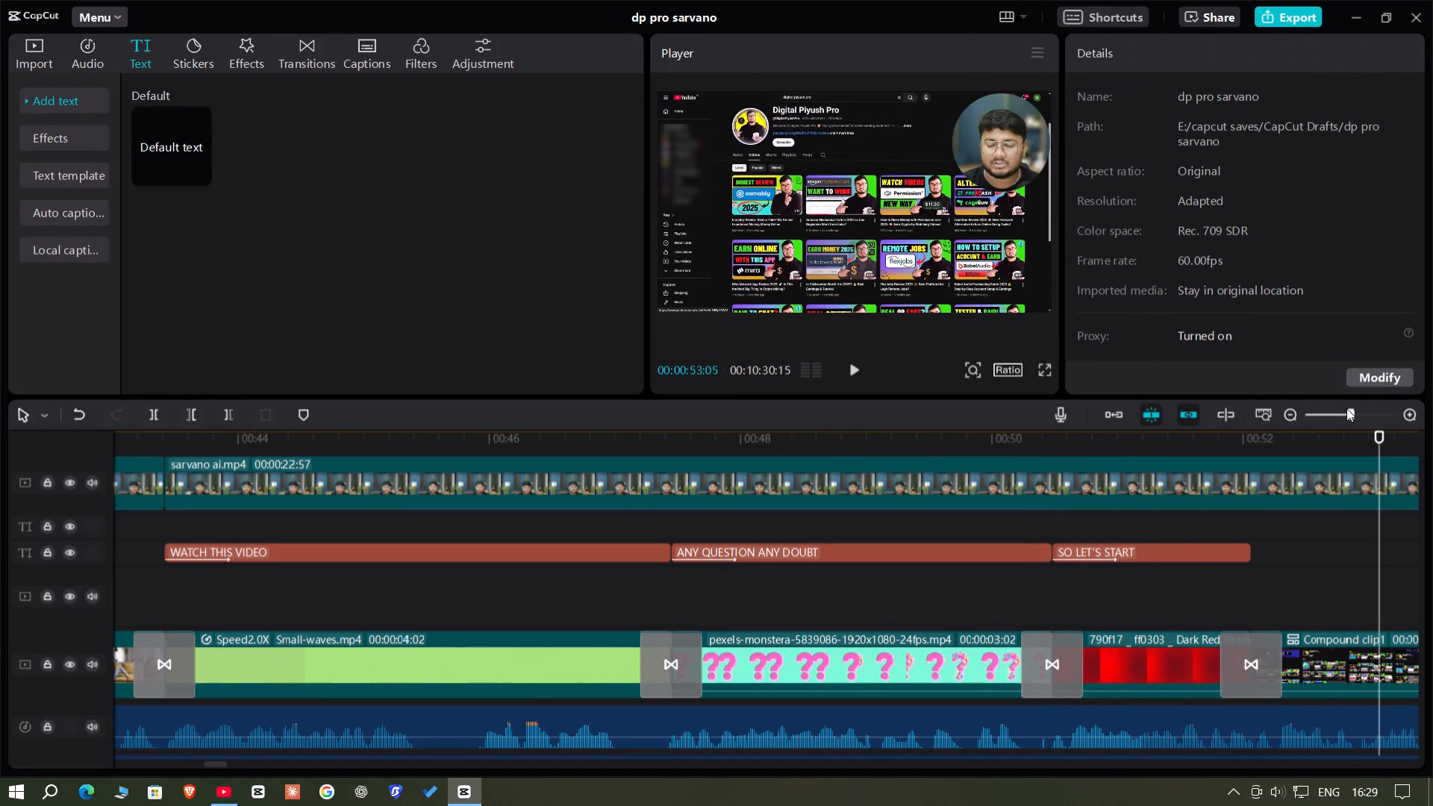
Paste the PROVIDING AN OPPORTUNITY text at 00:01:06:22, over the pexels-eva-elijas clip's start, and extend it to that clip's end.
left_click(1340, 408)
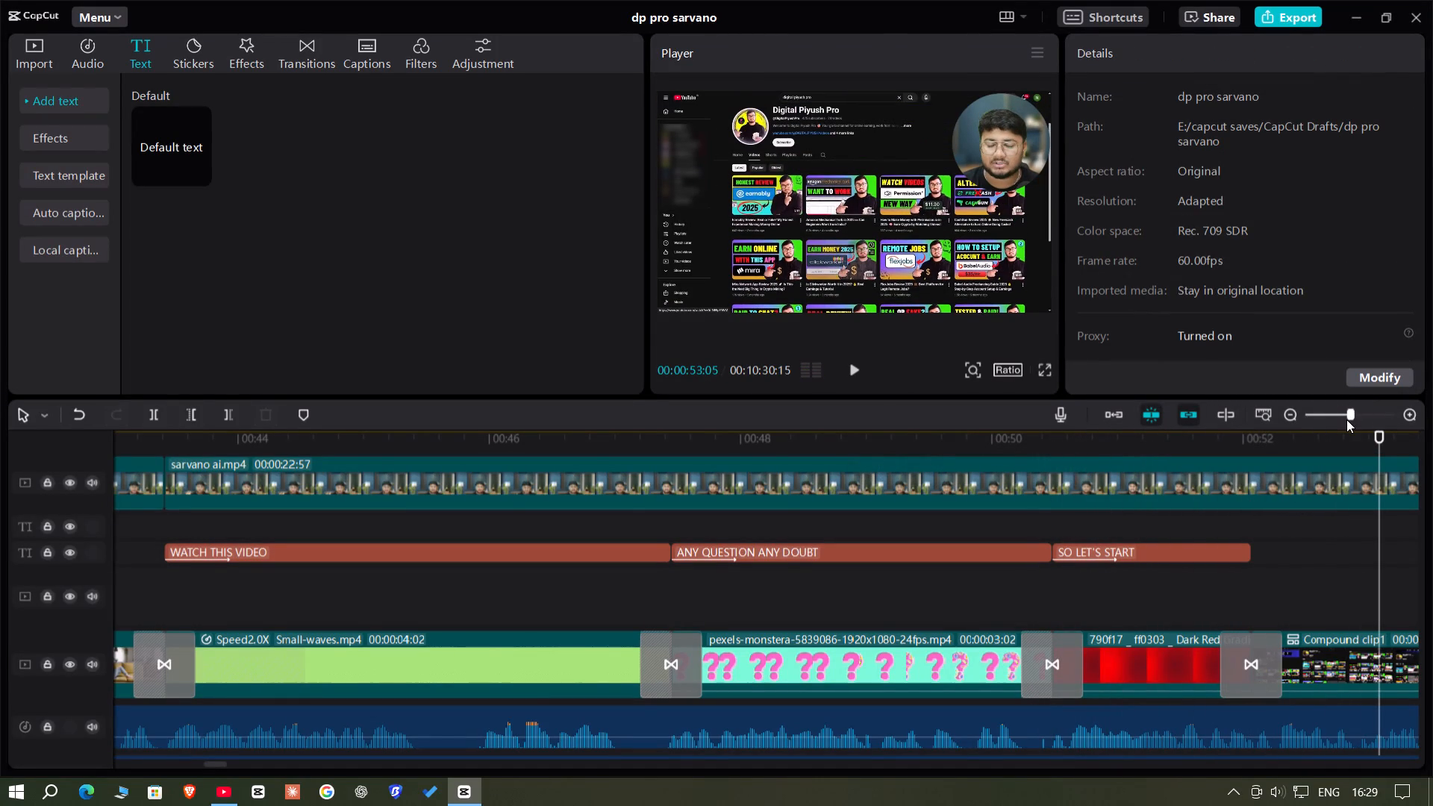
left_click(1343, 414)
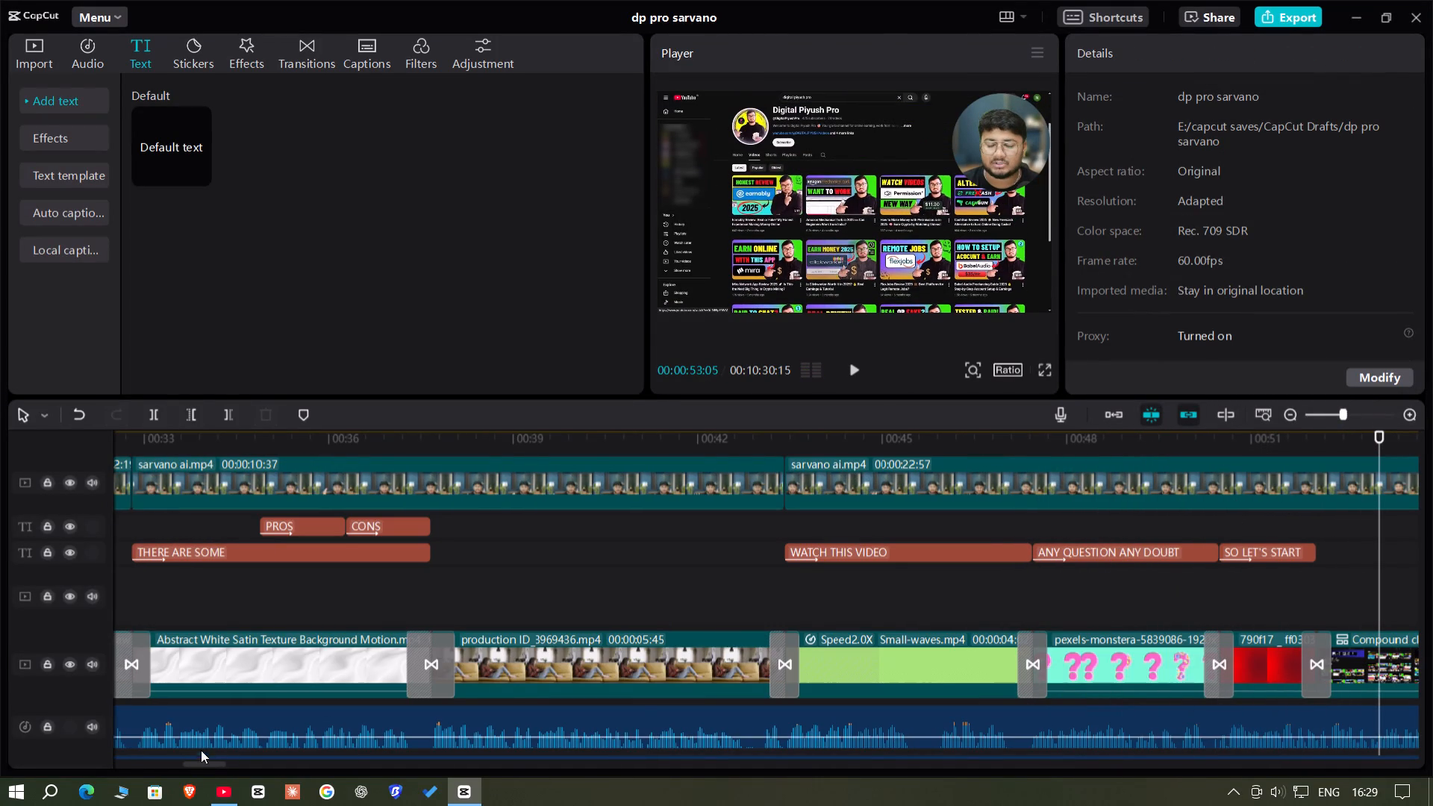
left_click_drag(201, 767, 224, 778)
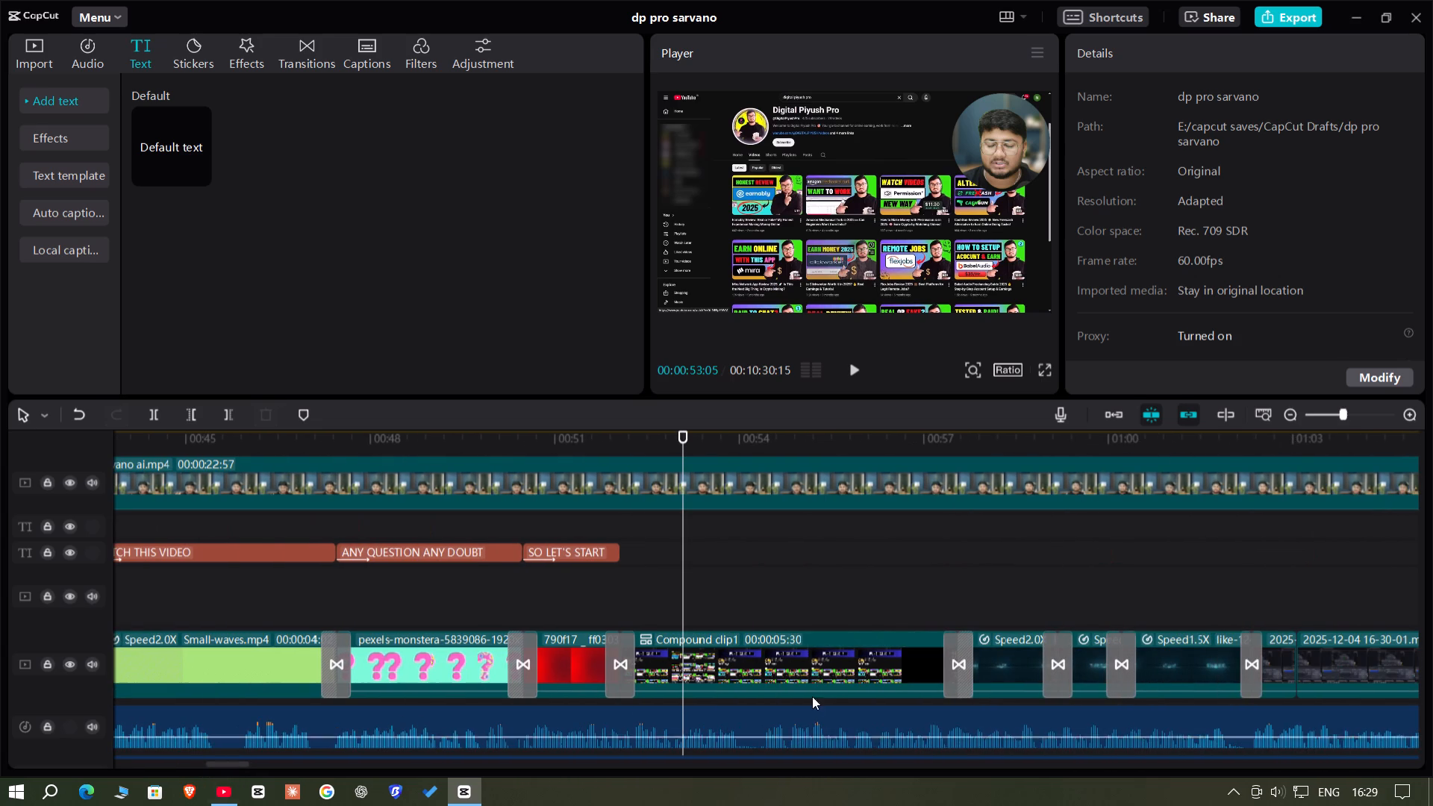
left_click(1012, 569)
left_click_drag(1012, 569, 666, 587)
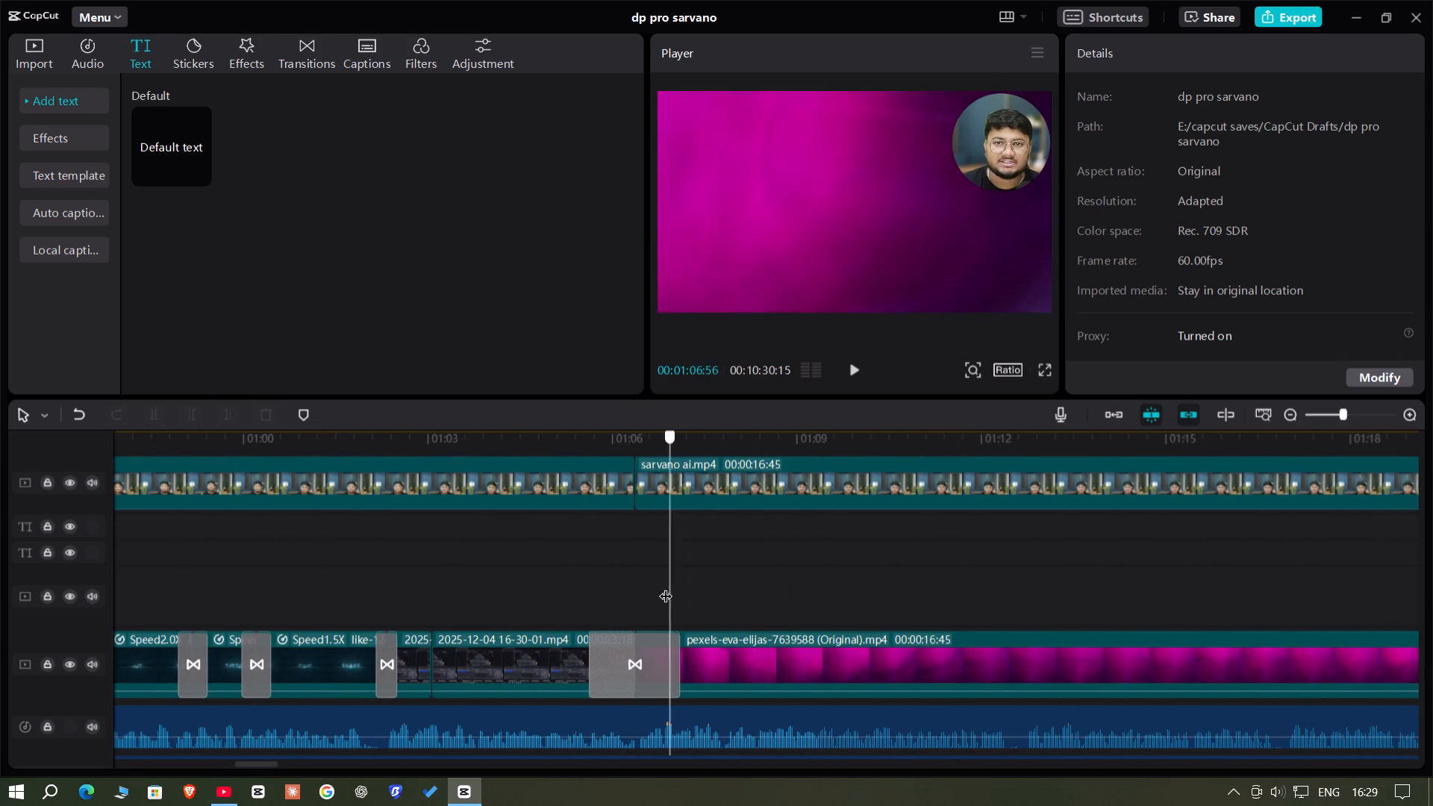
left_click_drag(666, 587, 634, 584)
key("ctrl+v")
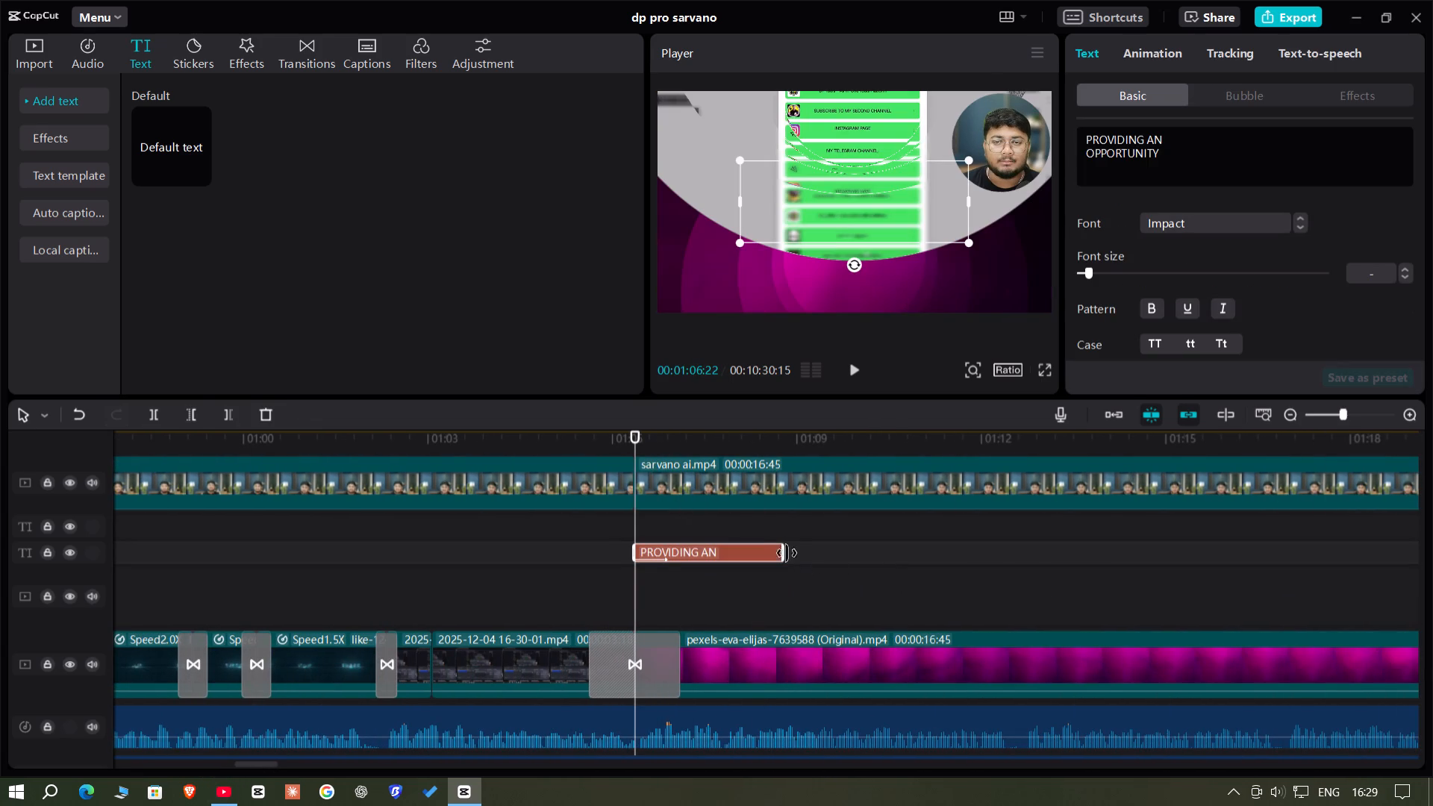
left_click_drag(785, 551, 1167, 602)
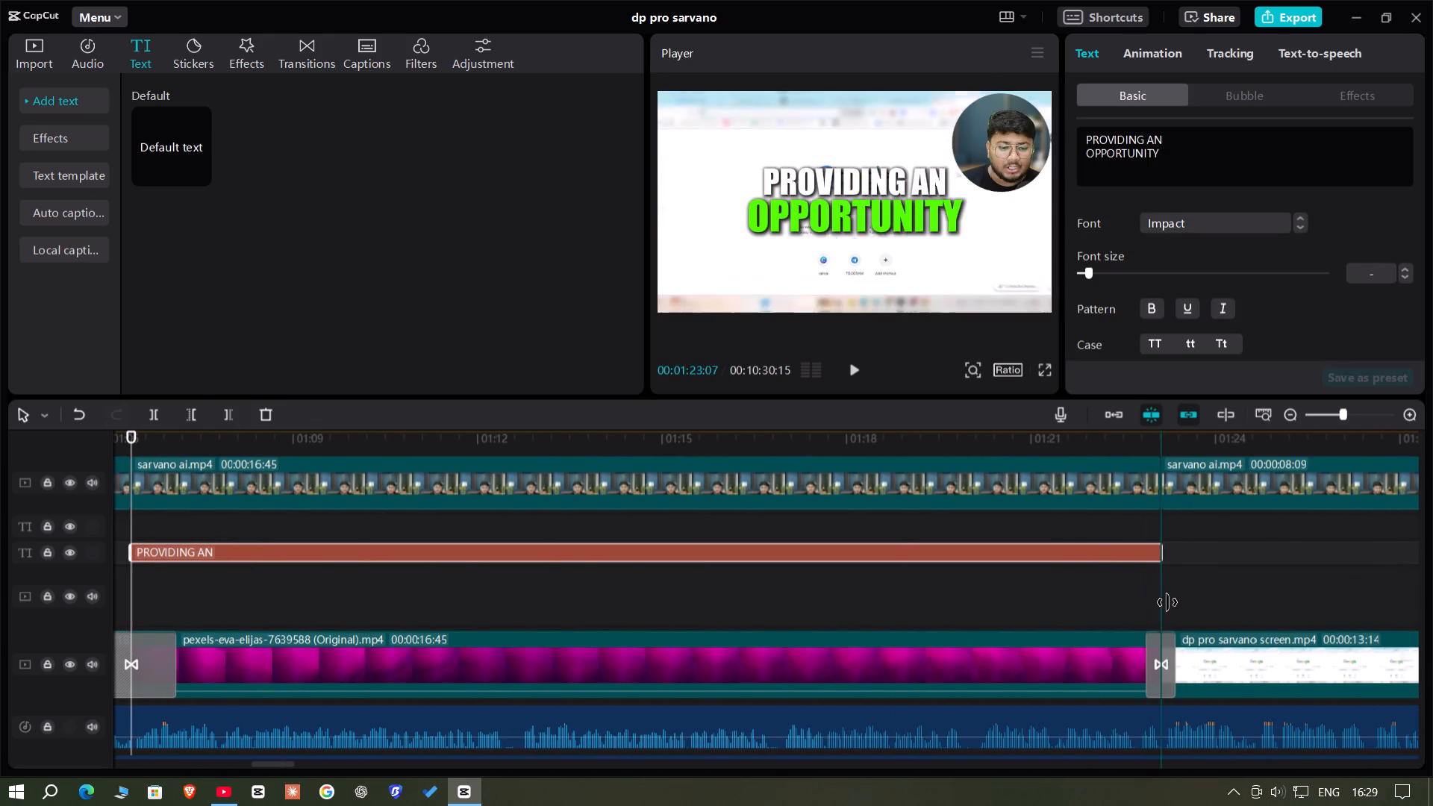
left_click_drag(1167, 602, 1160, 602)
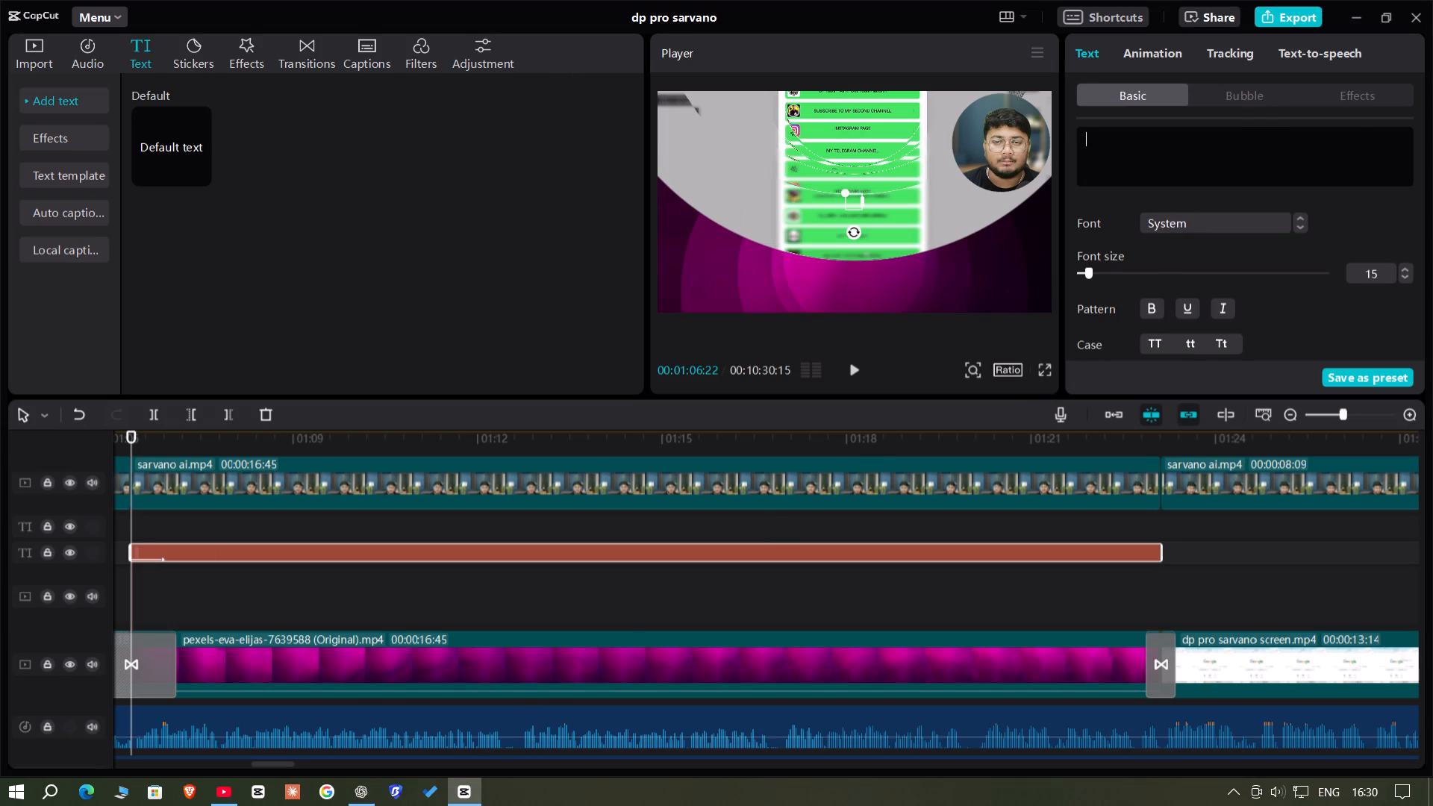
key("ctrl+v")
left_click_drag(1243, 181, 1147, 131)
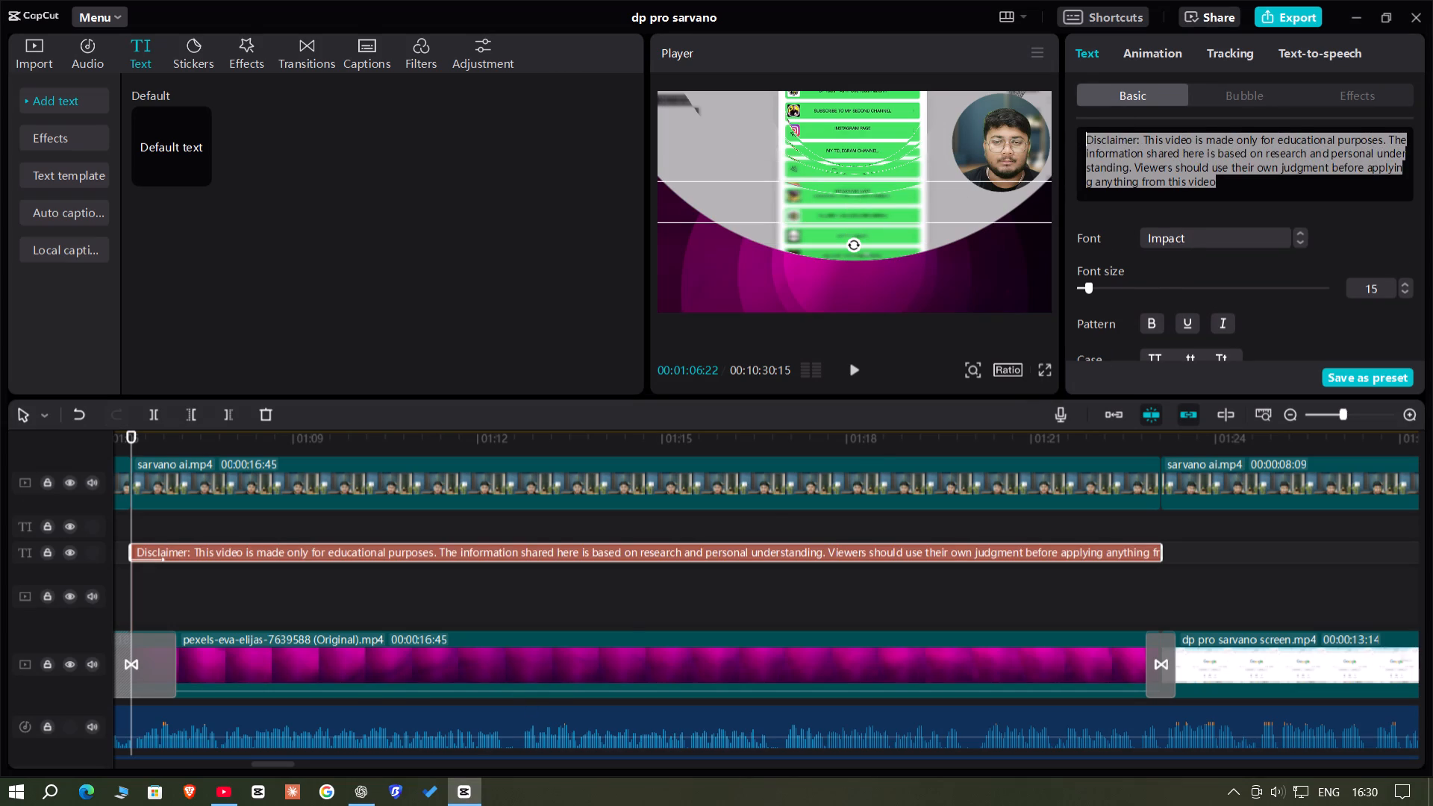
left_click_drag(1147, 131, 1143, 137)
key("BackSpace")
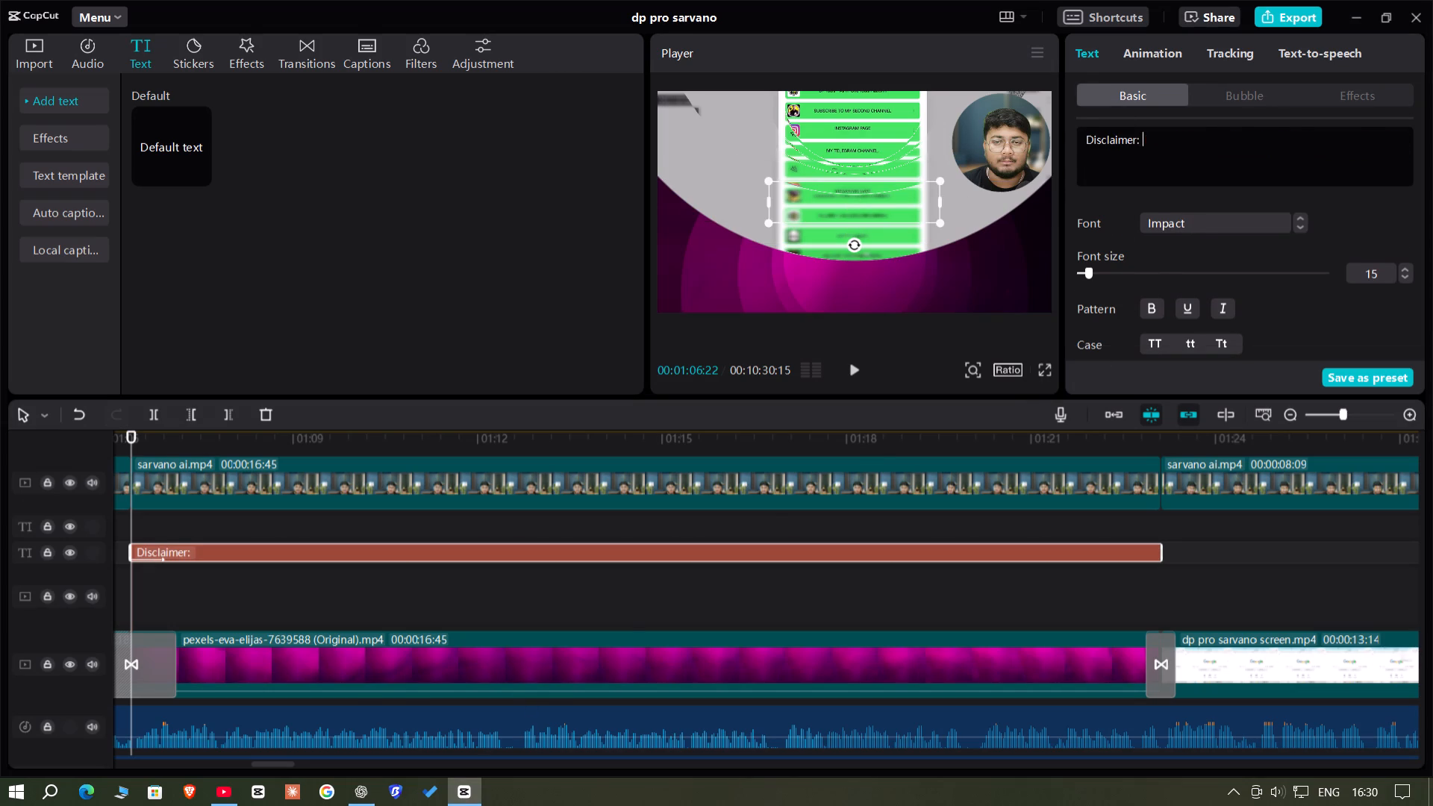
key("BackSpace")
key("BackSpace")
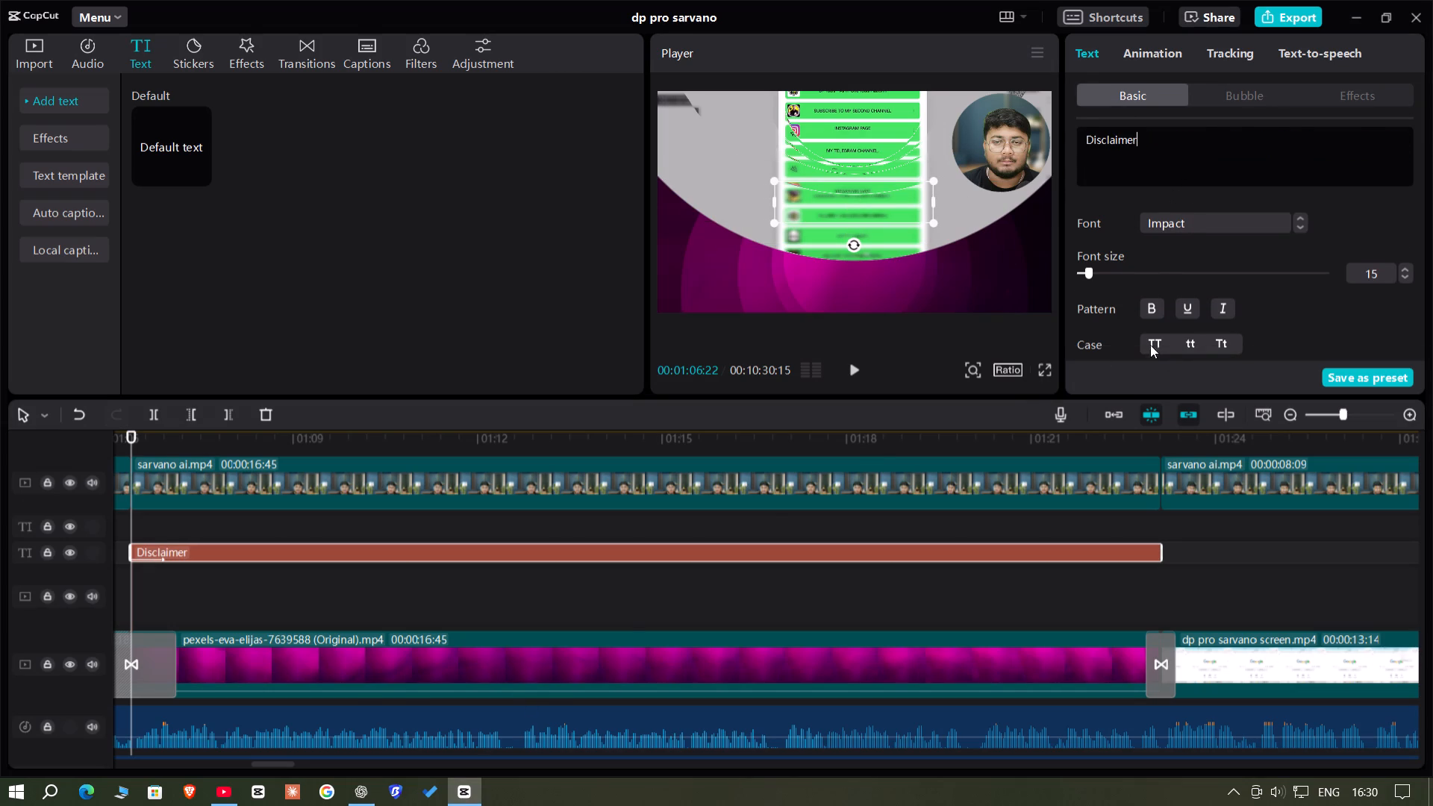
left_click(1146, 341)
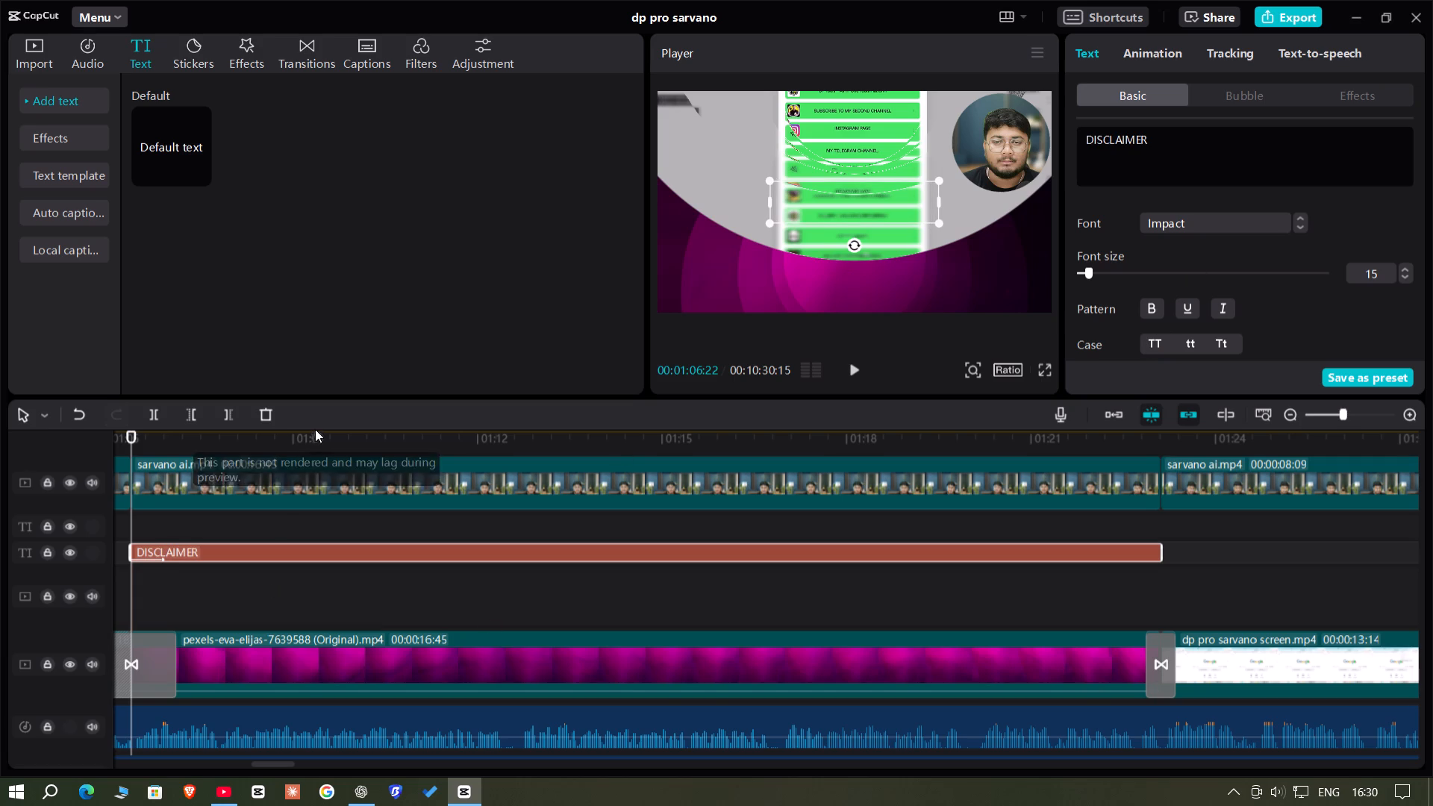
Scale down the DISCLAIMER text and move it to the top centre of the video frame.
left_click(314, 429)
left_click_drag(934, 225, 876, 195)
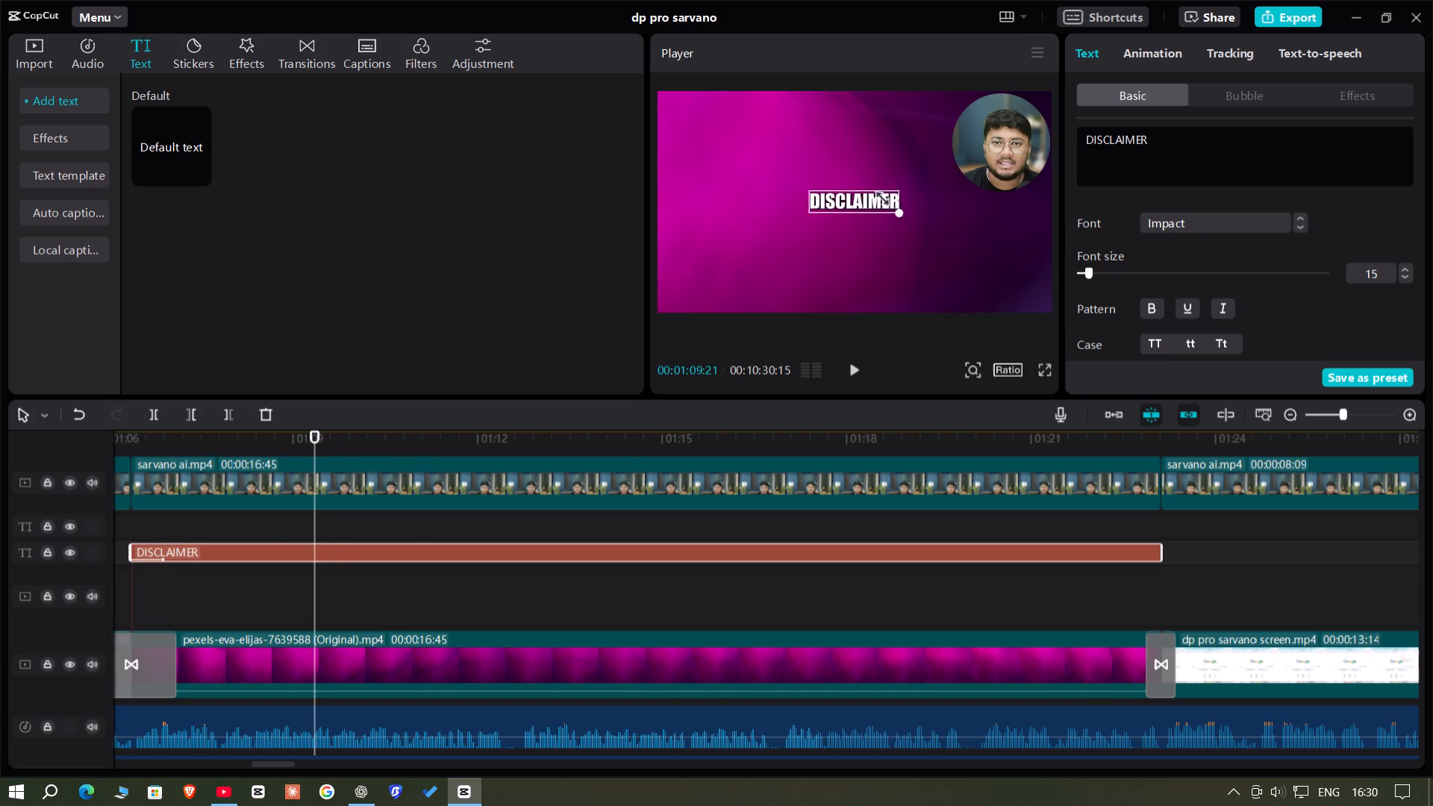
left_click_drag(876, 195, 869, 193)
left_click_drag(867, 206, 864, 110)
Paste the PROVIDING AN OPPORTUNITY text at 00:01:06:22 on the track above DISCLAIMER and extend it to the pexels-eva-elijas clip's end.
double_click(134, 521)
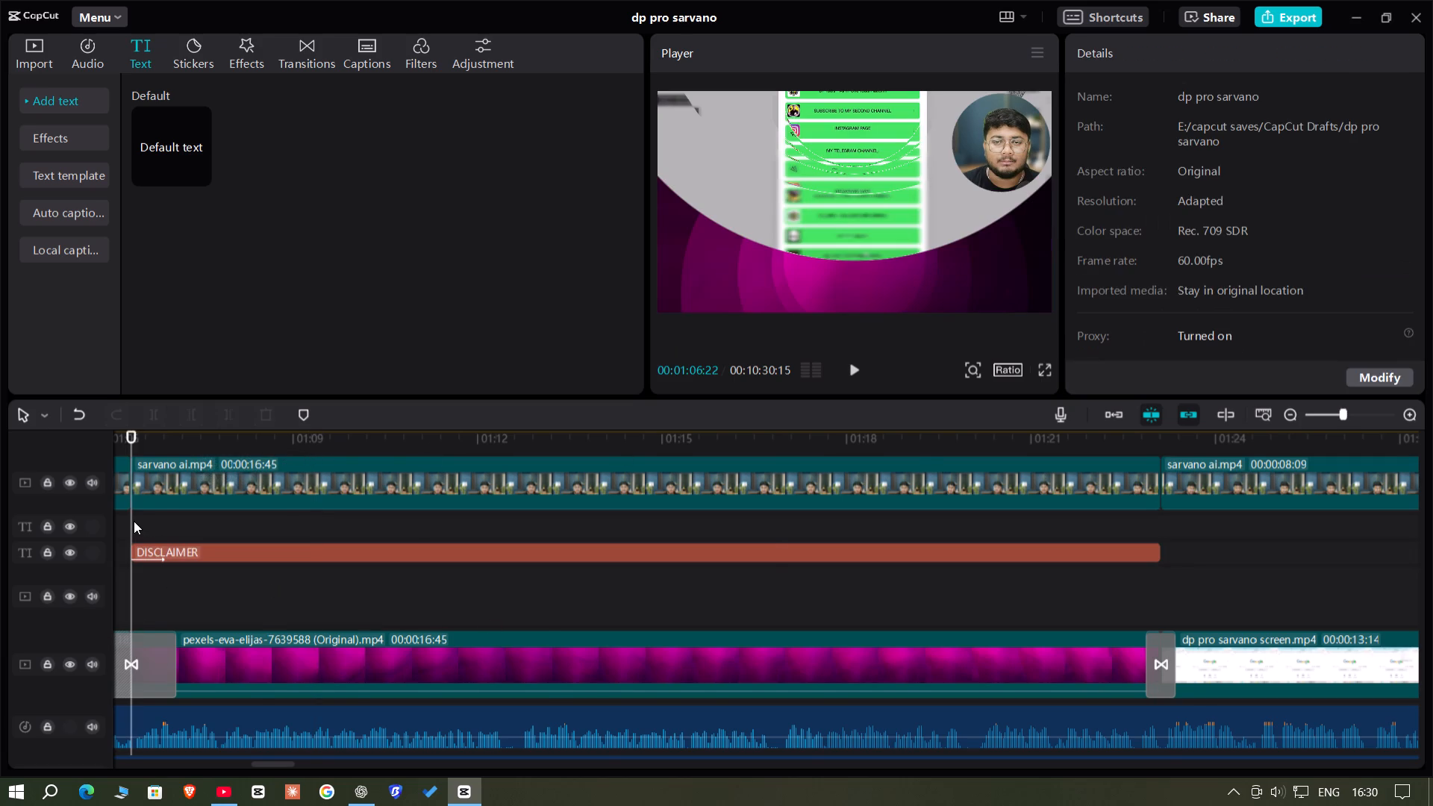
key("ctrl+v")
left_click_drag(932, 525, 1406, 520)
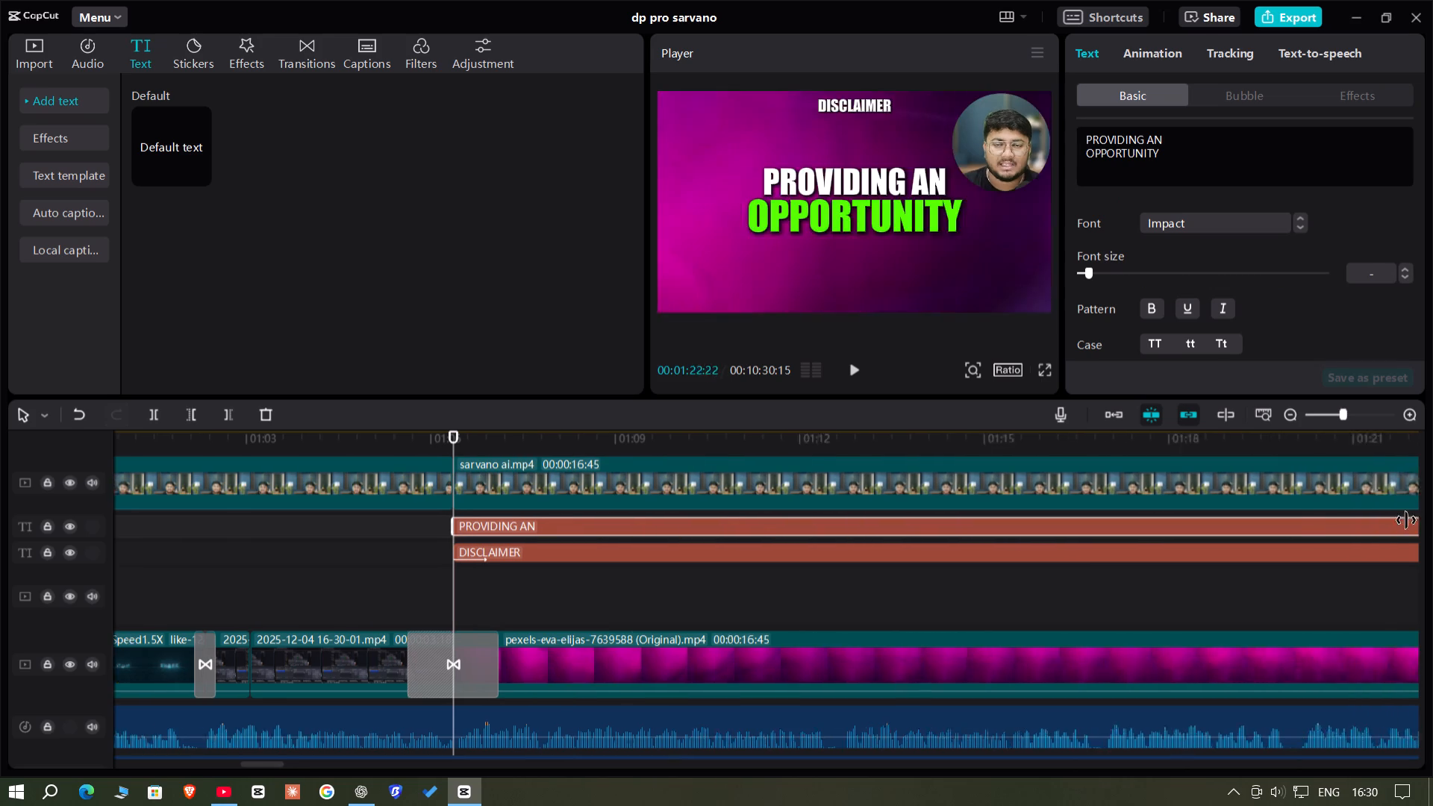
left_click_drag(1406, 520, 1252, 534)
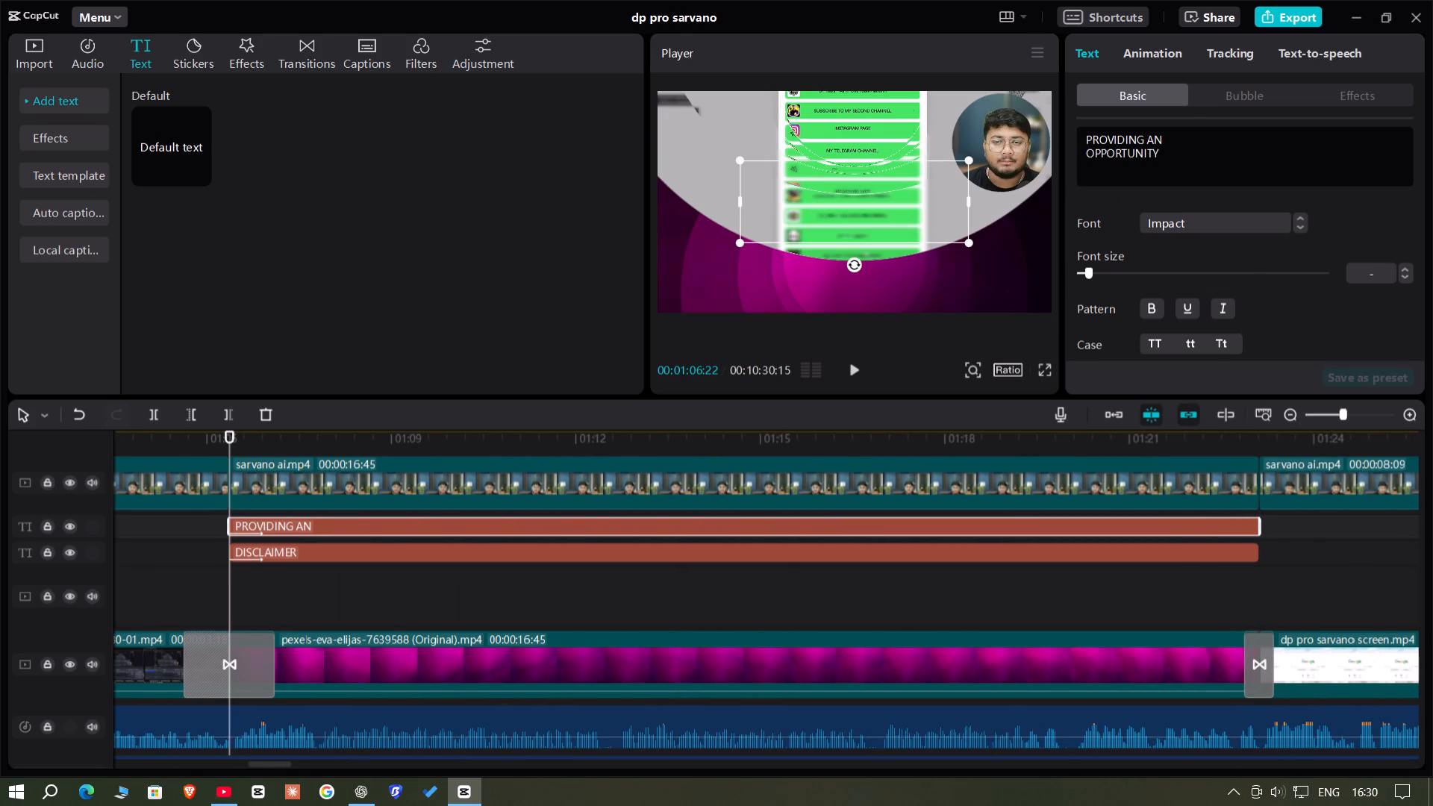
Replace the newly pasted text with the copied disclaimer statement, removing its leading "Disclaimer:" label.
left_click_drag(1196, 157, 780, 147)
key("BackSpace")
key("BackSpace")
key("BackSpace")
key("BackSpace")
key("BackSpace")
key("BackSpace")
key("BackSpace")
key("BackSpace")
key("BackSpace")
key("BackSpace")
key("BackSpace")
key("BackSpace")
key("BackSpace")
key("BackSpace")
key("BackSpace")
key("BackSpace")
key("BackSpace")
key("BackSpace")
key("BackSpace")
key("BackSpace")
key("BackSpace")
key("BackSpace")
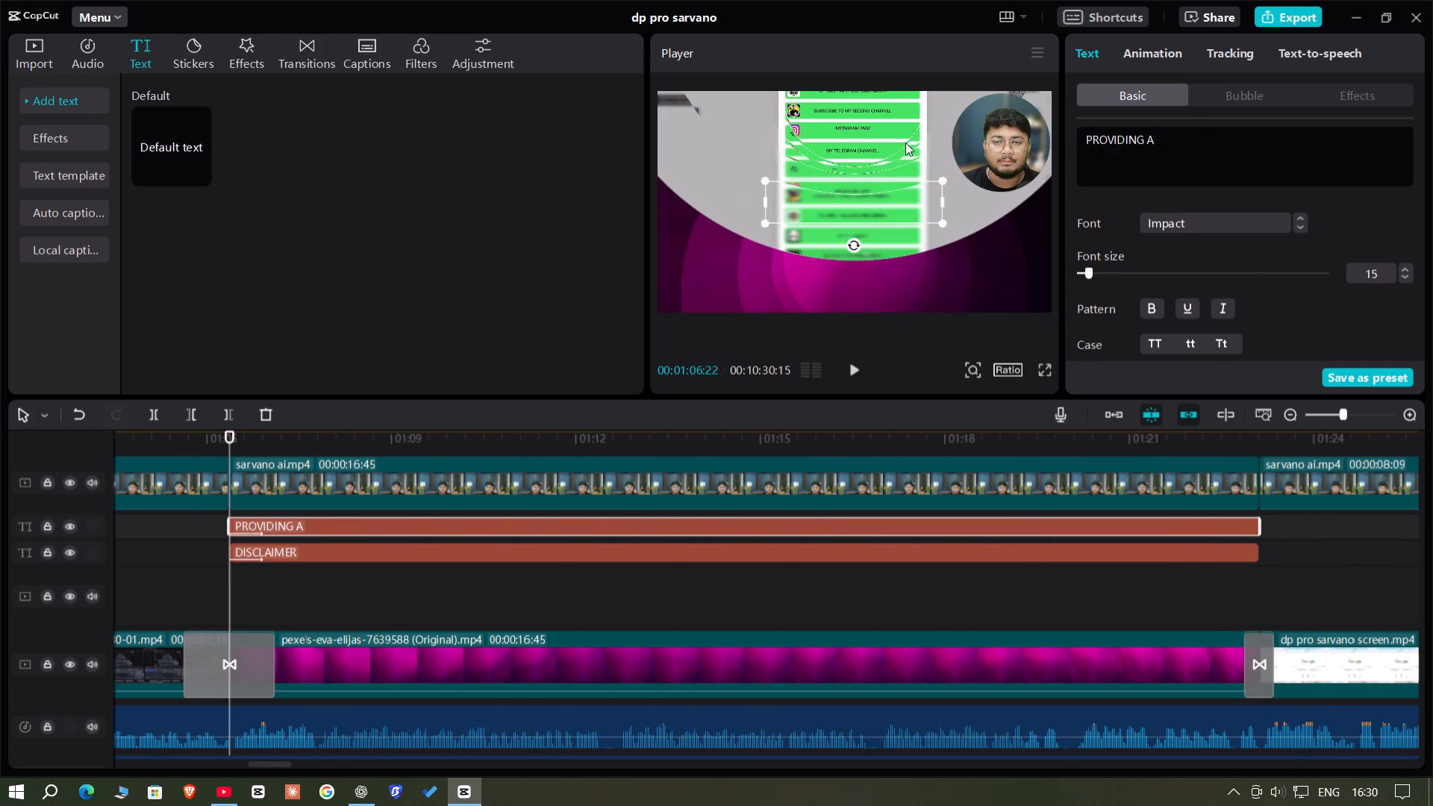
left_click(1104, 140)
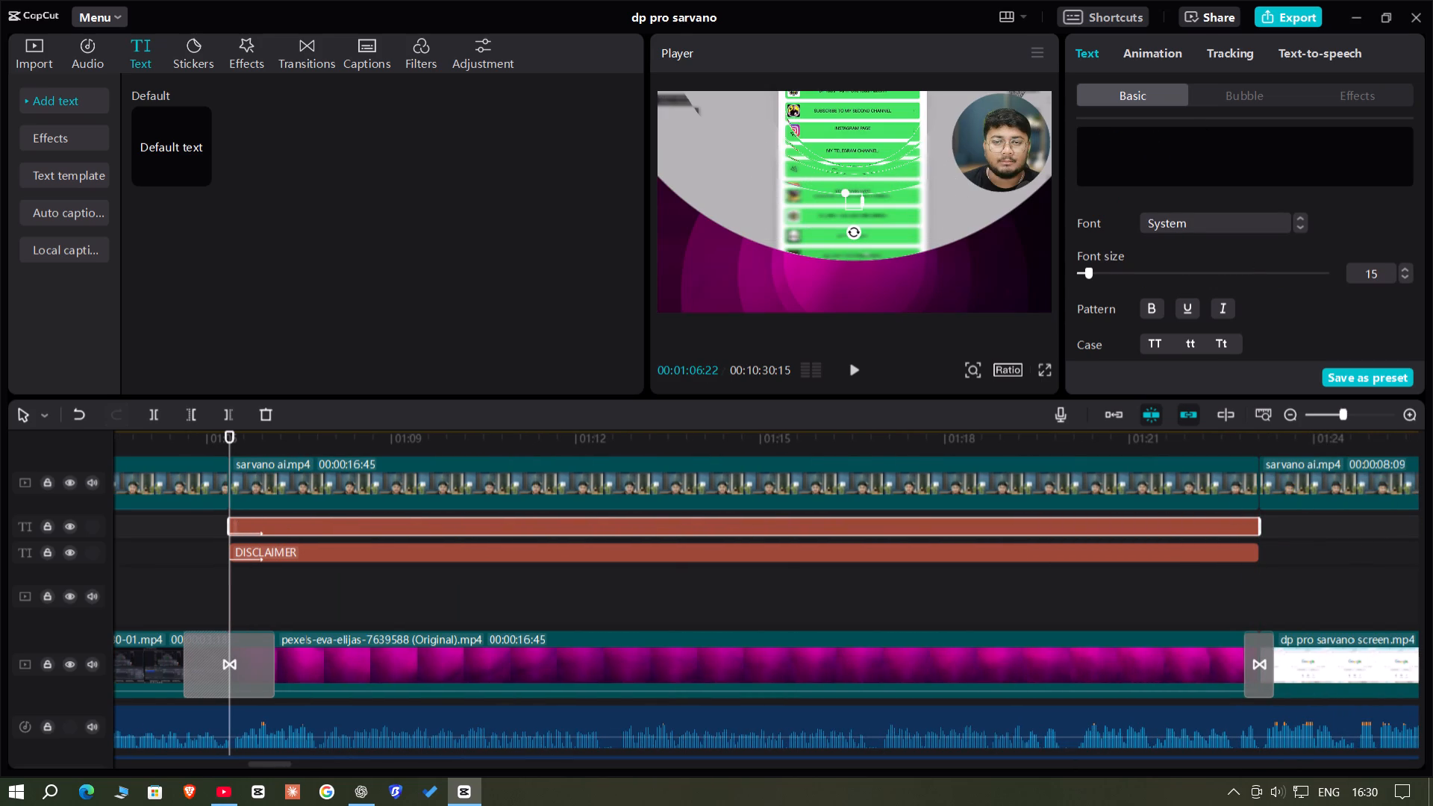
key("ctrl+v")
left_click(1146, 139)
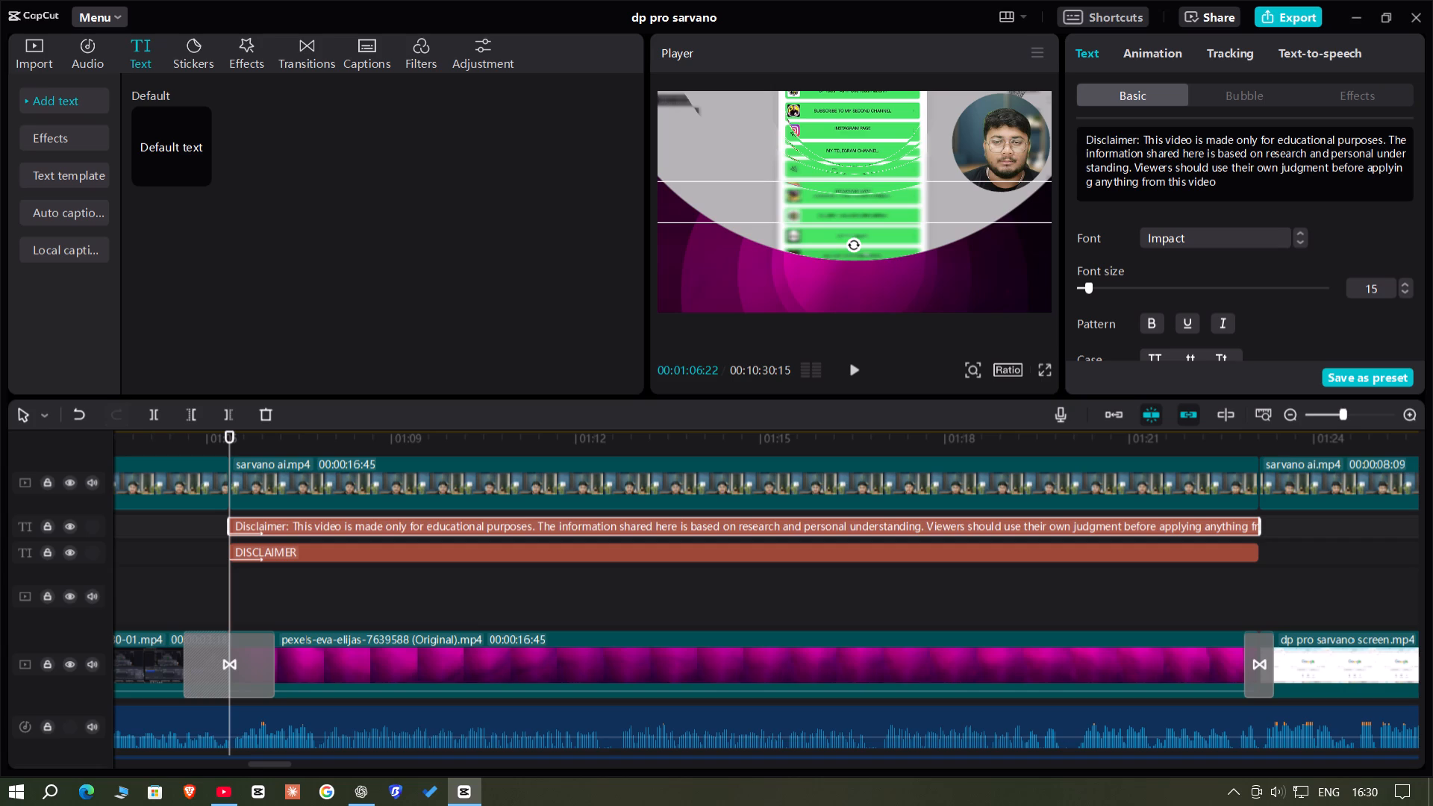
key("BackSpace")
key("BackSpace")
key("BackSpace")
key("BackSpace")
key("BackSpace")
key("BackSpace")
key("BackSpace")
key("BackSpace")
key("BackSpace")
key("BackSpace")
key("BackSpace")
key("BackSpace")
key("BackSpace")
key("BackSpace")
key("BackSpace")
key("BackSpace")
key("BackSpace")
key("BackSpace")
key("BackSpace")
key("BackSpace")
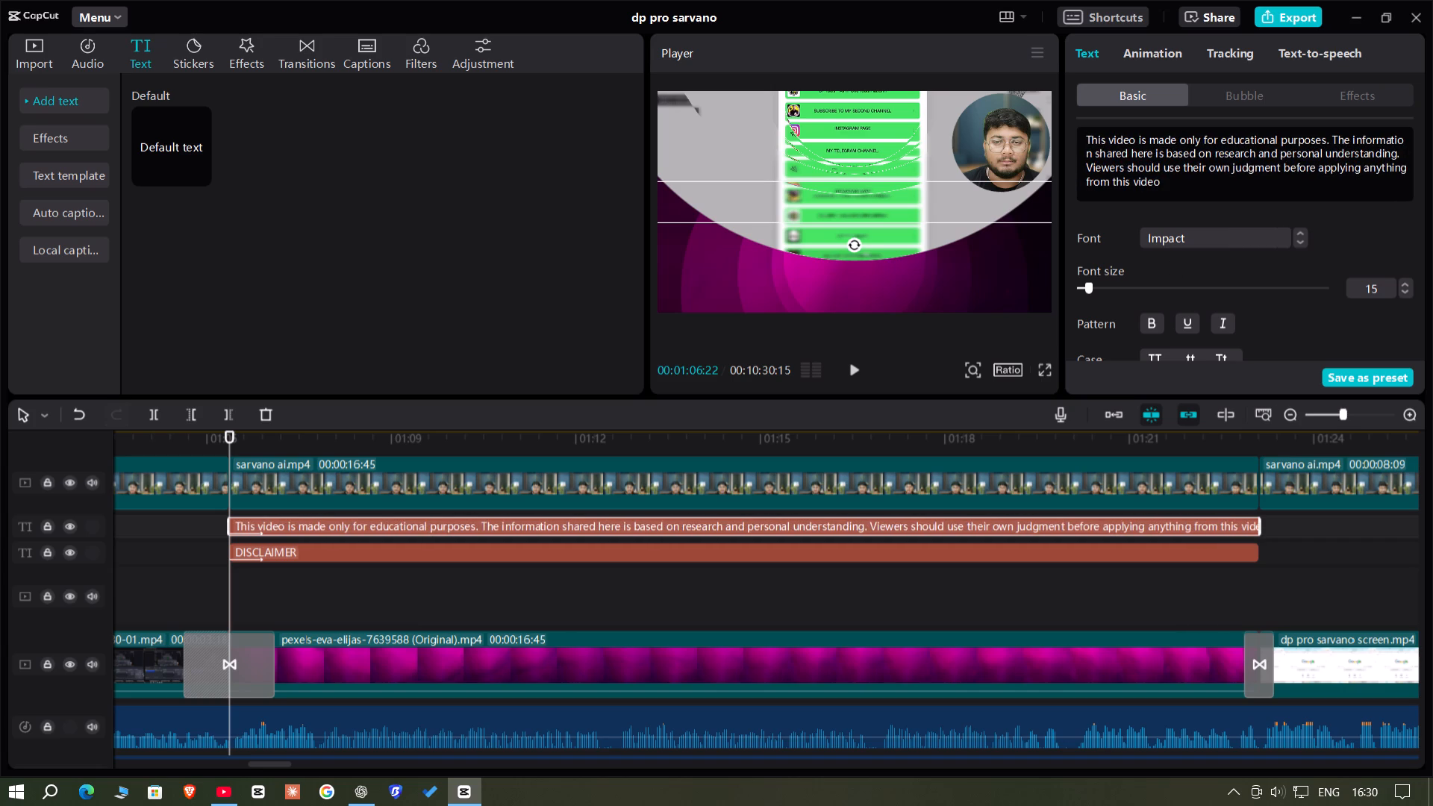
Break the disclaimer statement into three lines, with one sentence on each line.
left_click(1331, 137)
key("Return")
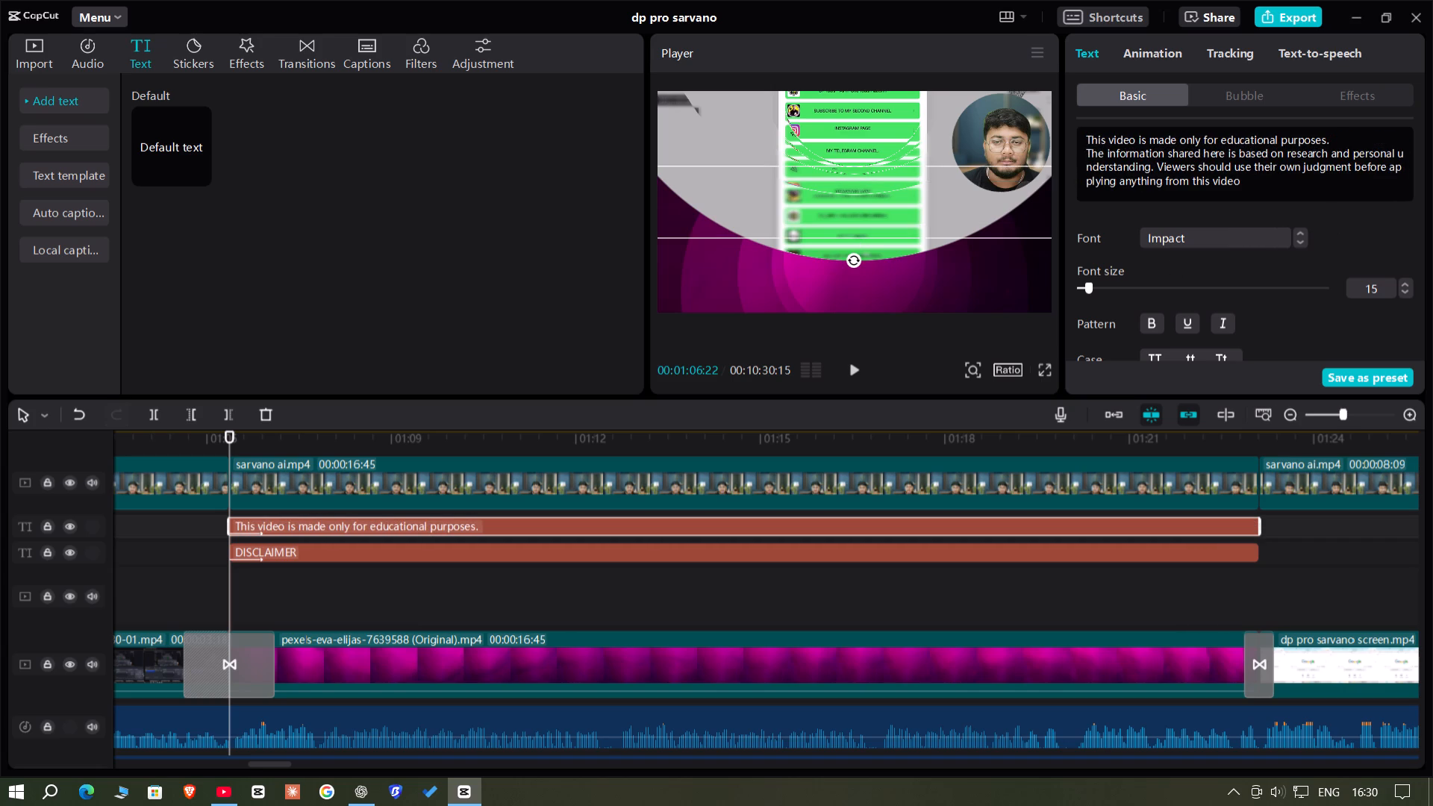
left_click(1158, 166)
key("Return")
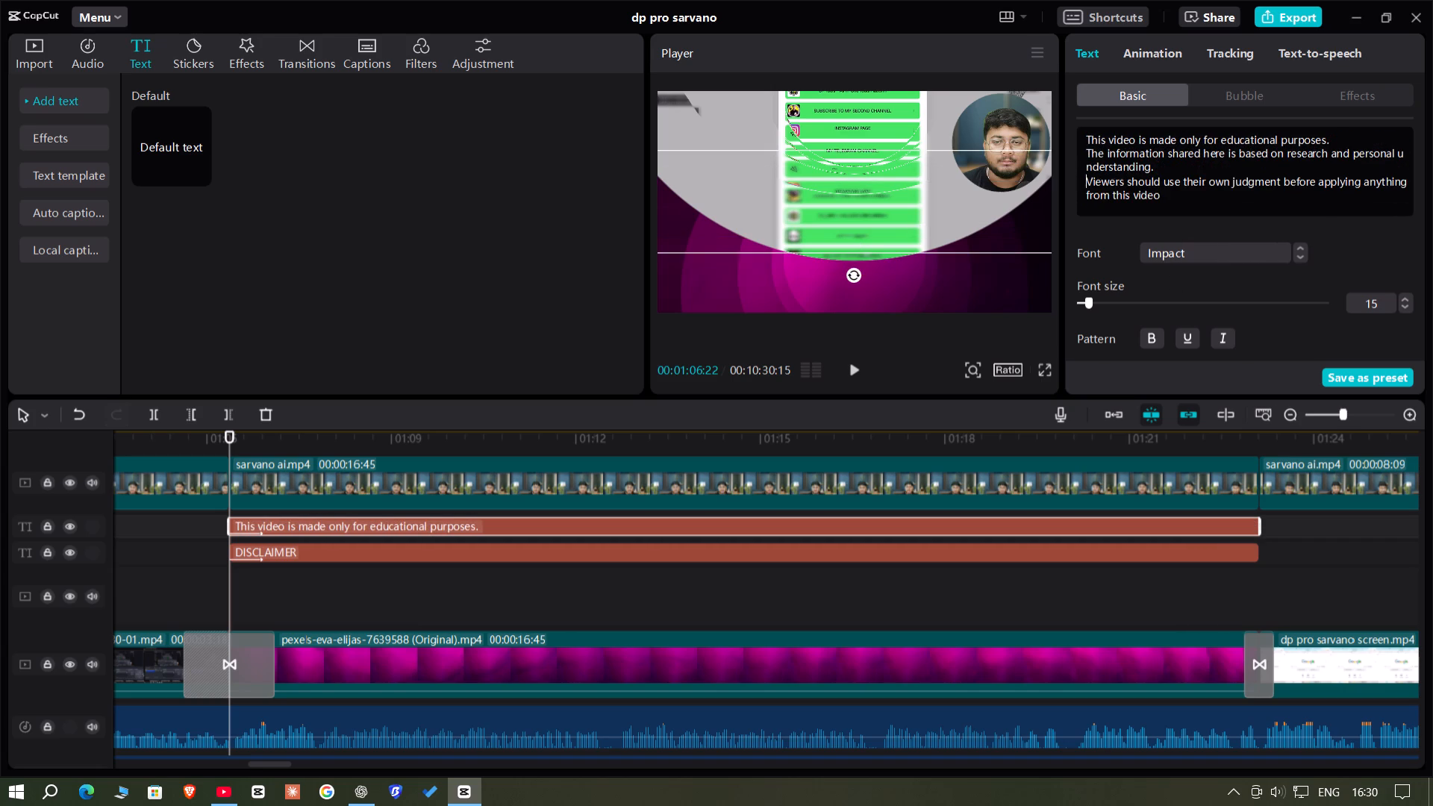
Scale down the three-line disclaimer statement to fit the frame width, centre it, and preview it over the magenta background.
left_click_drag(1039, 246, 896, 273)
left_click_drag(965, 272, 755, 257)
left_click_drag(1049, 262, 605, 137)
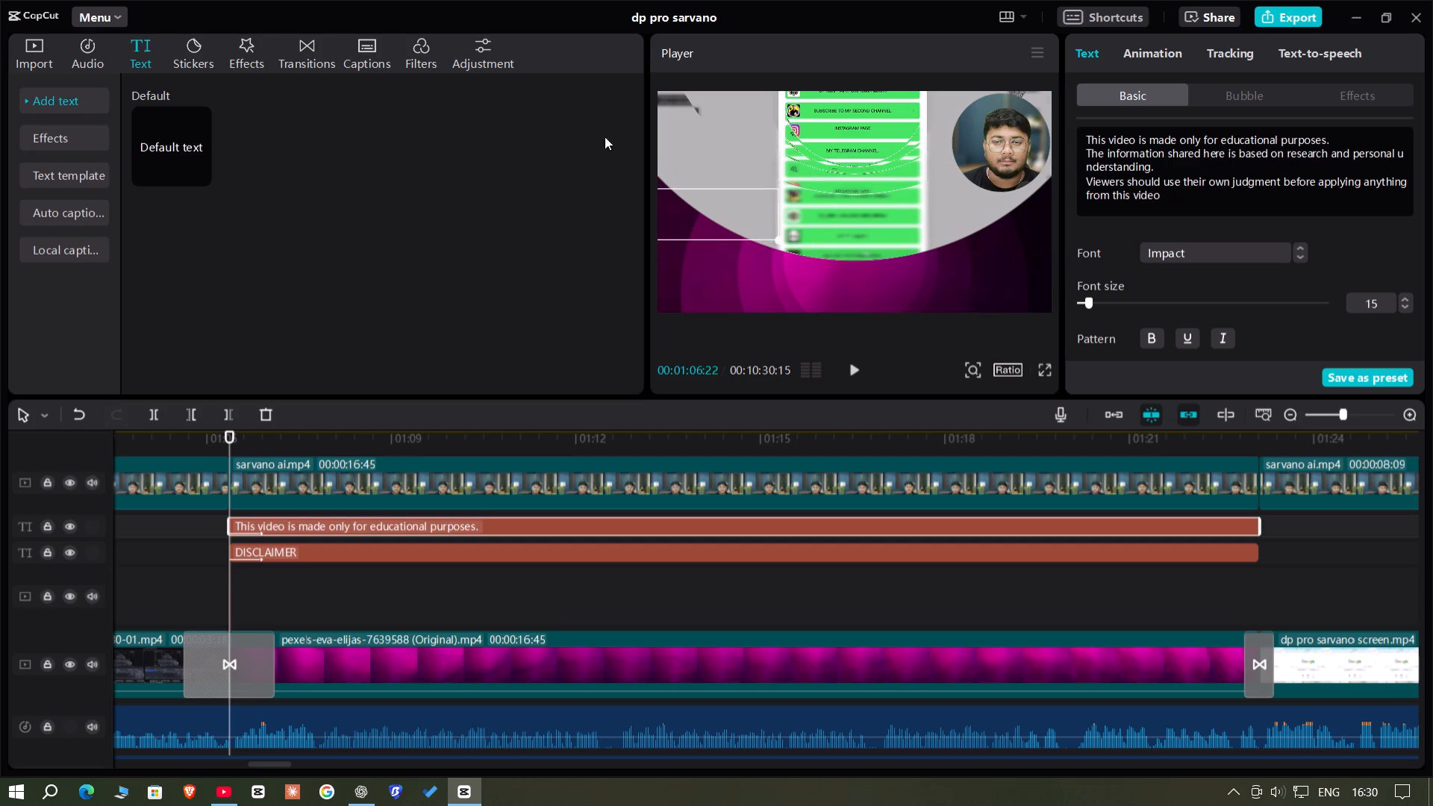
left_click_drag(605, 137, 587, 127)
left_click_drag(734, 221, 980, 211)
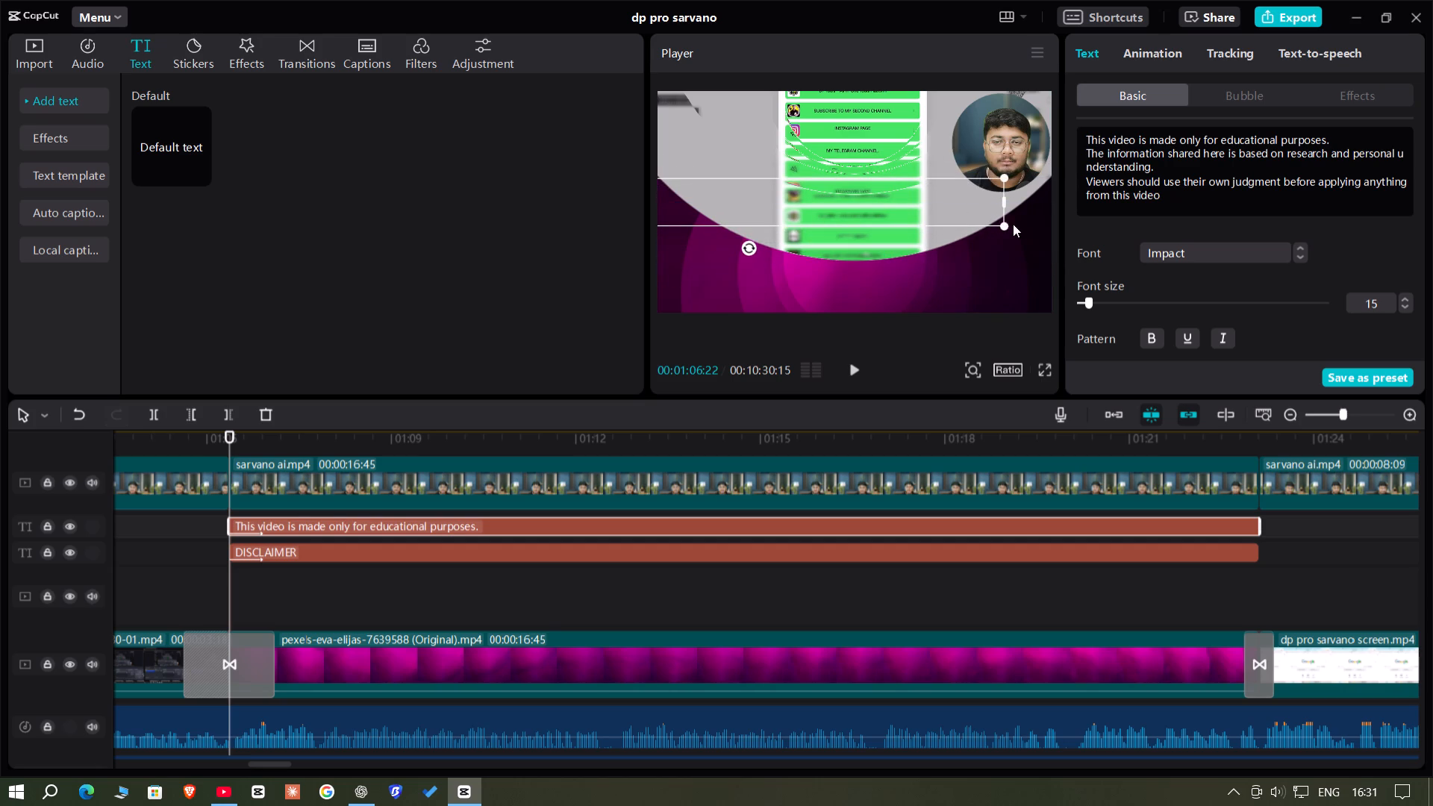
left_click_drag(1011, 224, 982, 224)
left_click_drag(990, 224, 908, 198)
left_click_drag(907, 207, 999, 216)
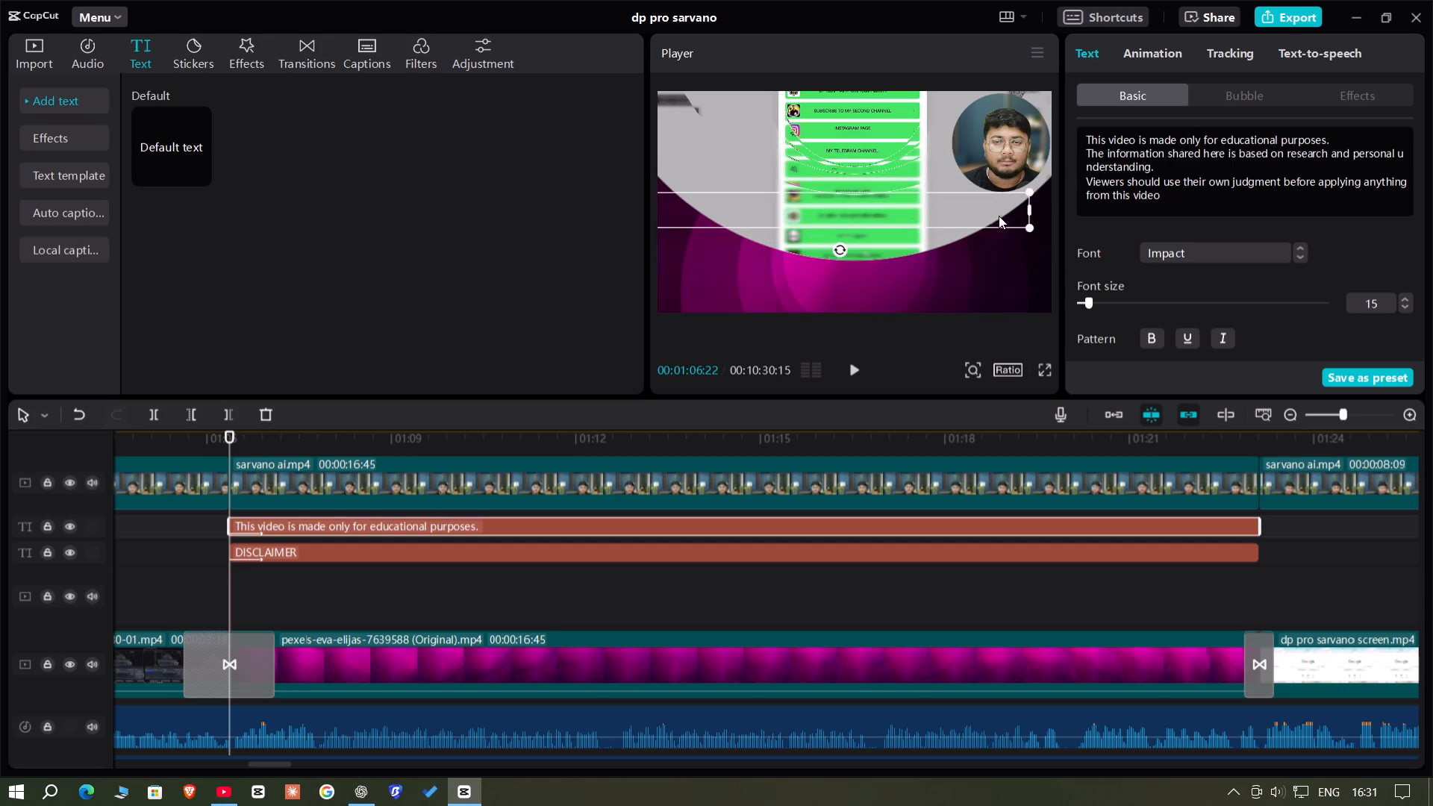
left_click_drag(999, 216, 1012, 208)
left_click(481, 606)
left_click_drag(481, 606, 508, 607)
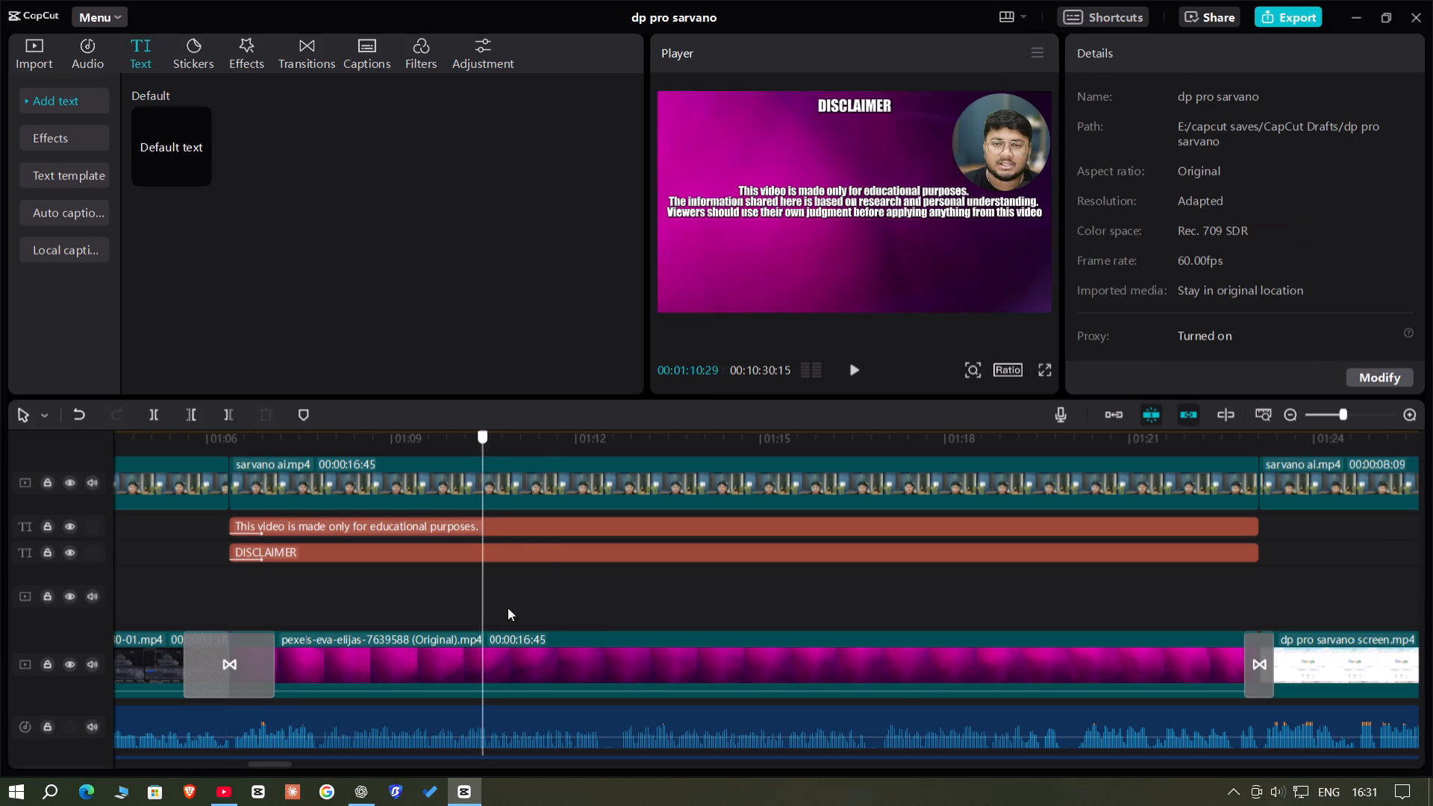
left_click_drag(508, 607, 622, 607)
Convert the three-line disclaimer statement to uppercase, then shrink and recentre it to fit within the frame.
left_click(665, 519)
scroll(1273, 143, "down", 2)
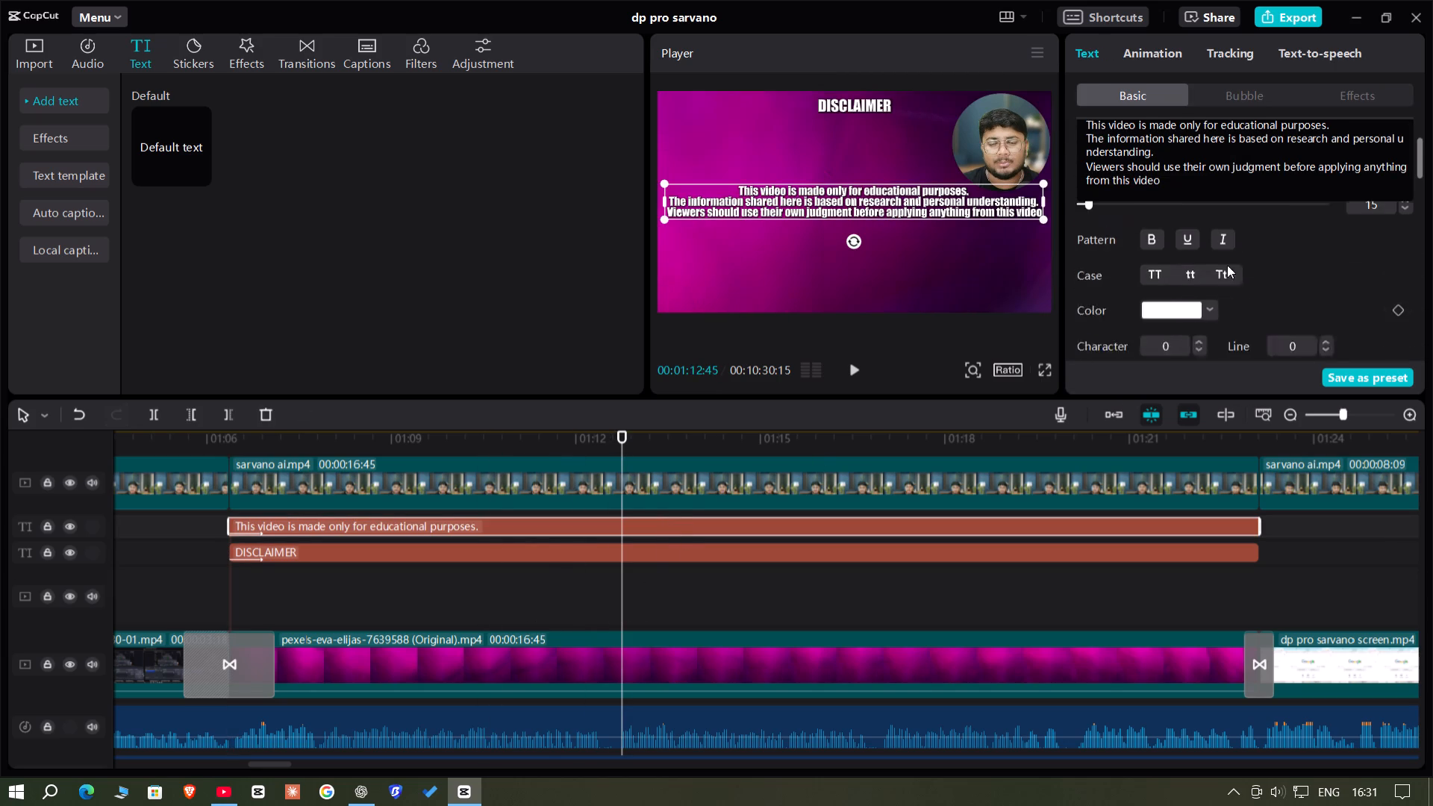
scroll(1187, 296, "up", 3)
scroll(1178, 284, "down", 1)
left_click(1159, 304)
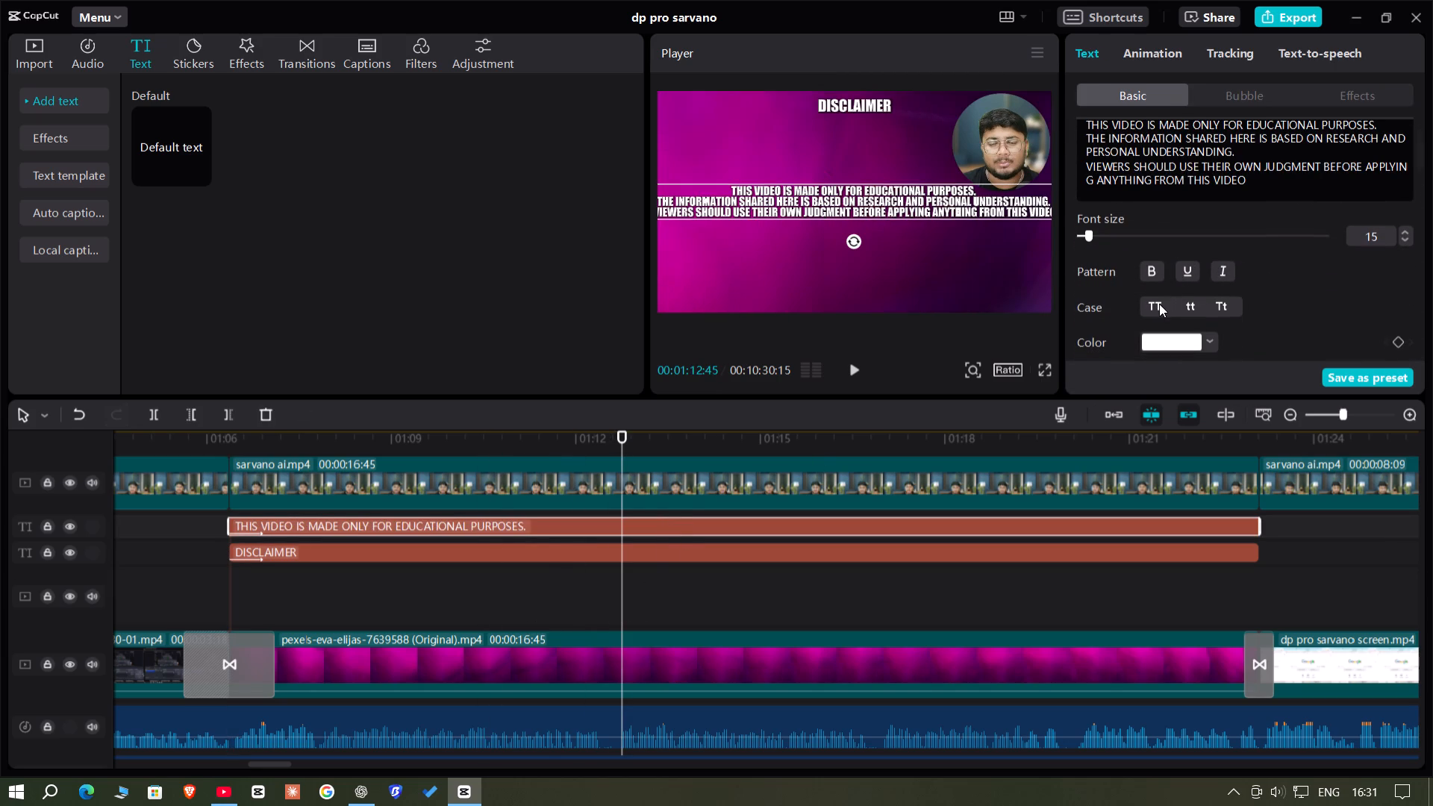
left_click_drag(985, 207, 945, 220)
left_click_drag(1017, 230, 1000, 228)
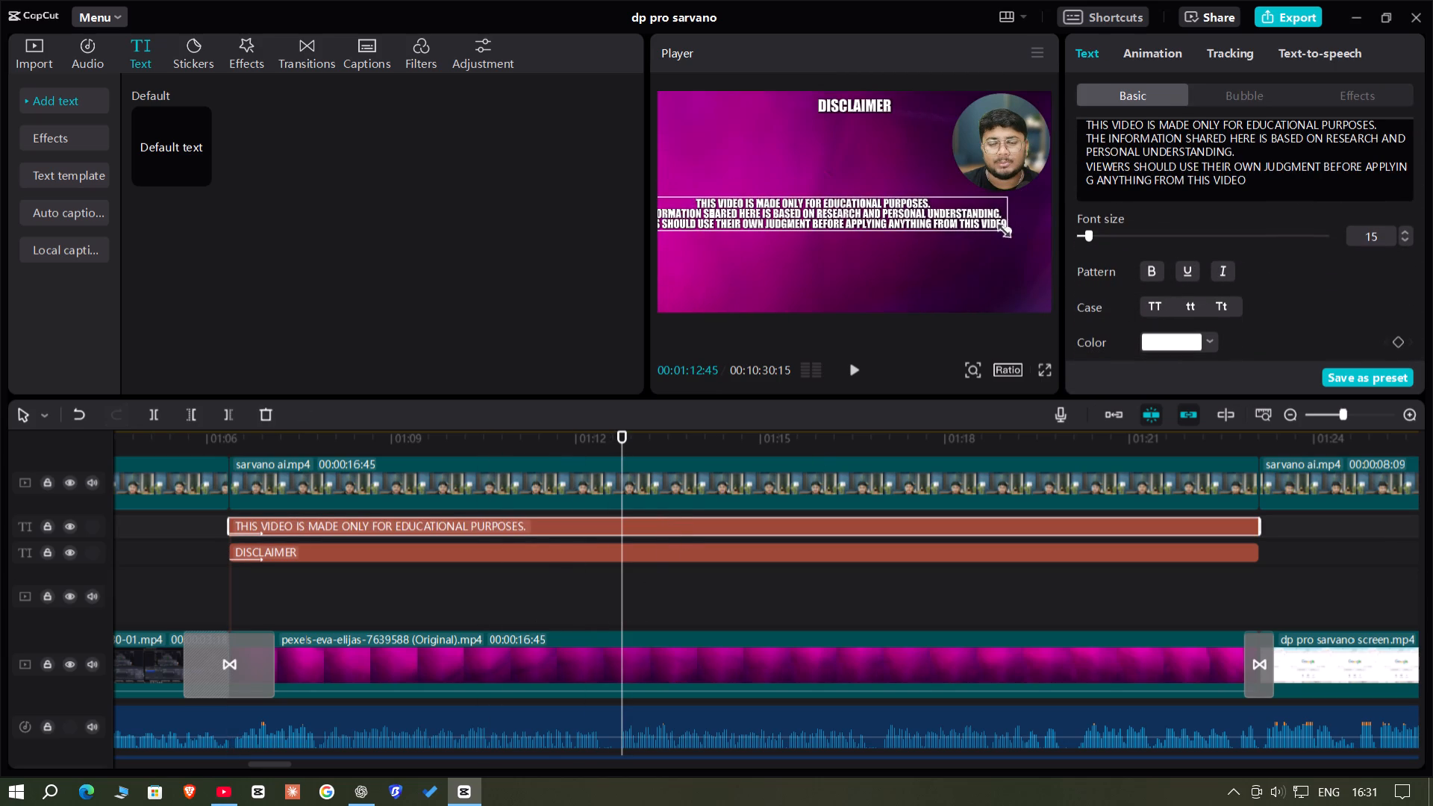
left_click_drag(1000, 228, 996, 228)
left_click_drag(952, 223, 992, 211)
Set the disclaimer statement's Fade In animation duration to 8.4 s and preview it full screen.
scroll(1164, 290, "down", 4)
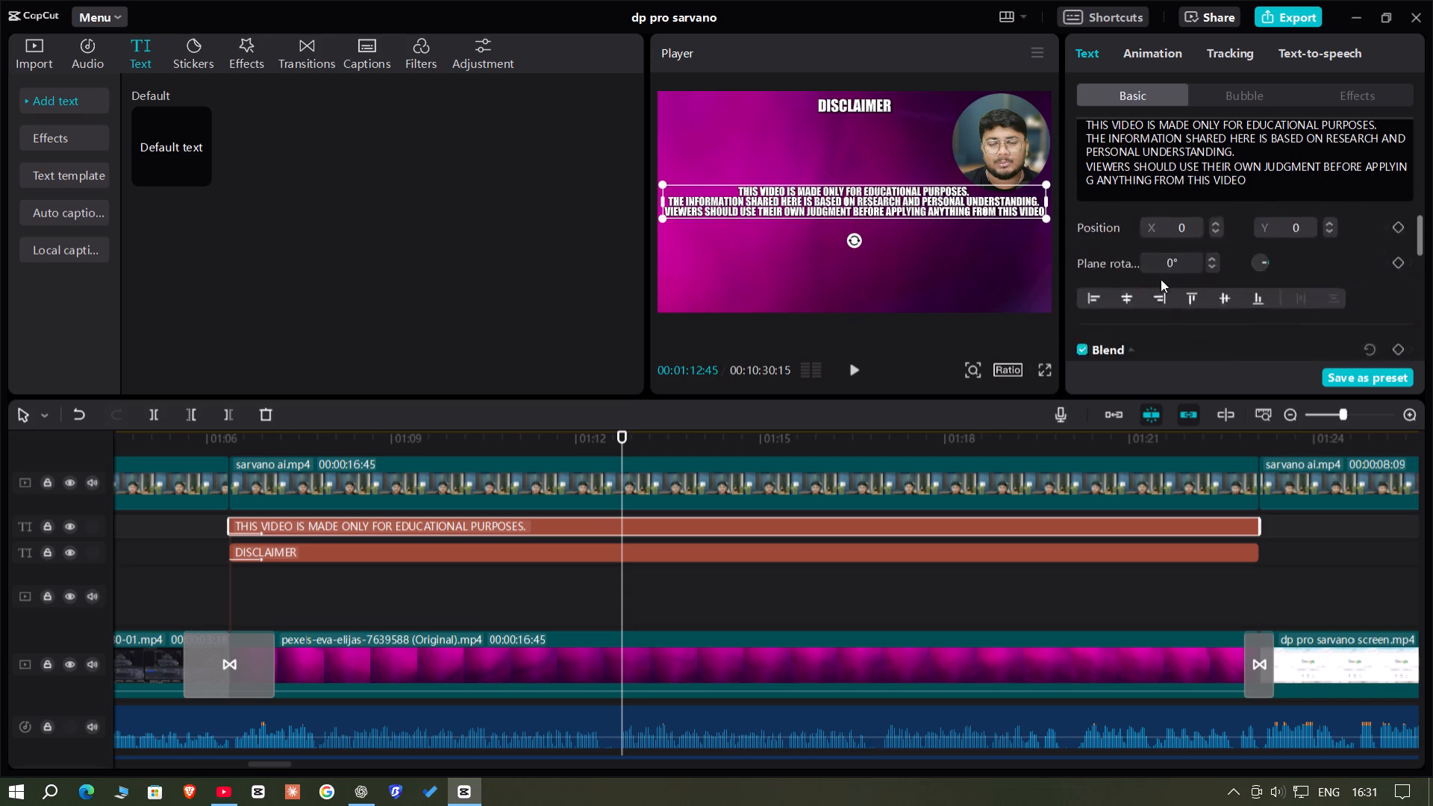
scroll(1158, 271, "up", 2)
left_click(1155, 51)
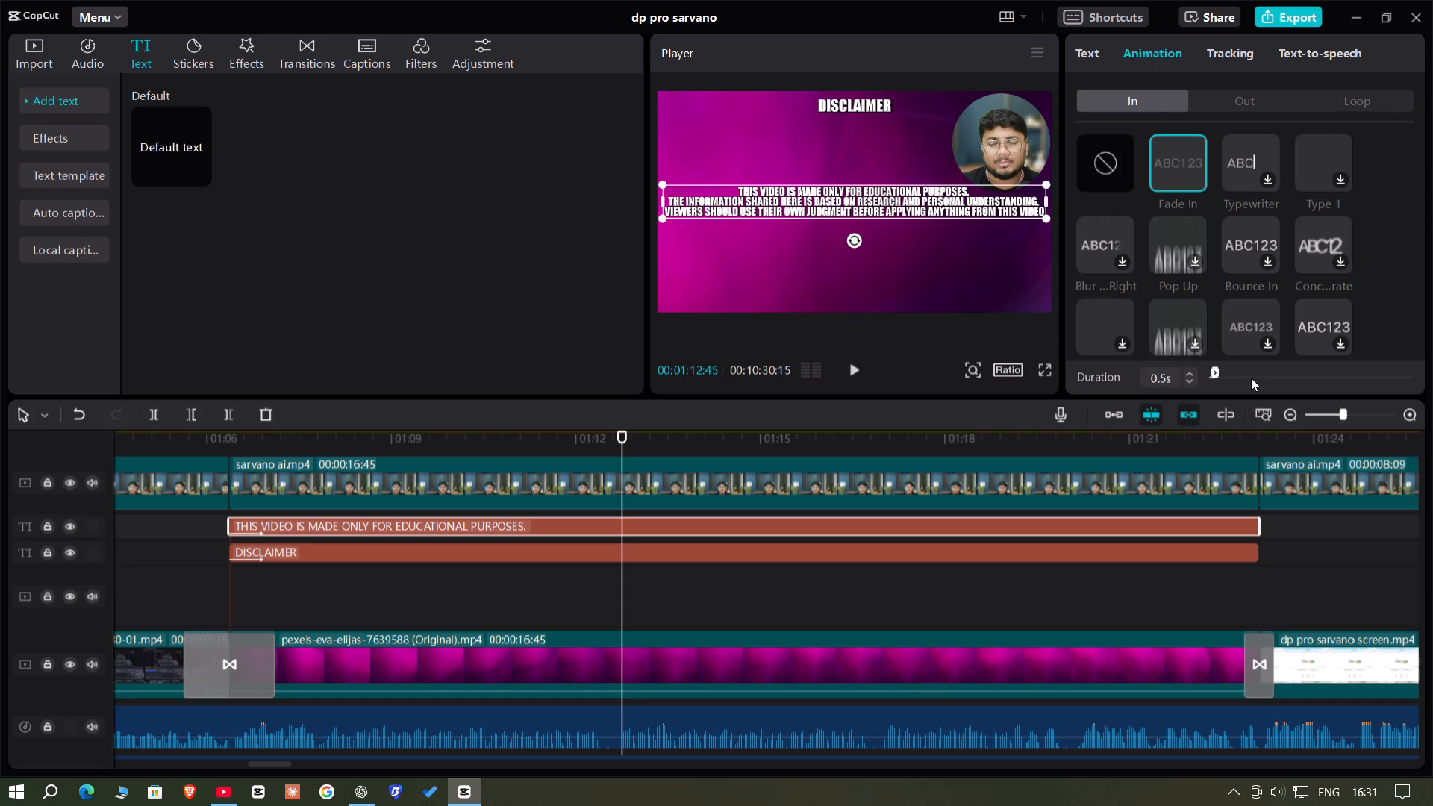
left_click(1311, 378)
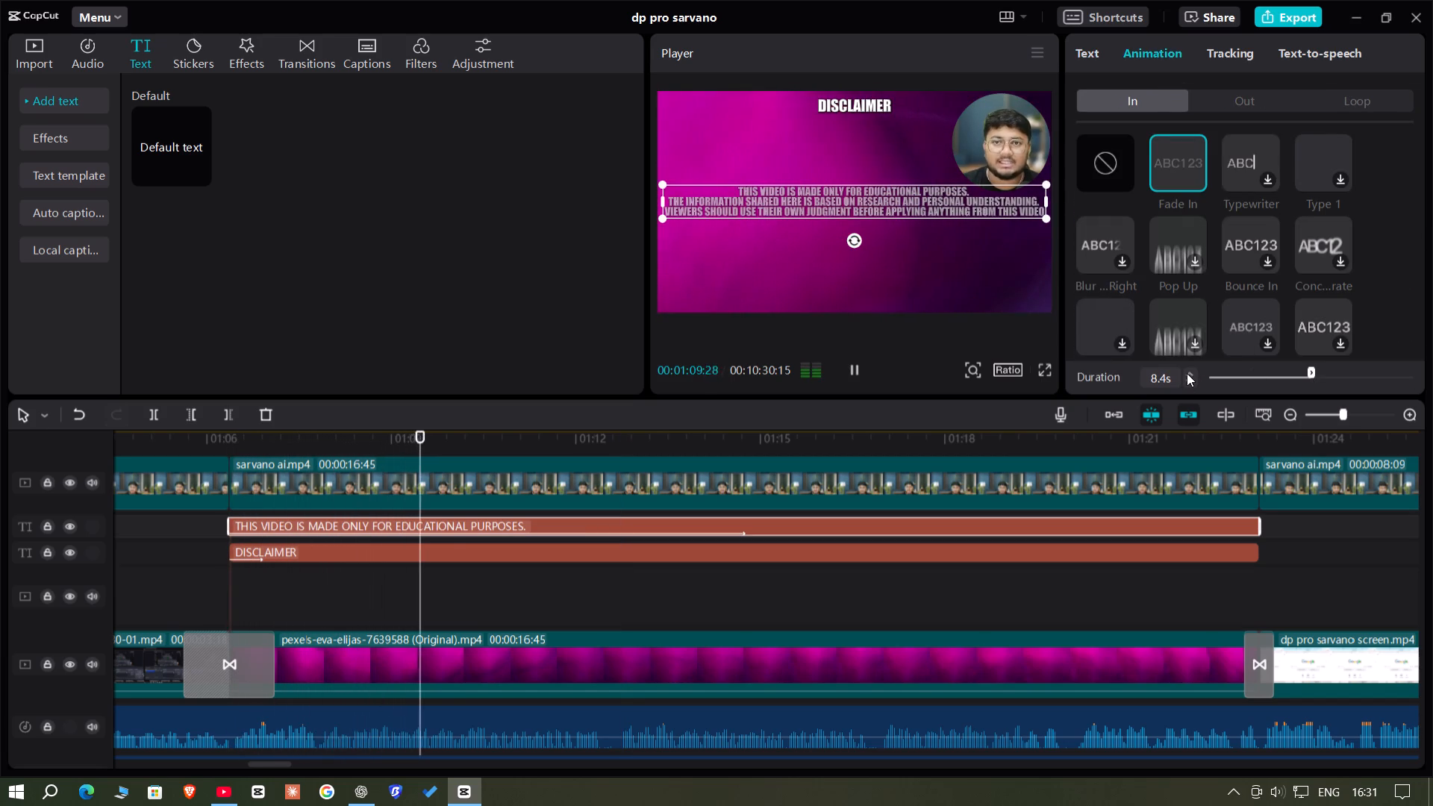
left_click(1044, 366)
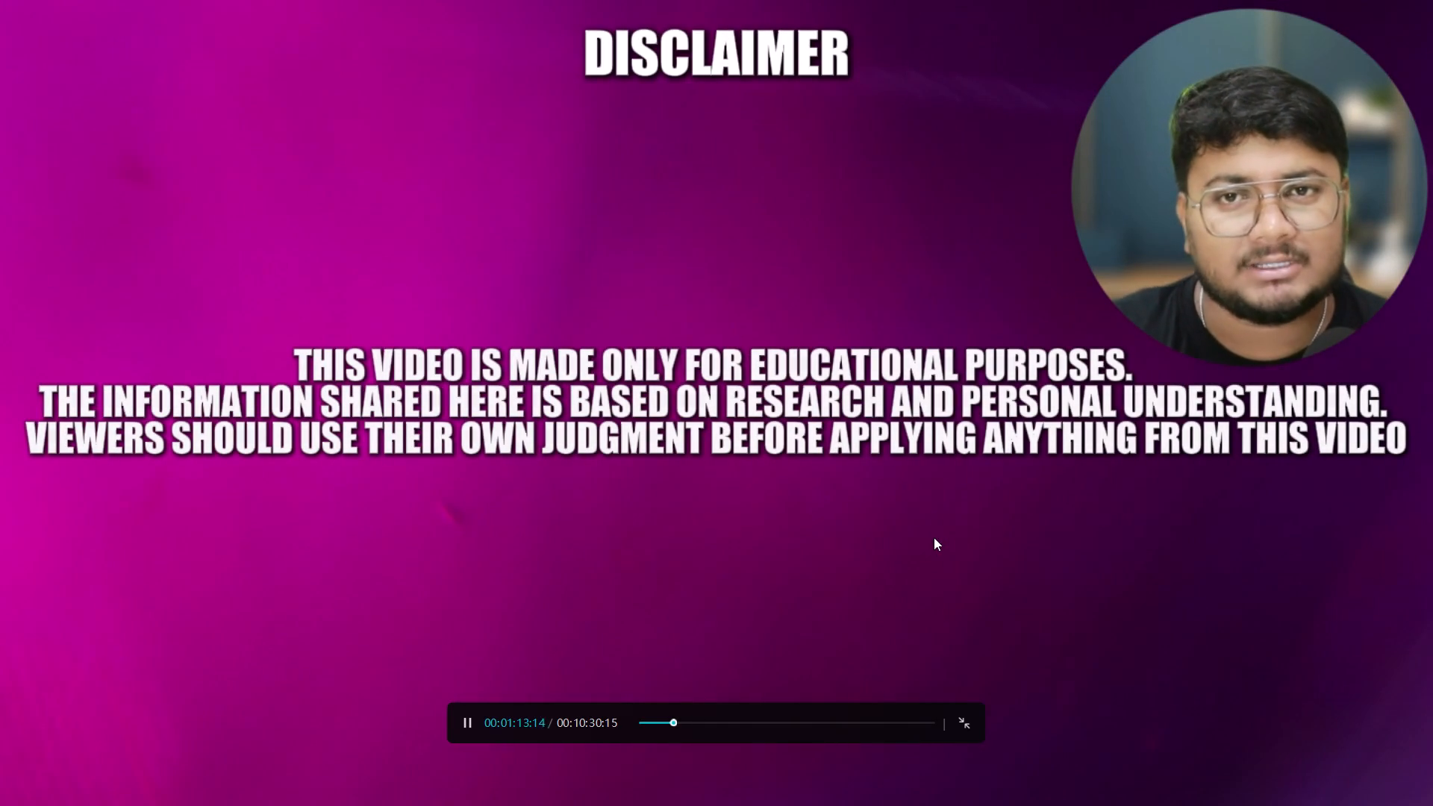
left_click(966, 731)
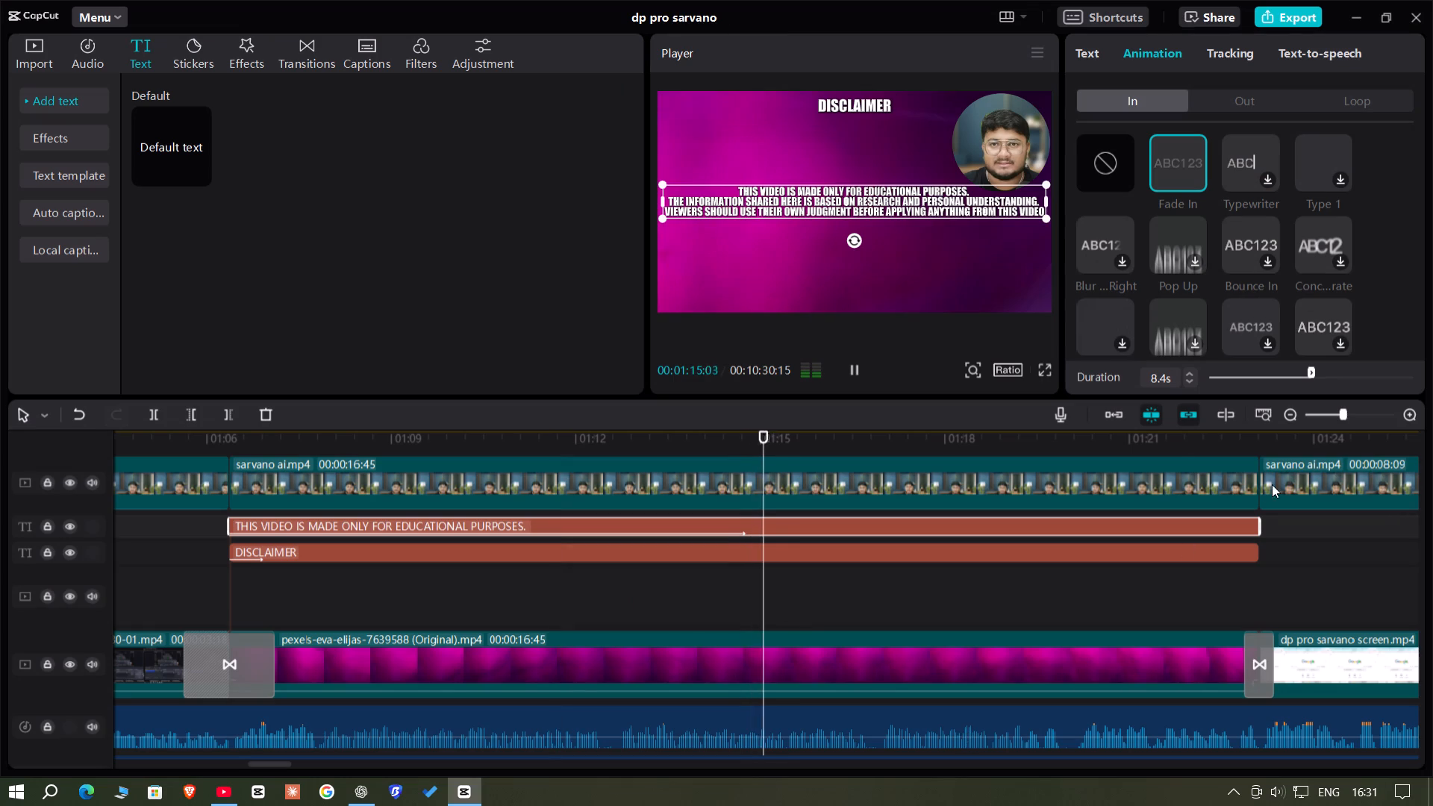
Skim the timeline past the disclaimer section and play the narration over the red background clip near 02:53.
left_click(1336, 414)
left_click(1034, 607)
left_click_drag(1034, 607, 1075, 605)
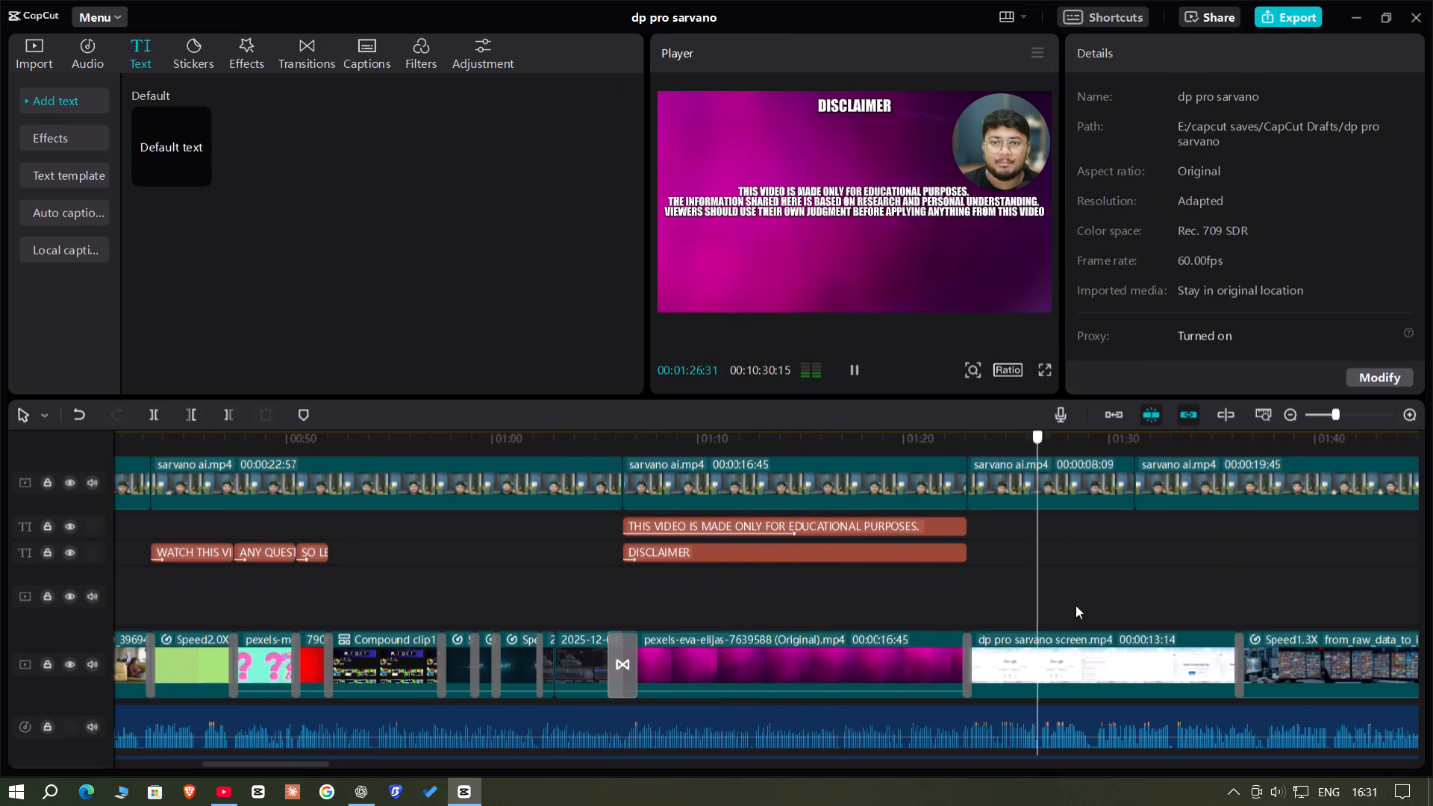
left_click_drag(1075, 605, 1005, 563)
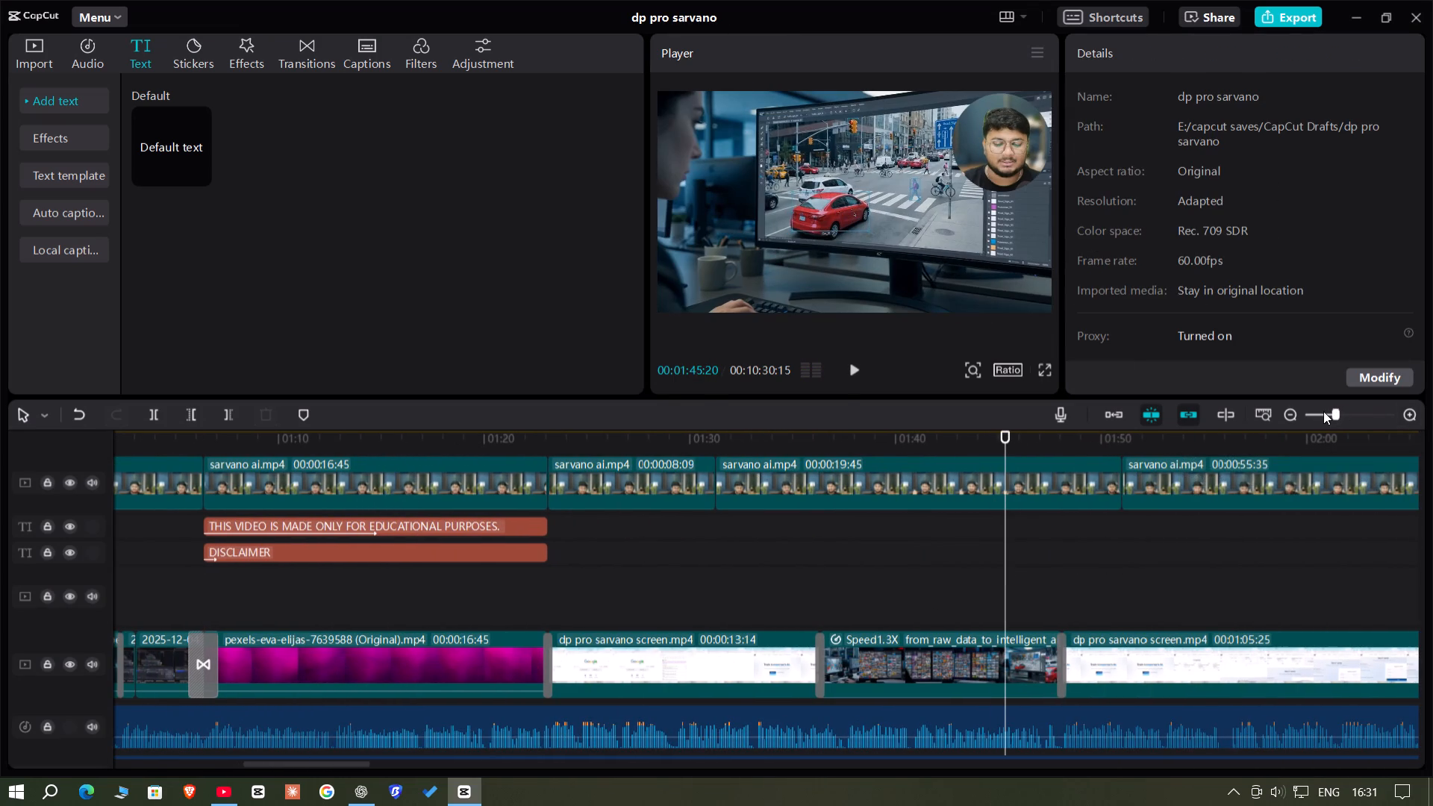
left_click(1323, 411)
double_click(535, 565)
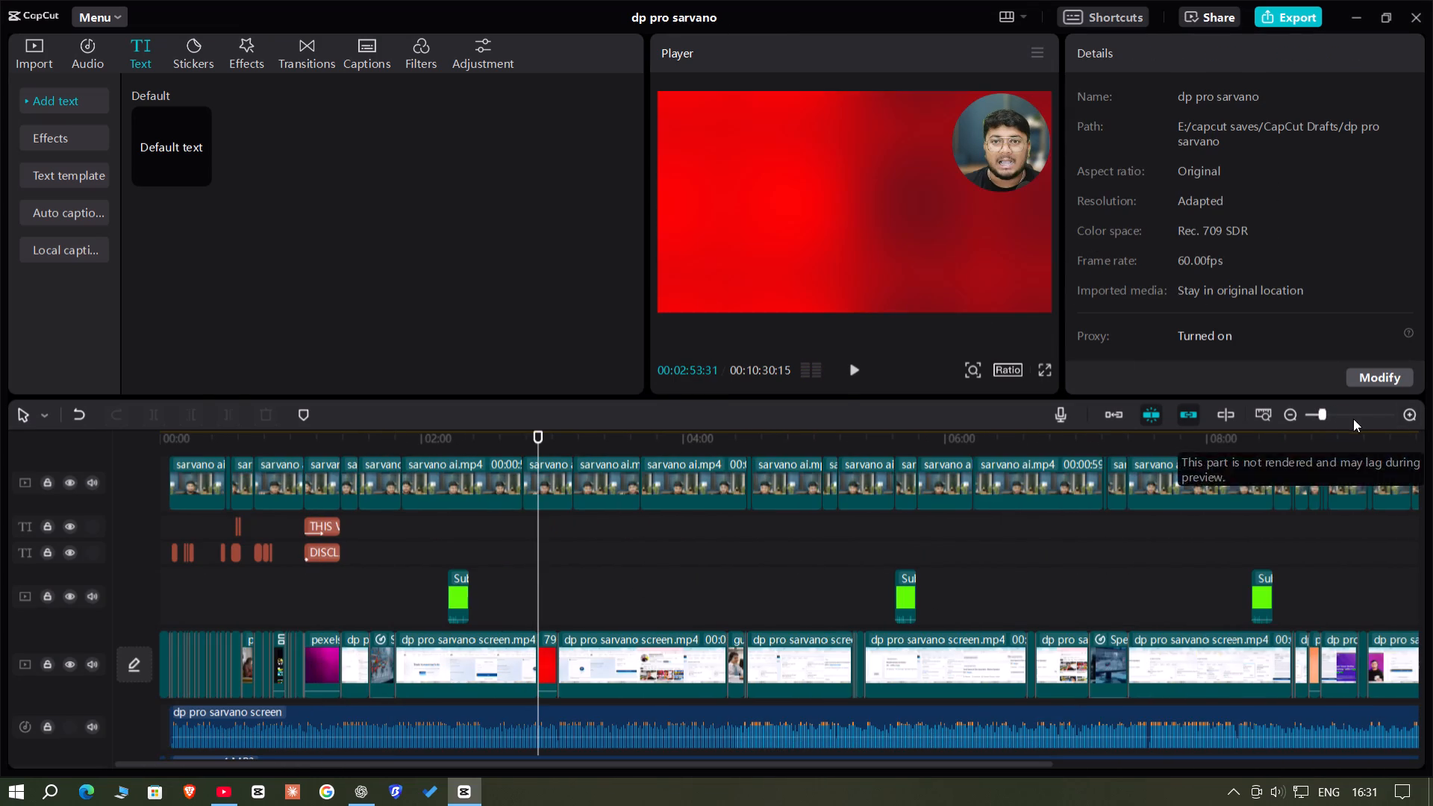
key("space")
left_click(1334, 410)
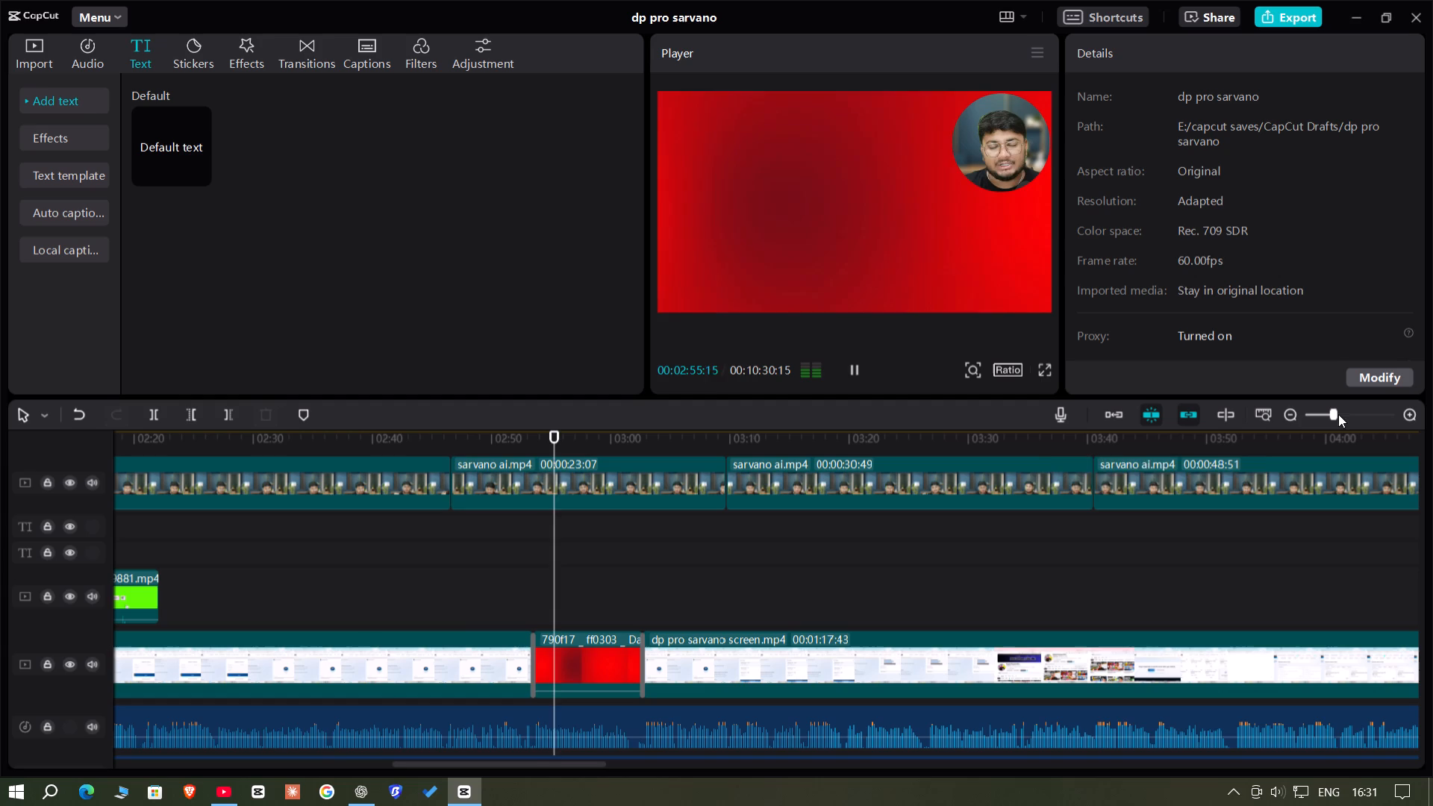
key("space")
key("space")
key("space")
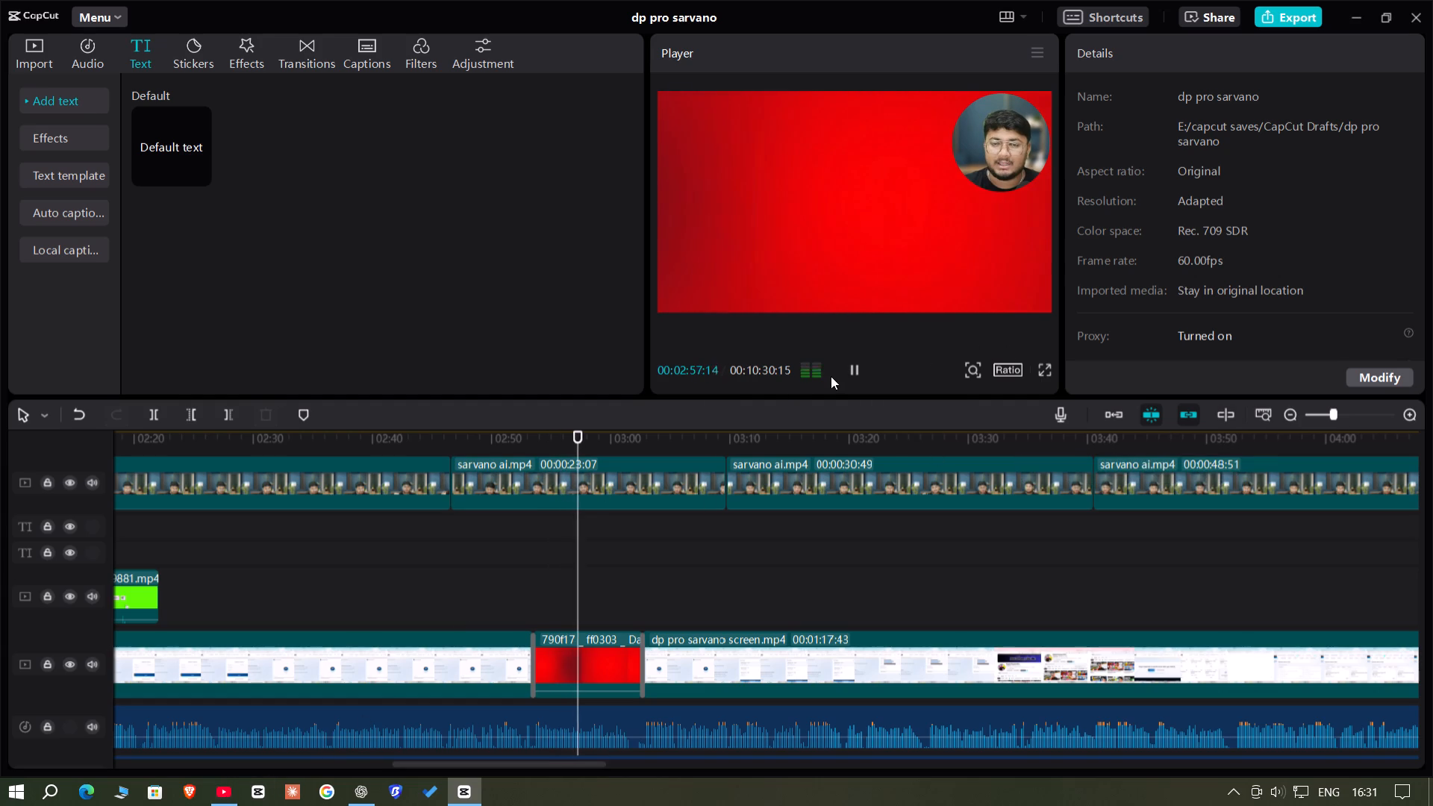
Switch to Brave, search YouTube for "digital piyush" and open the DIGITAL PIYUSH channel's list of videos.
left_click(197, 794)
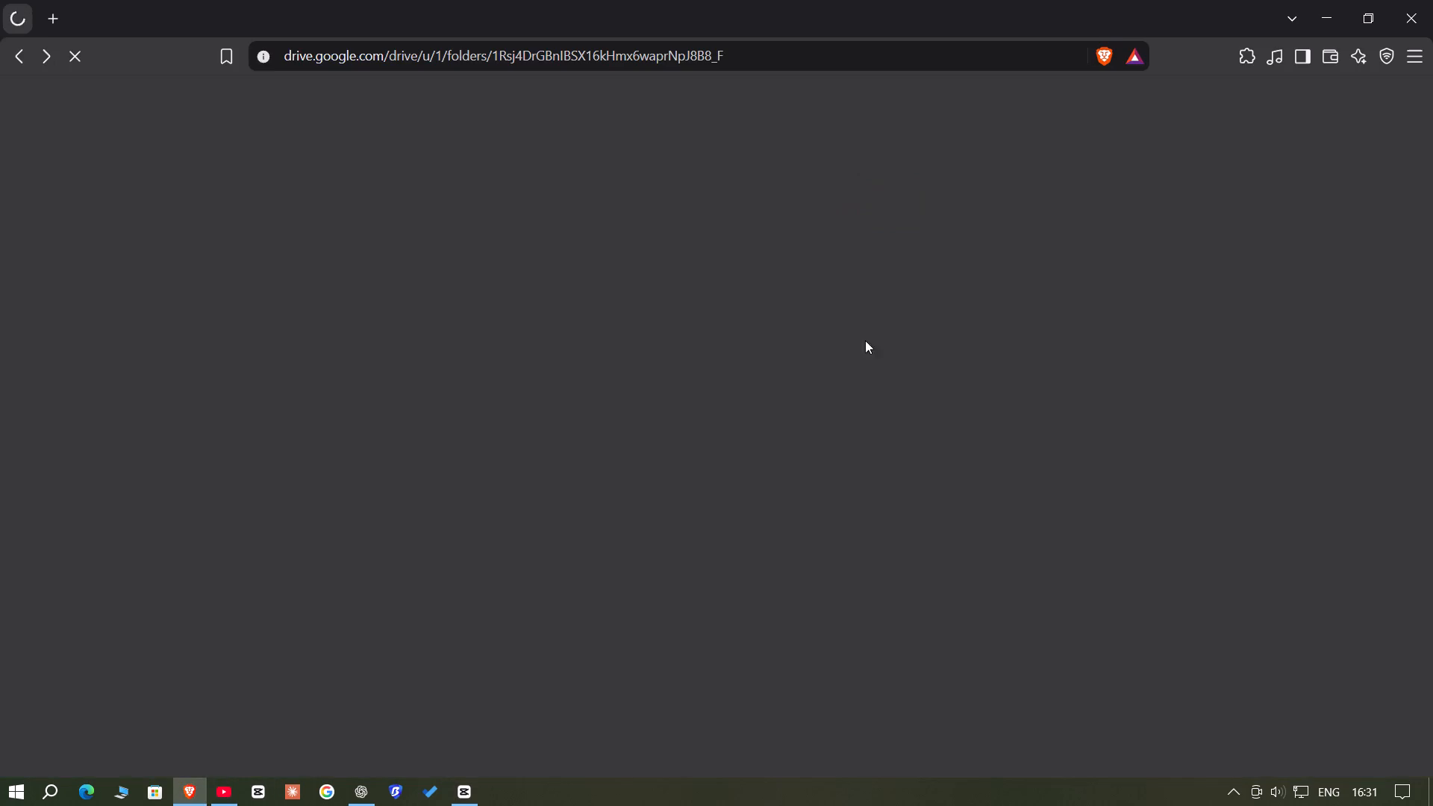
left_click(46, 21)
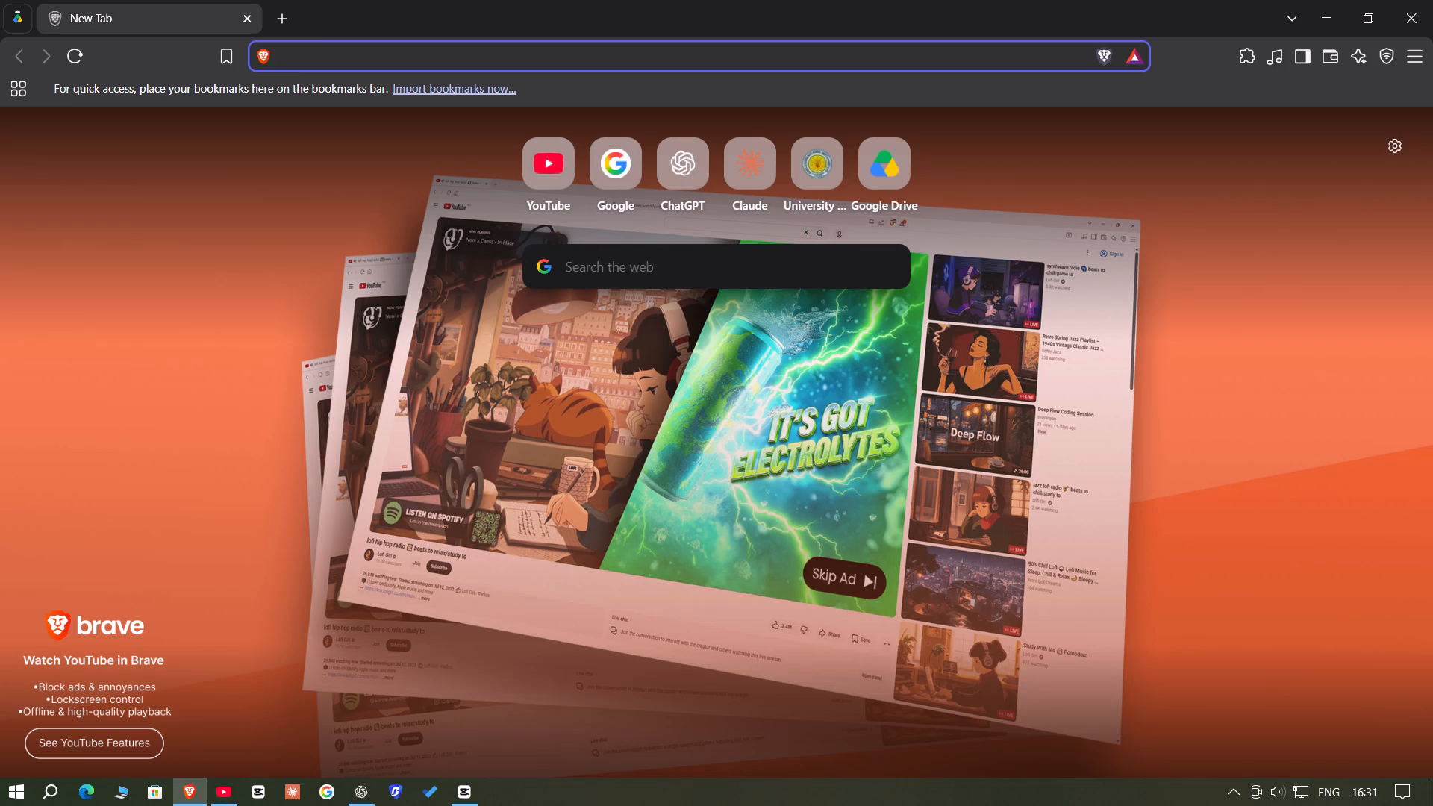
left_click(725, 270)
left_click_drag(662, 778, 655, 773)
left_click(556, 478)
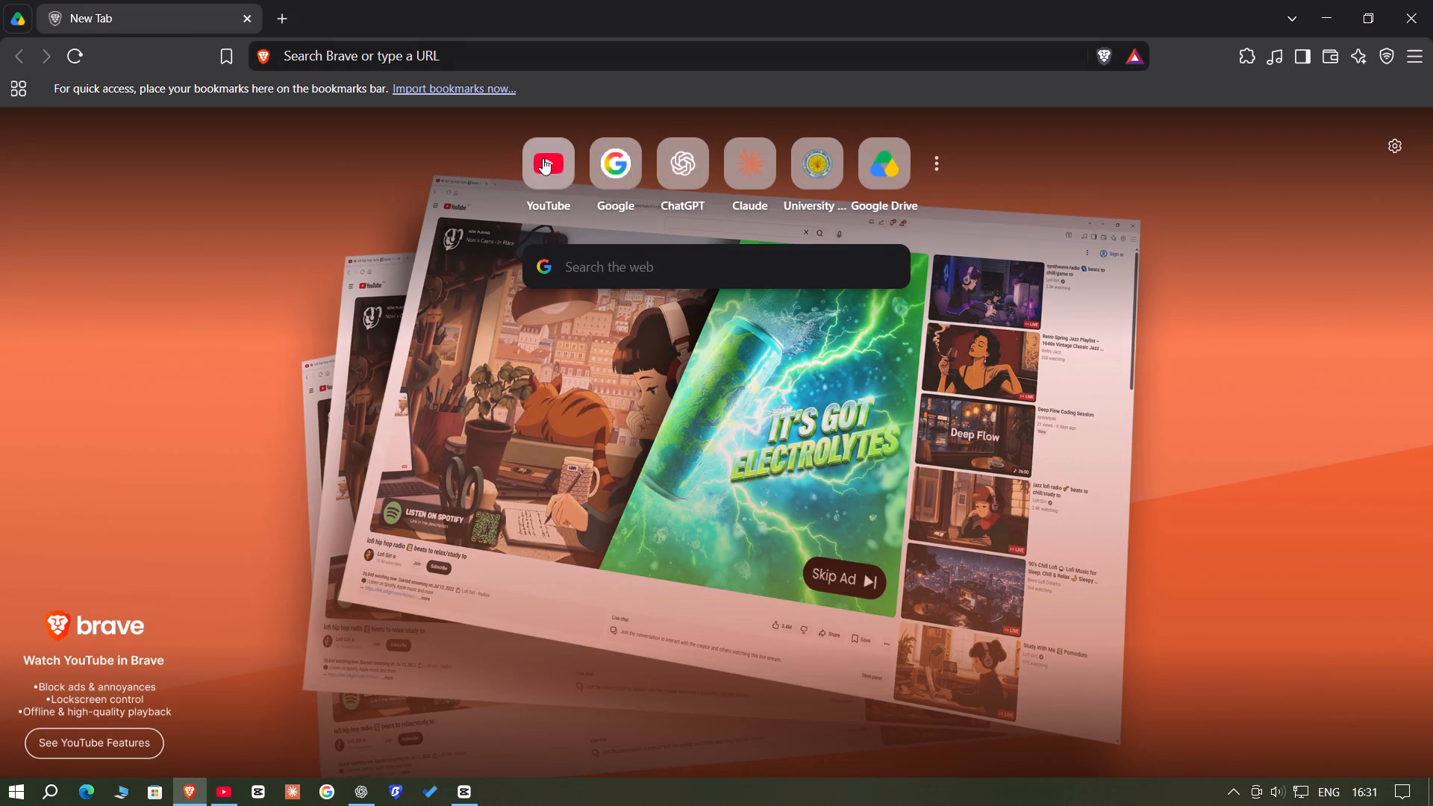
left_click(562, 182)
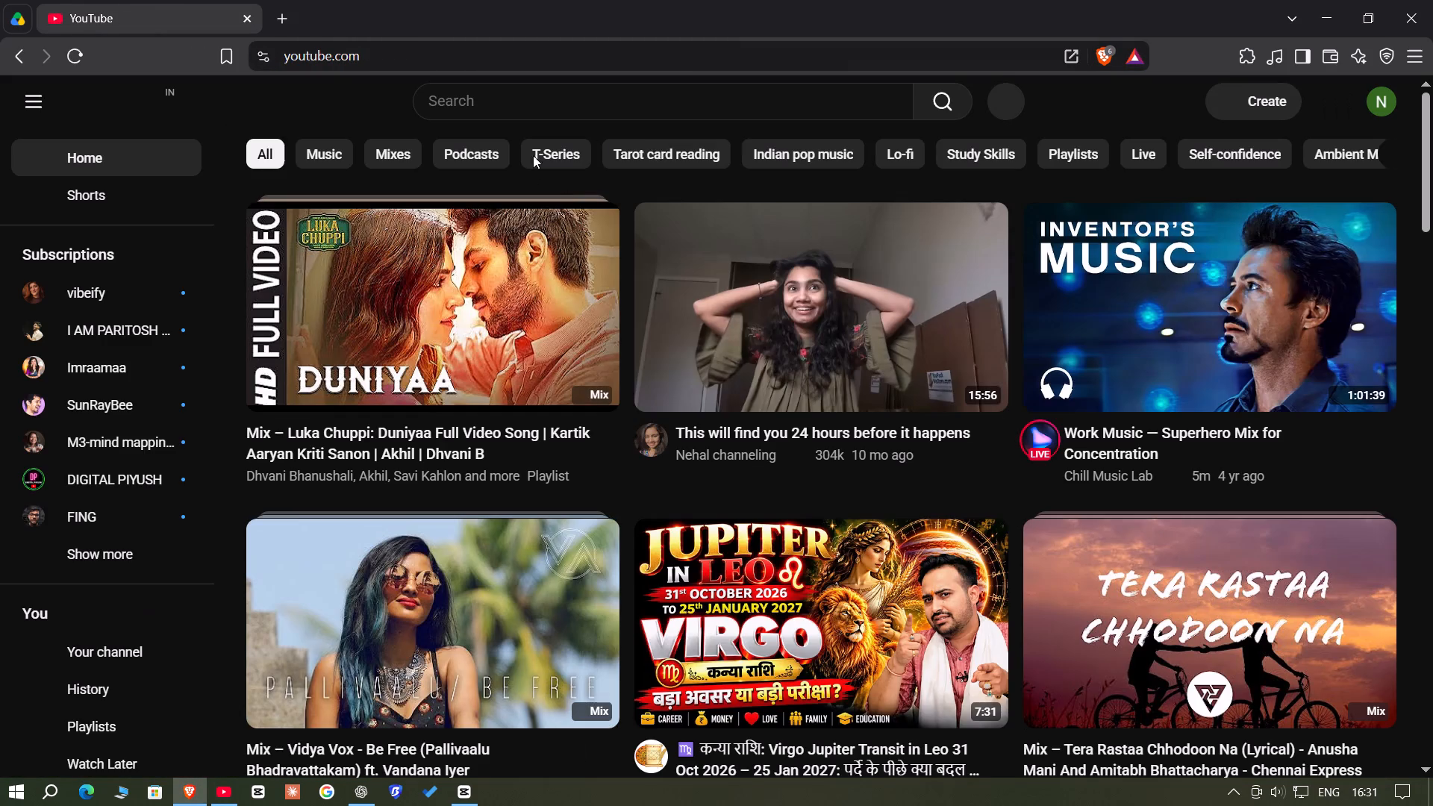
left_click(710, 91)
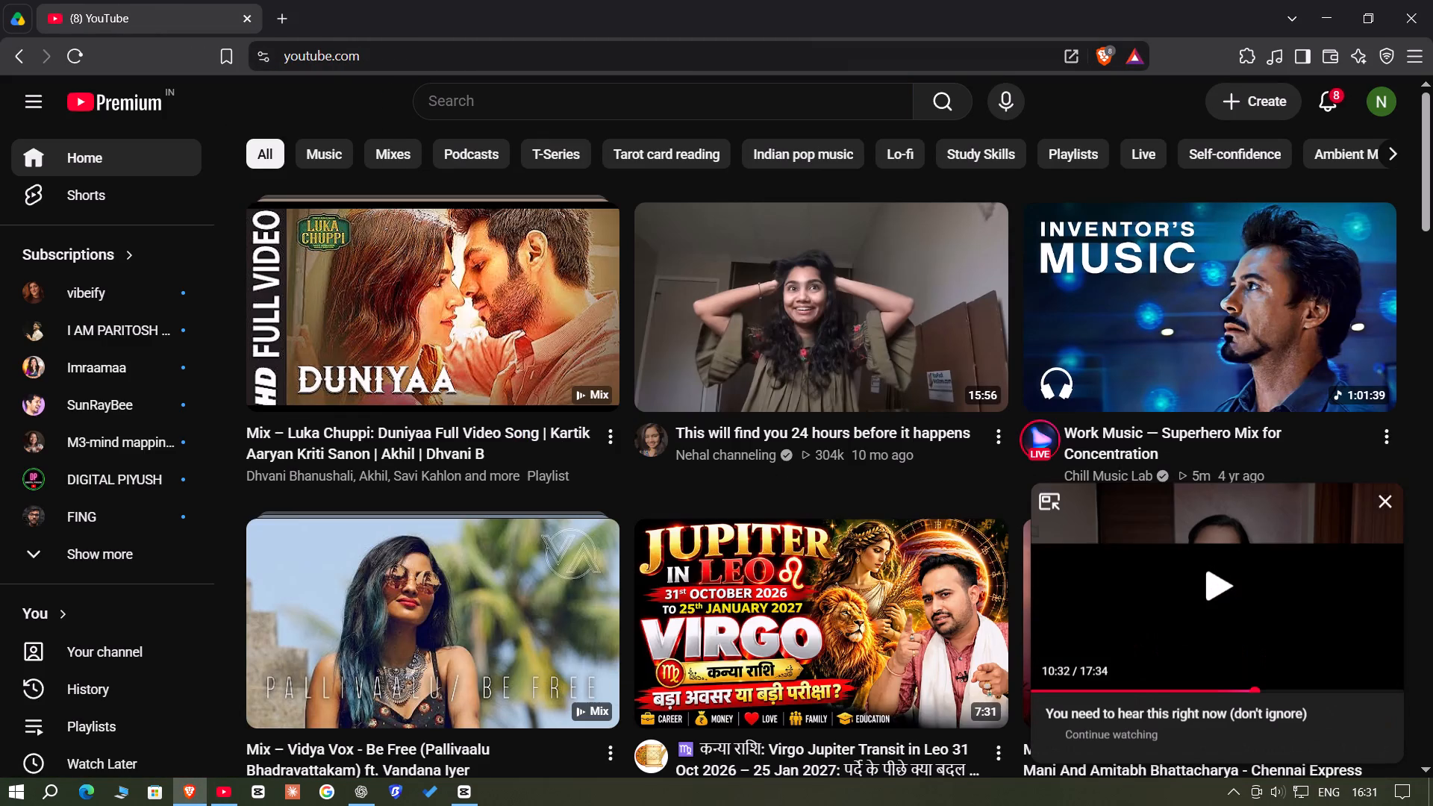
type("DI")
left_click(593, 100)
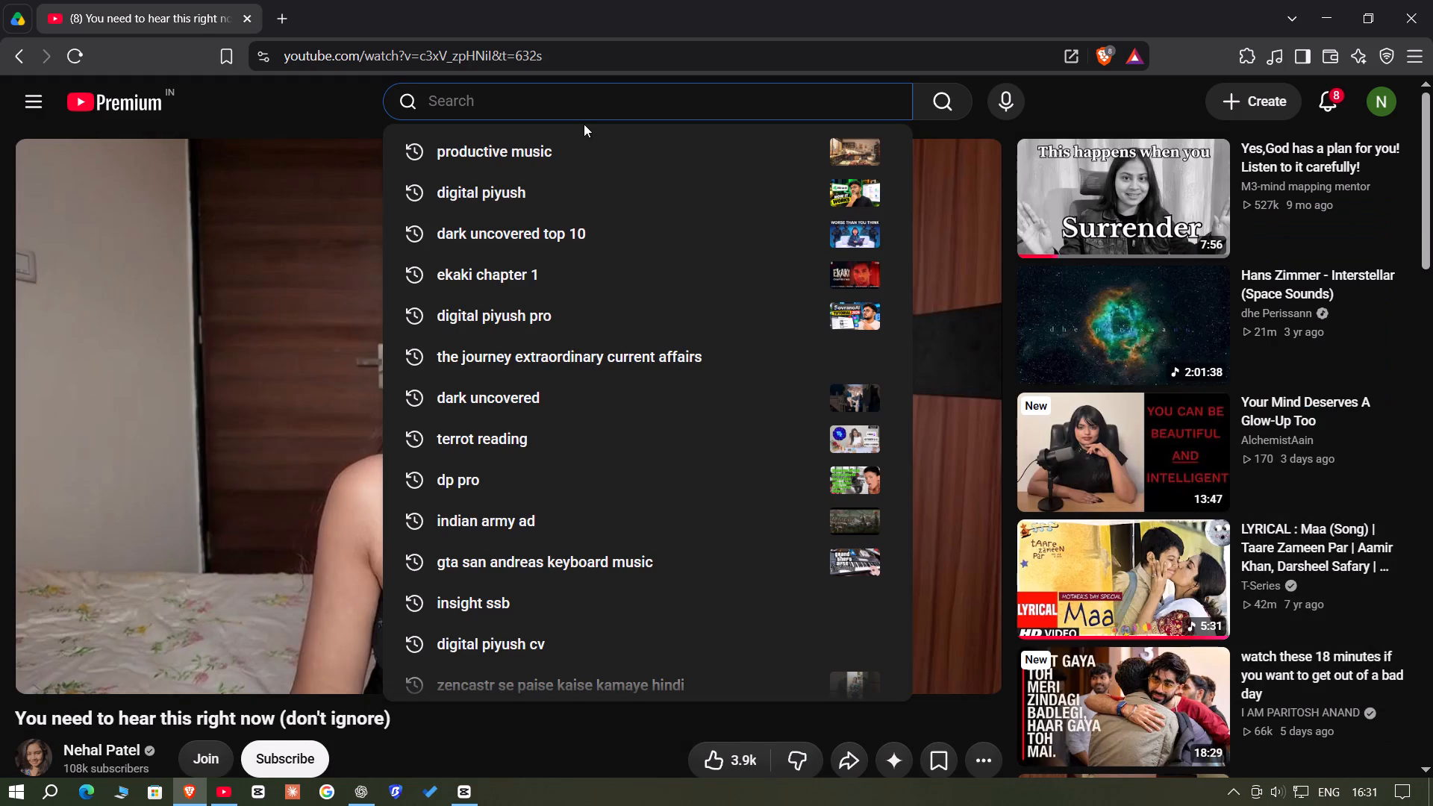
type("DI")
left_click(498, 149)
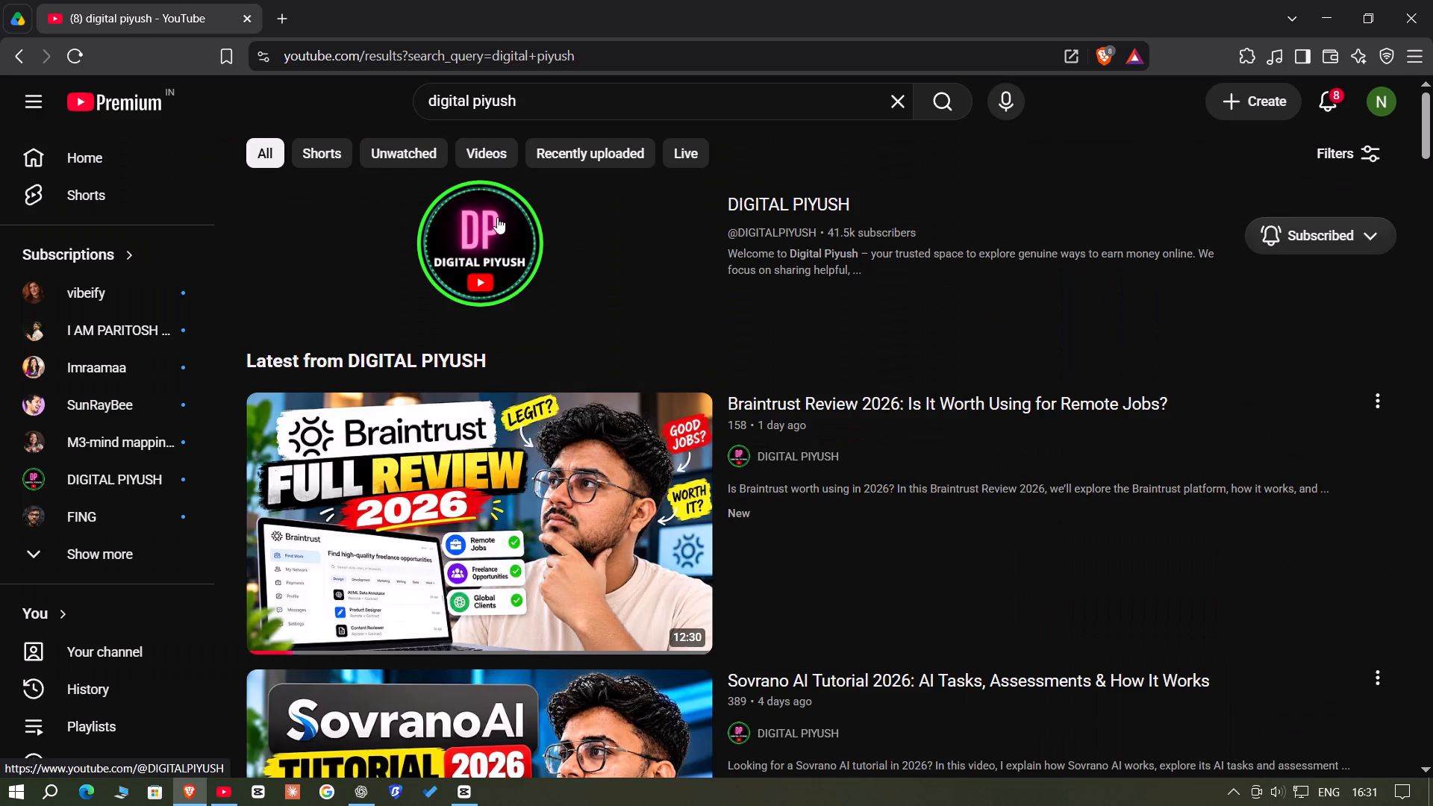
left_click(497, 217)
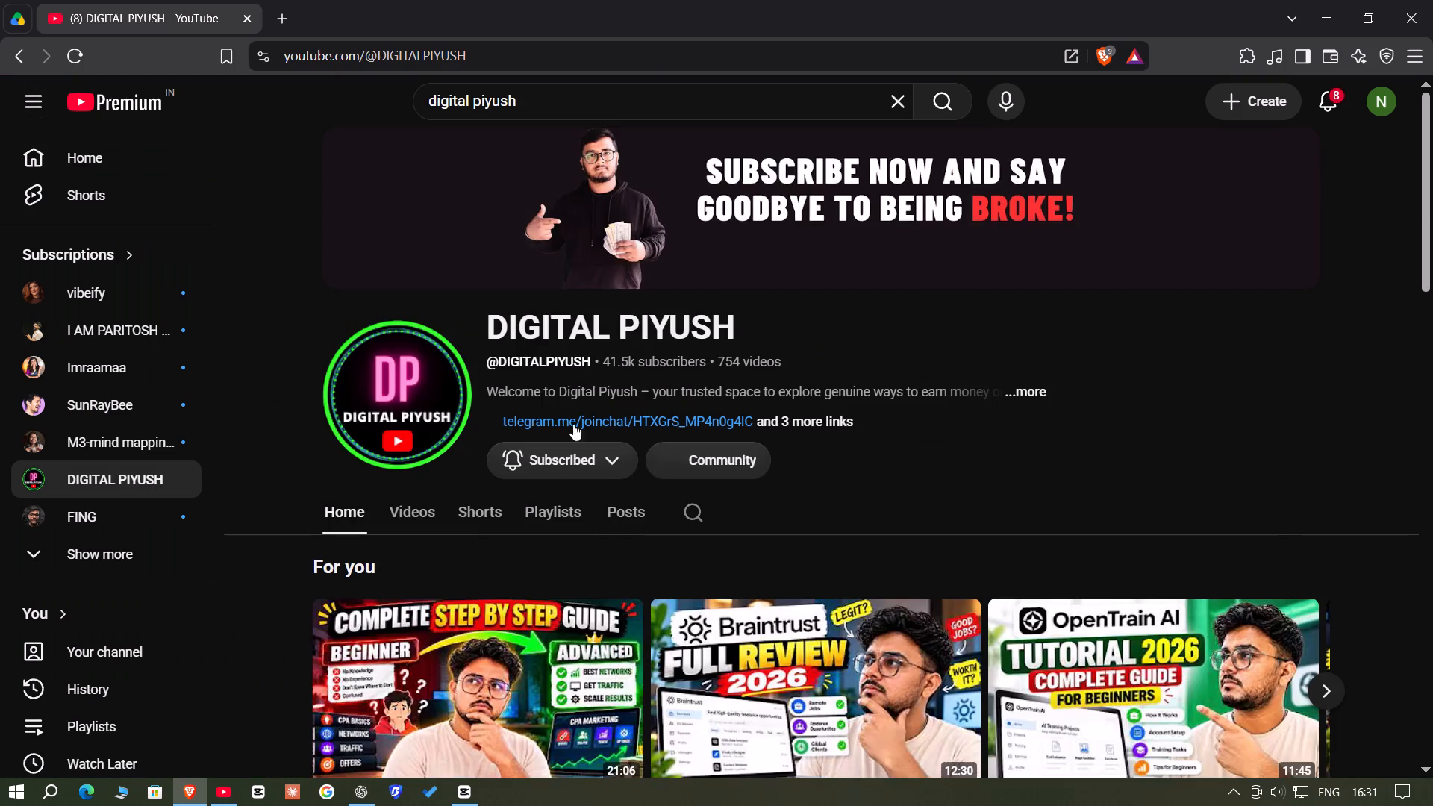
scroll(601, 485, "down", 3)
left_click(416, 225)
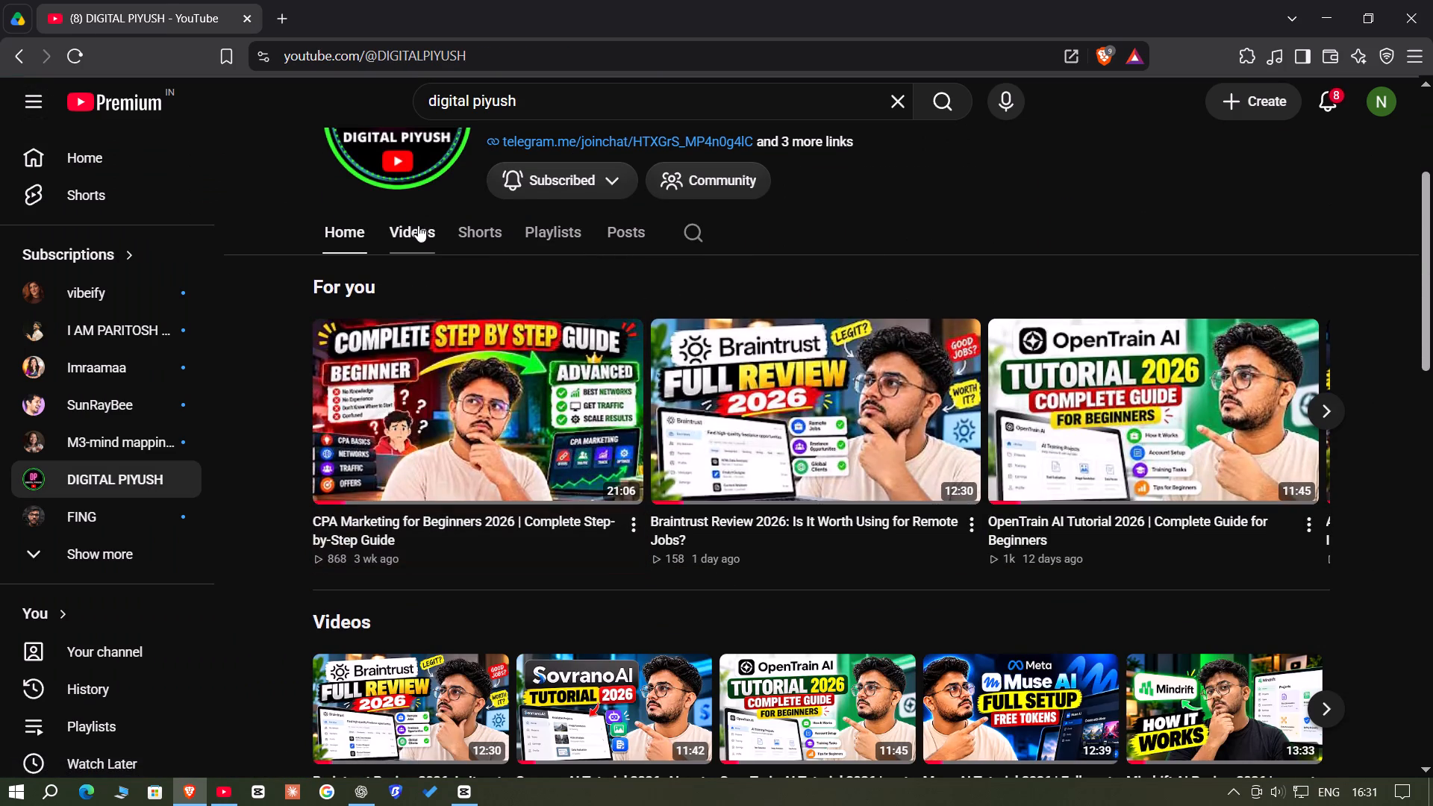
Find the Micro1 Update 2026 video in the channel's list and take a rectangular screen snip of its thumbnail, title and view line.
scroll(991, 368, "down", 4)
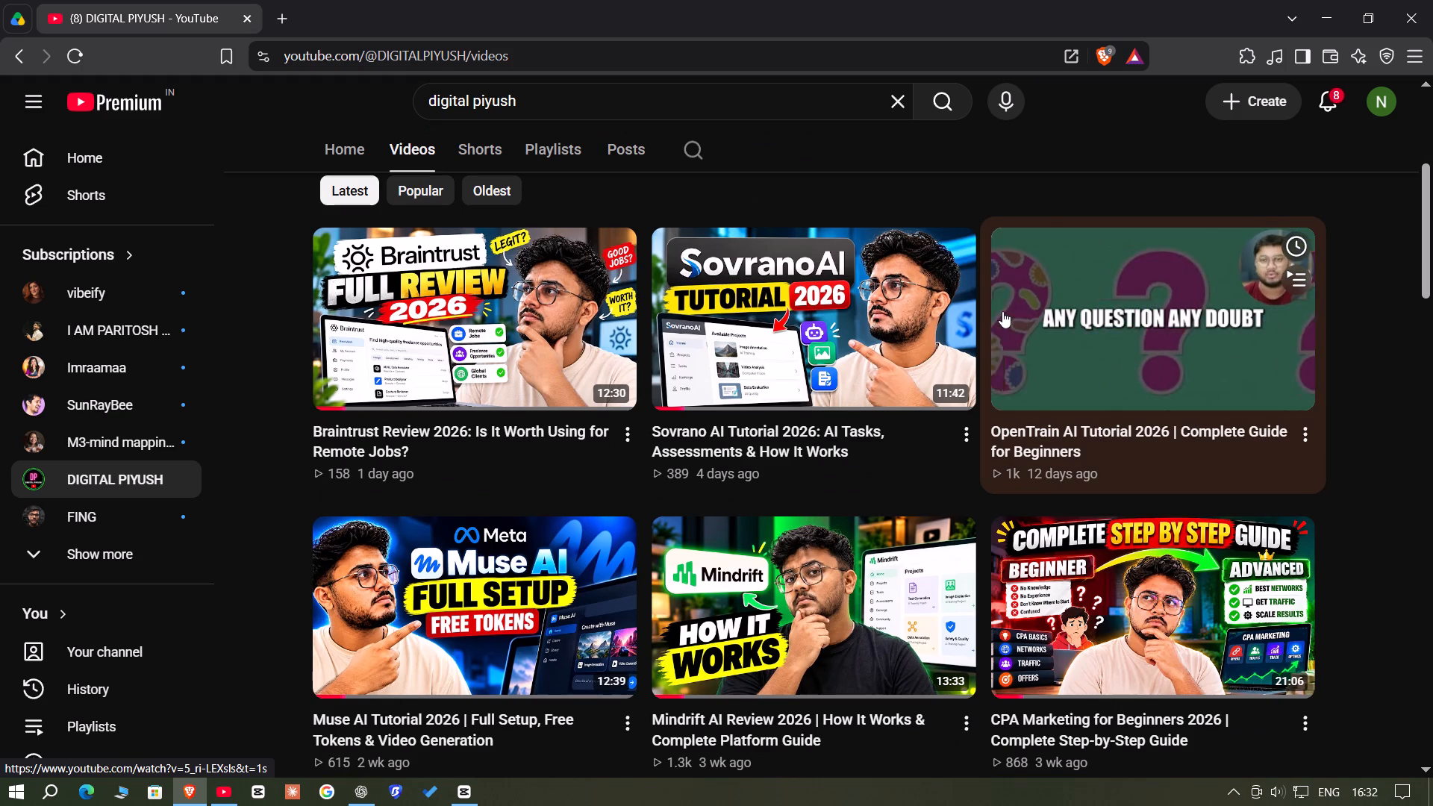
scroll(1002, 310, "down", 4)
scroll(989, 443, "down", 2)
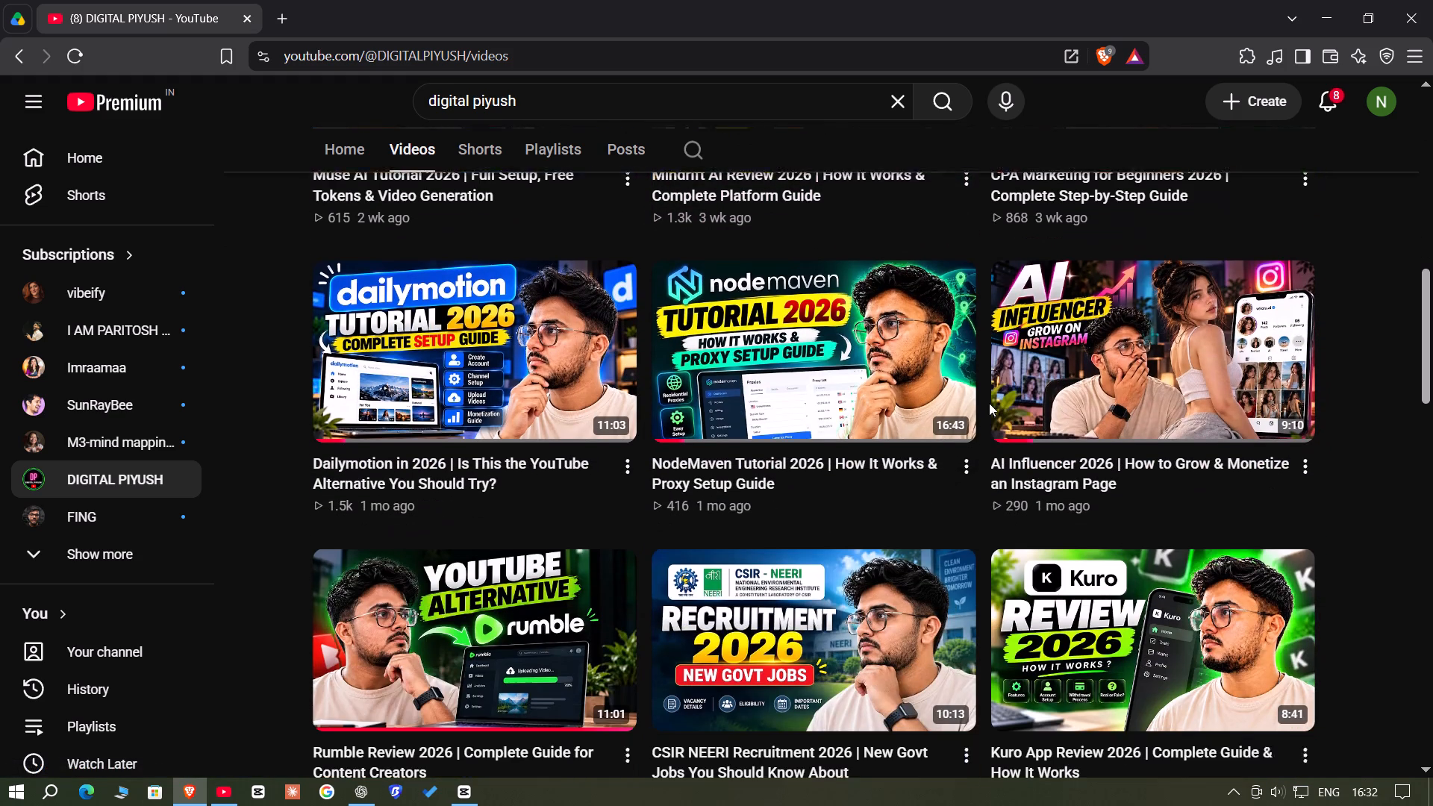
scroll(1002, 342, "down", 4)
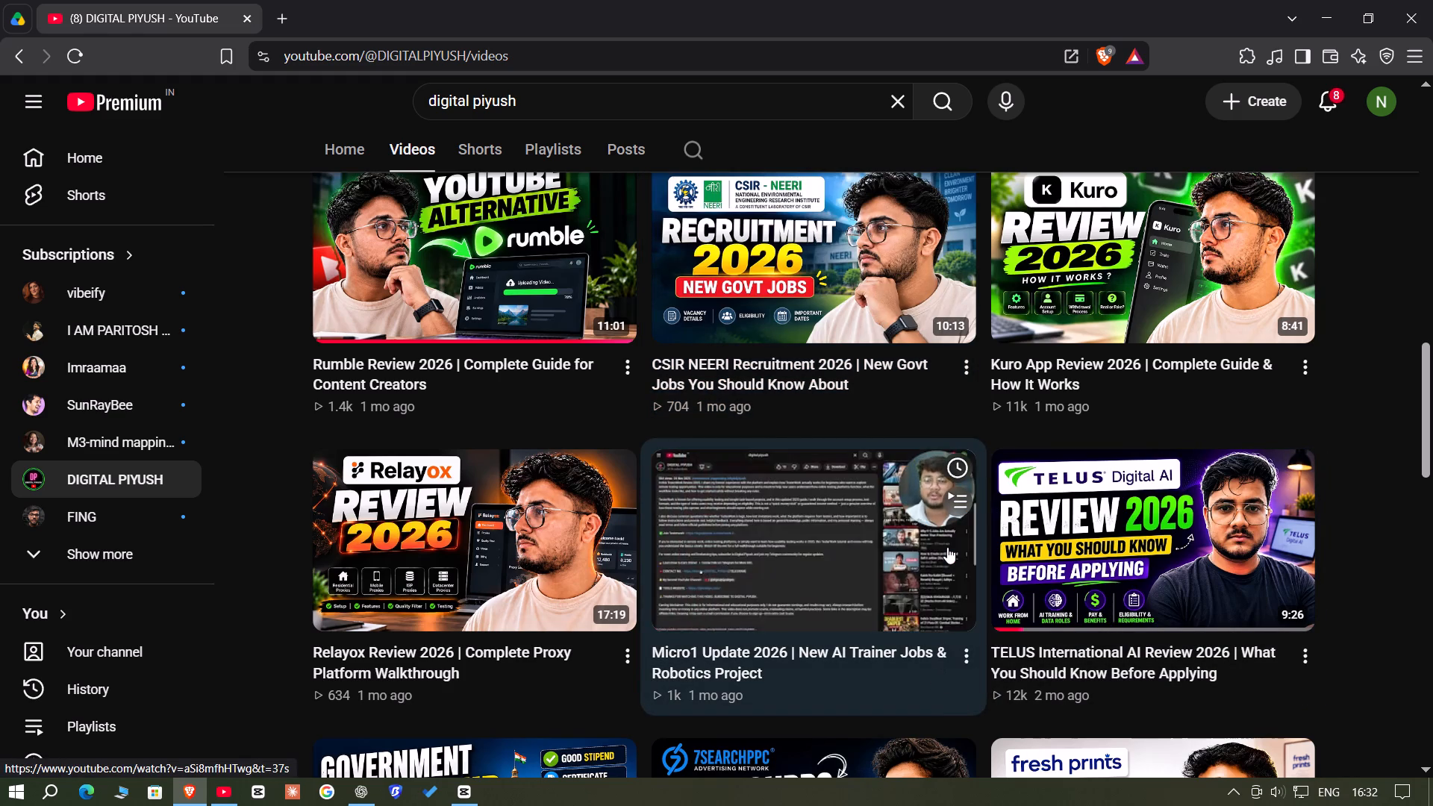
scroll(947, 547, "up", 1)
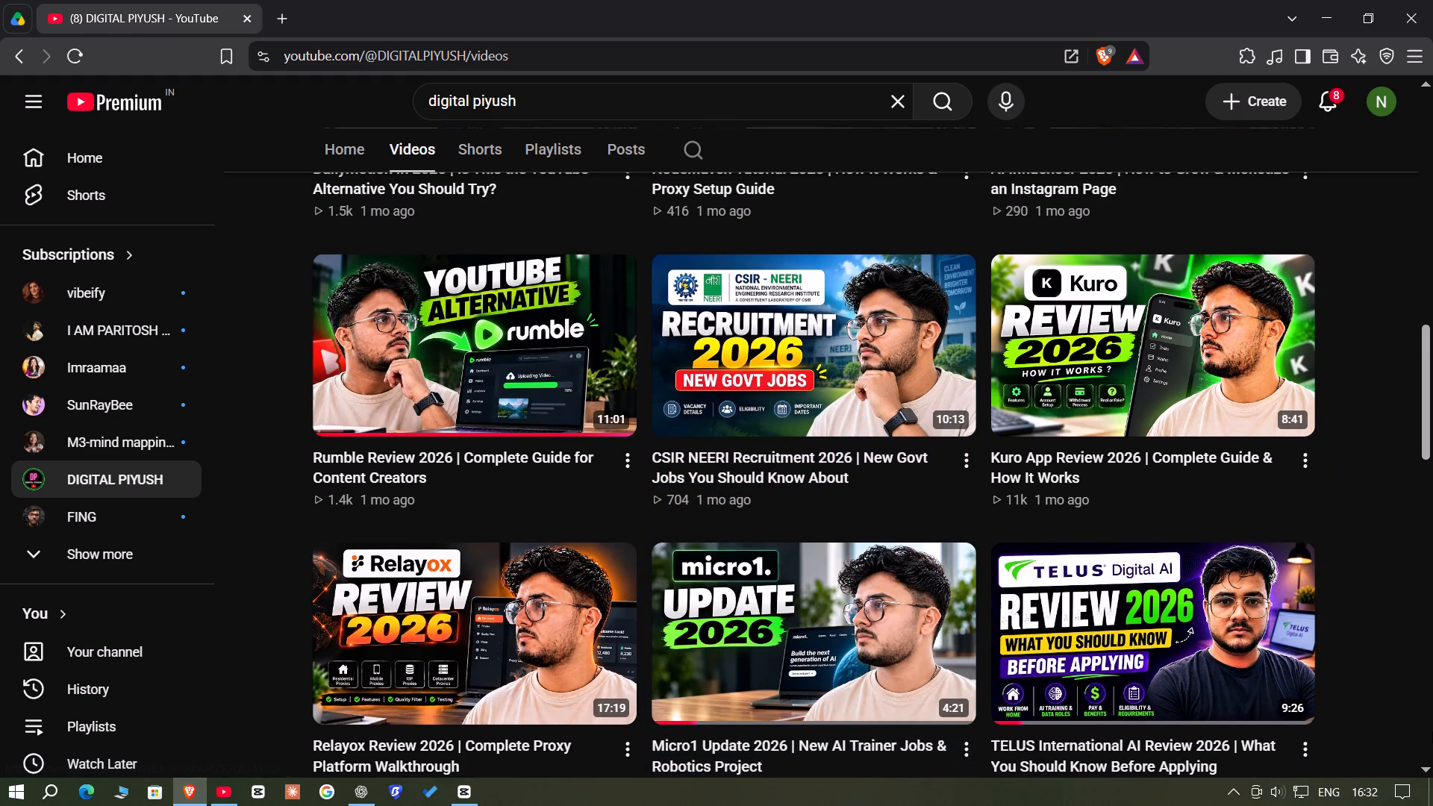
scroll(1418, 673, "down", 2)
left_click(1404, 799)
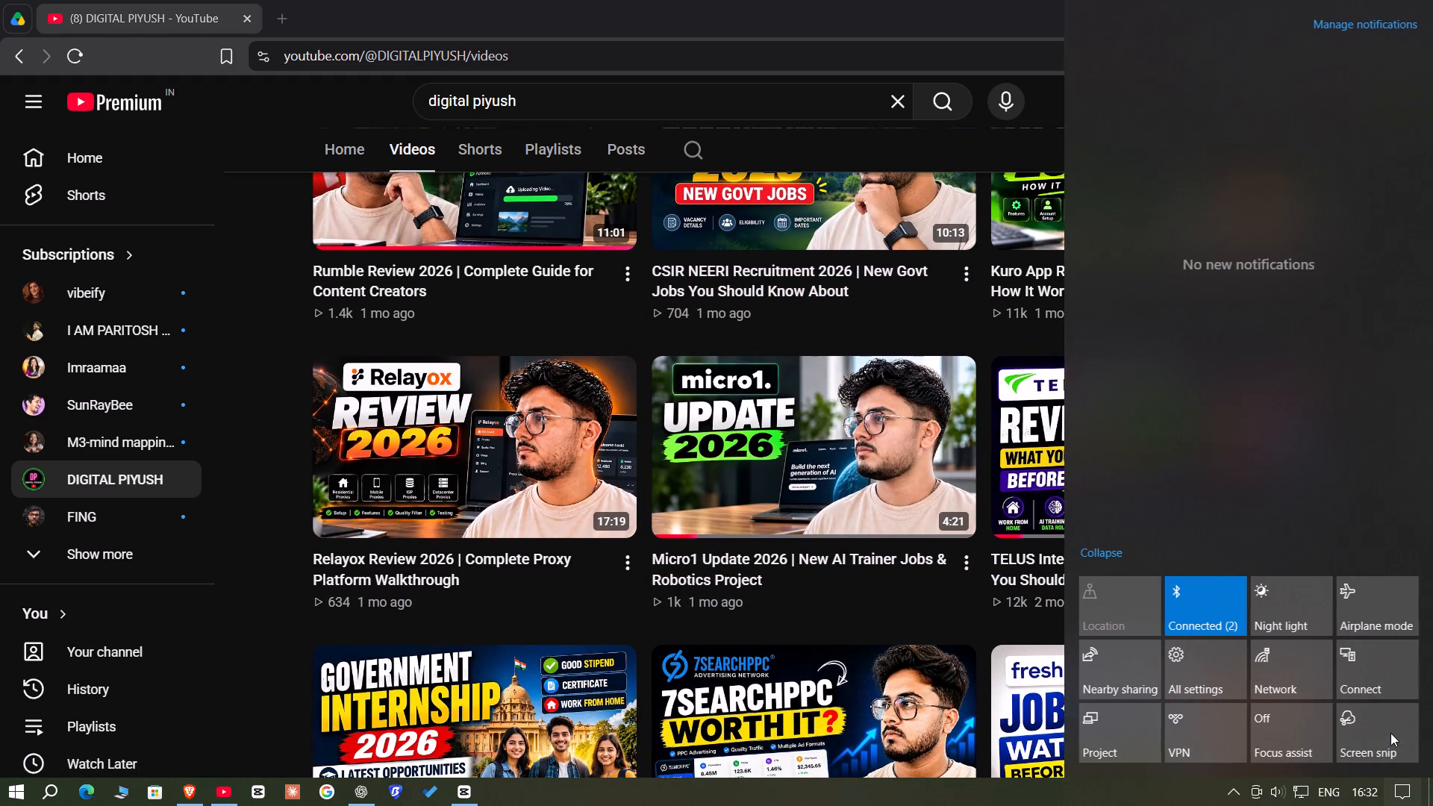
left_click(1389, 731)
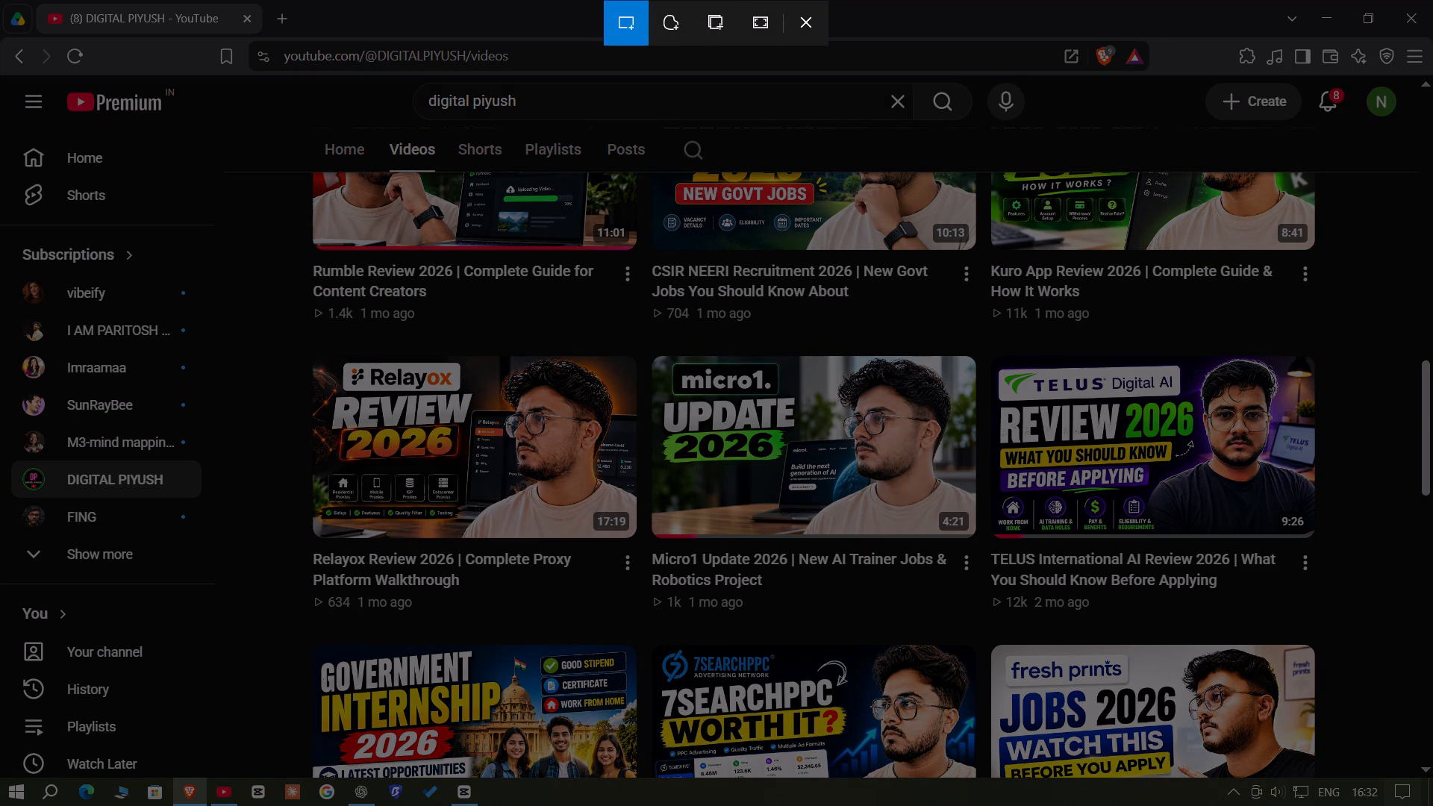
left_click_drag(647, 347, 920, 413)
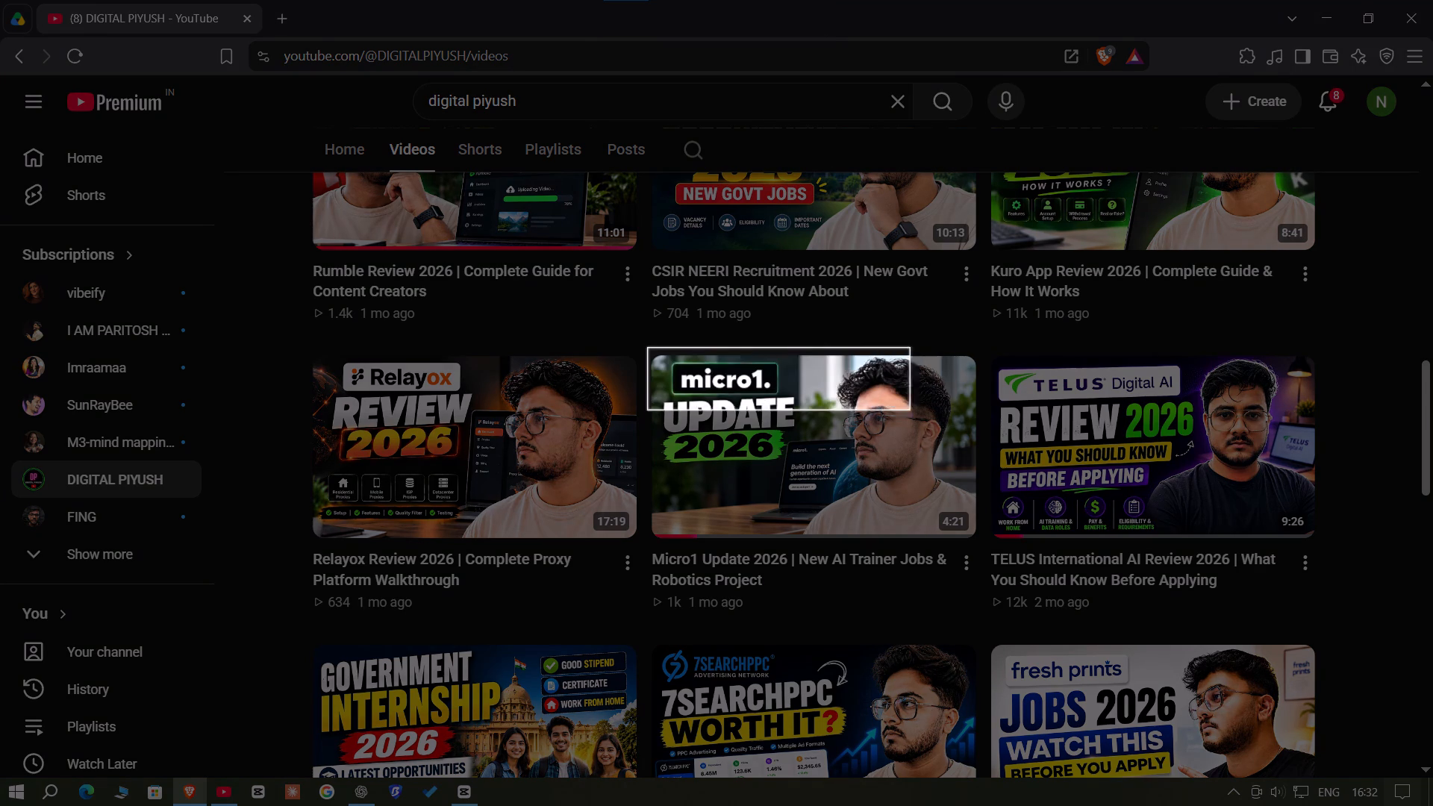
left_click_drag(920, 413, 981, 542)
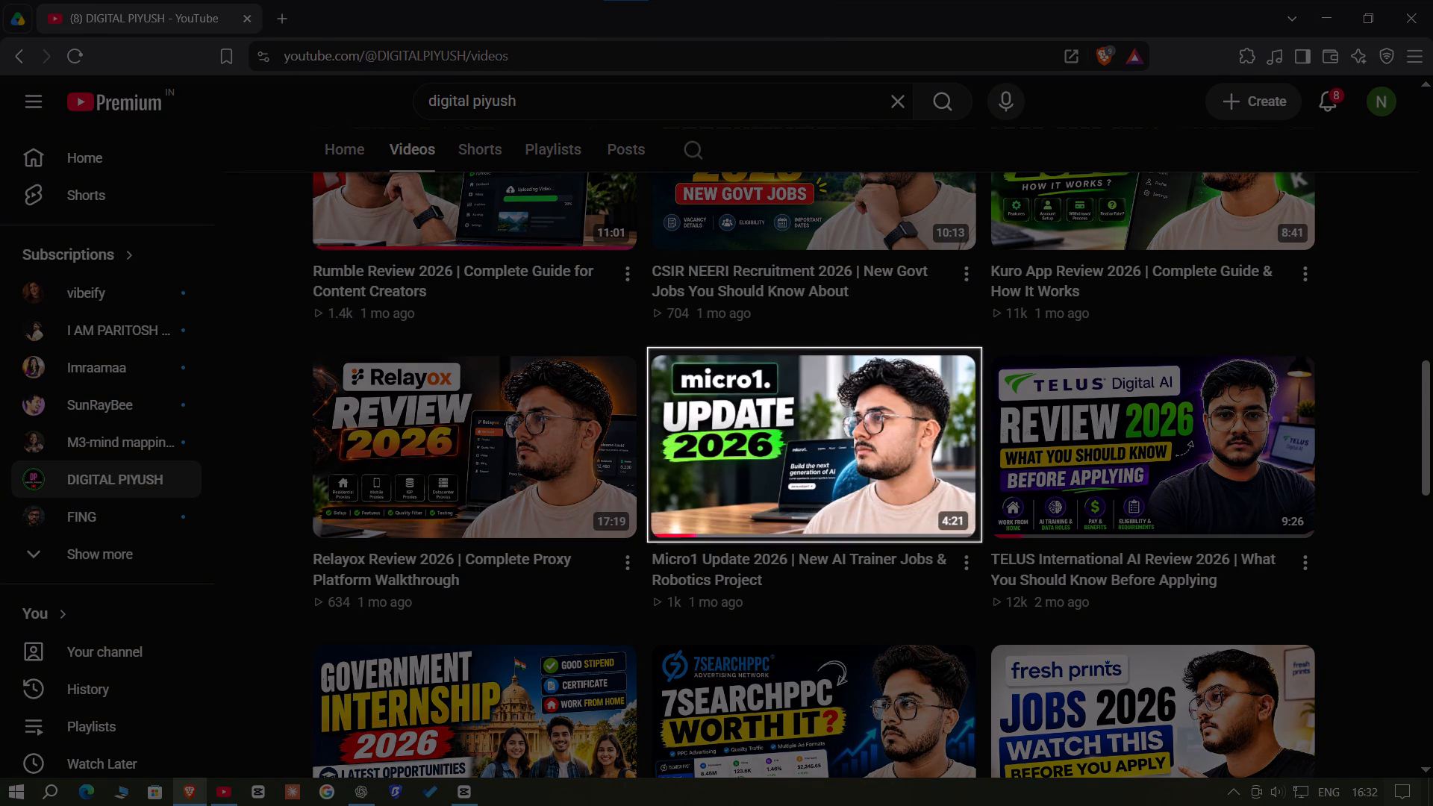
left_click_drag(981, 542, 977, 606)
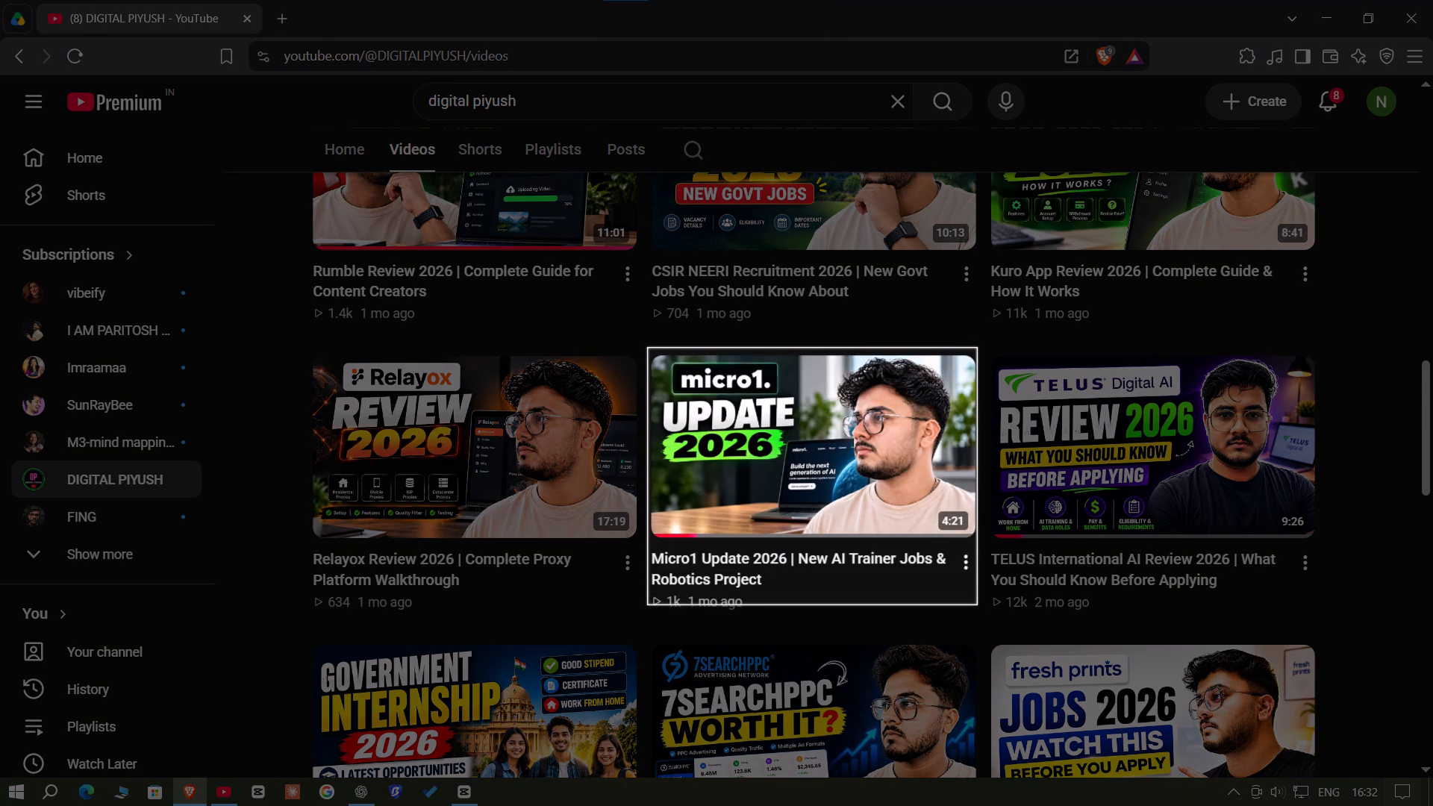
left_click_drag(977, 606, 979, 610)
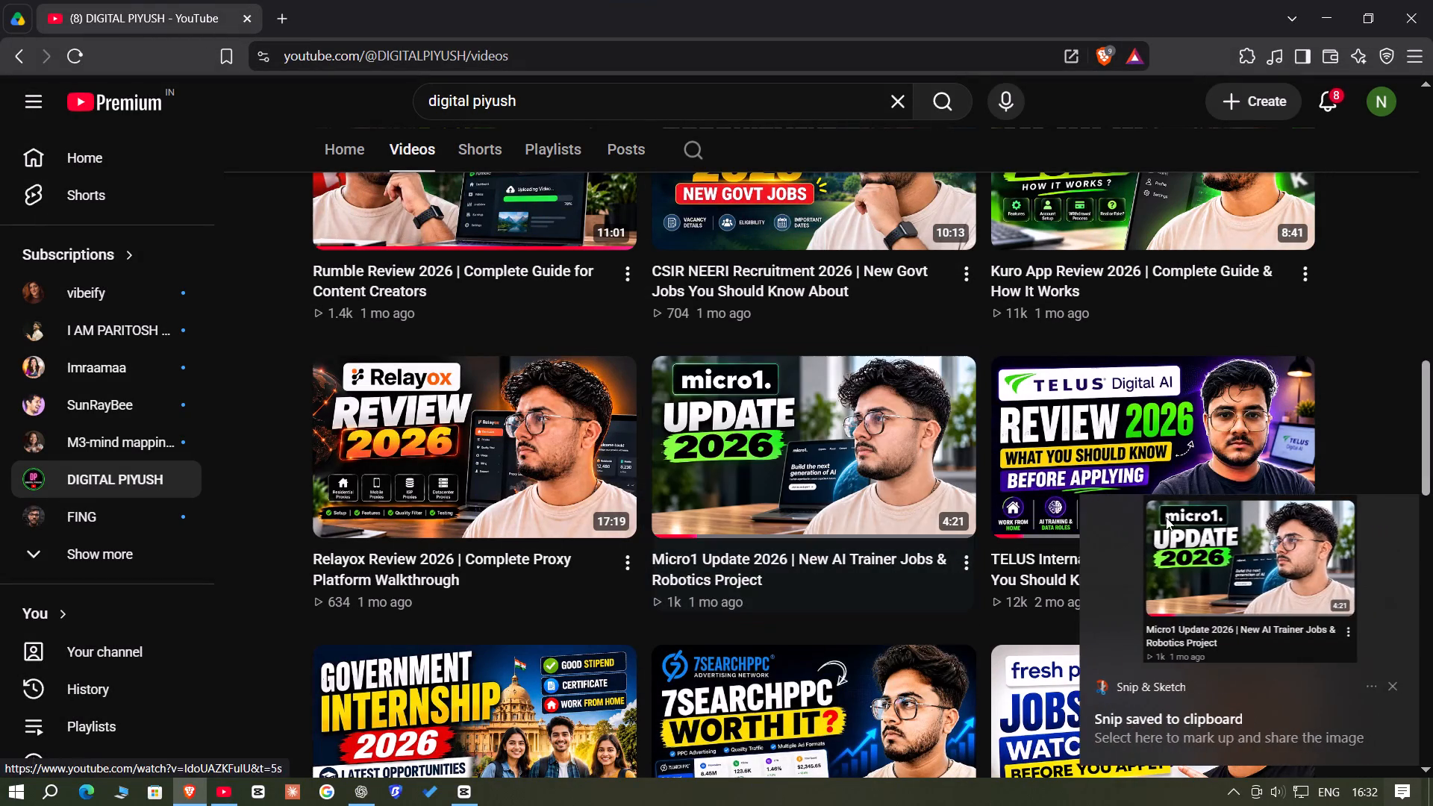
Save the Micro1 video snip as a PNG in the Pictures folder.
left_click(1242, 543)
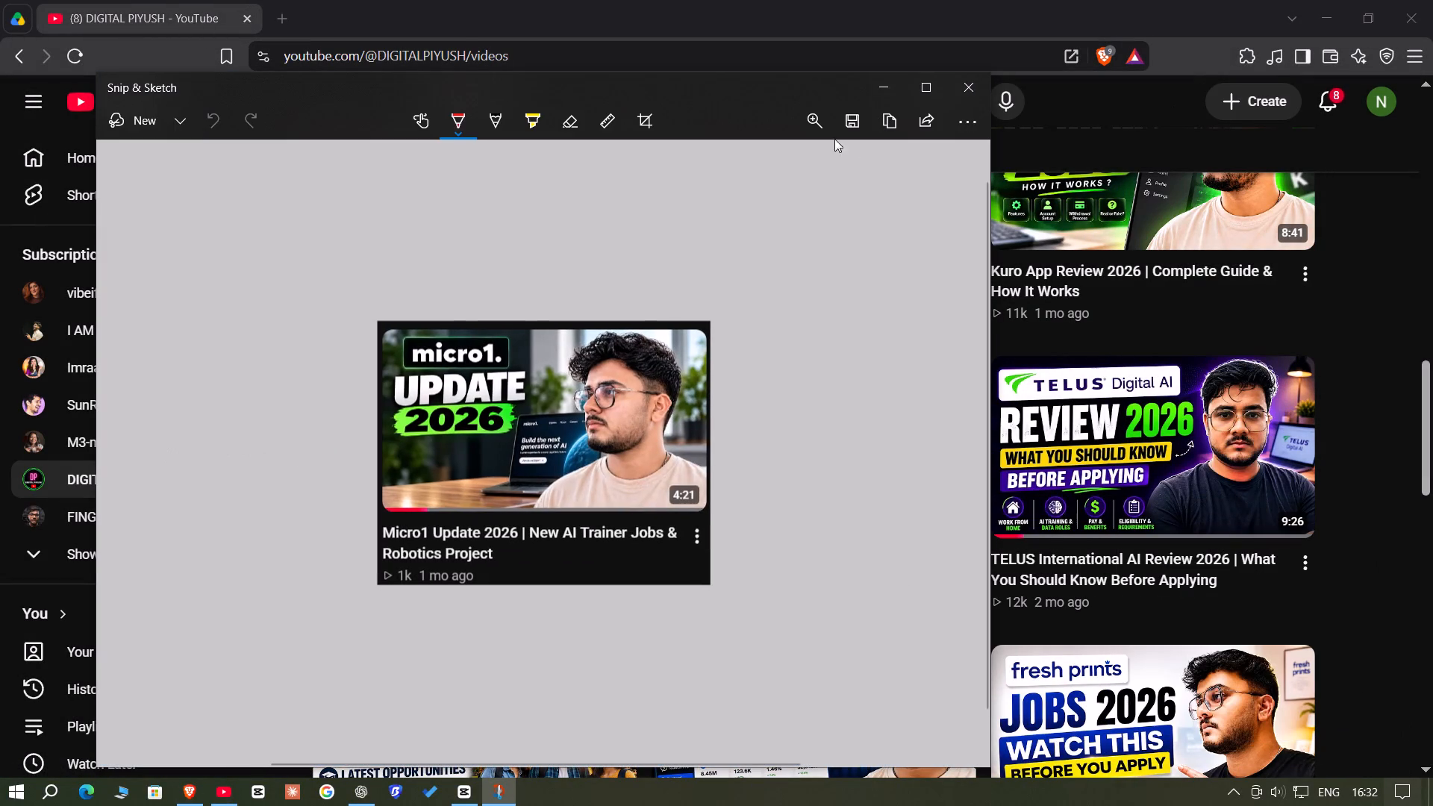
left_click(844, 133)
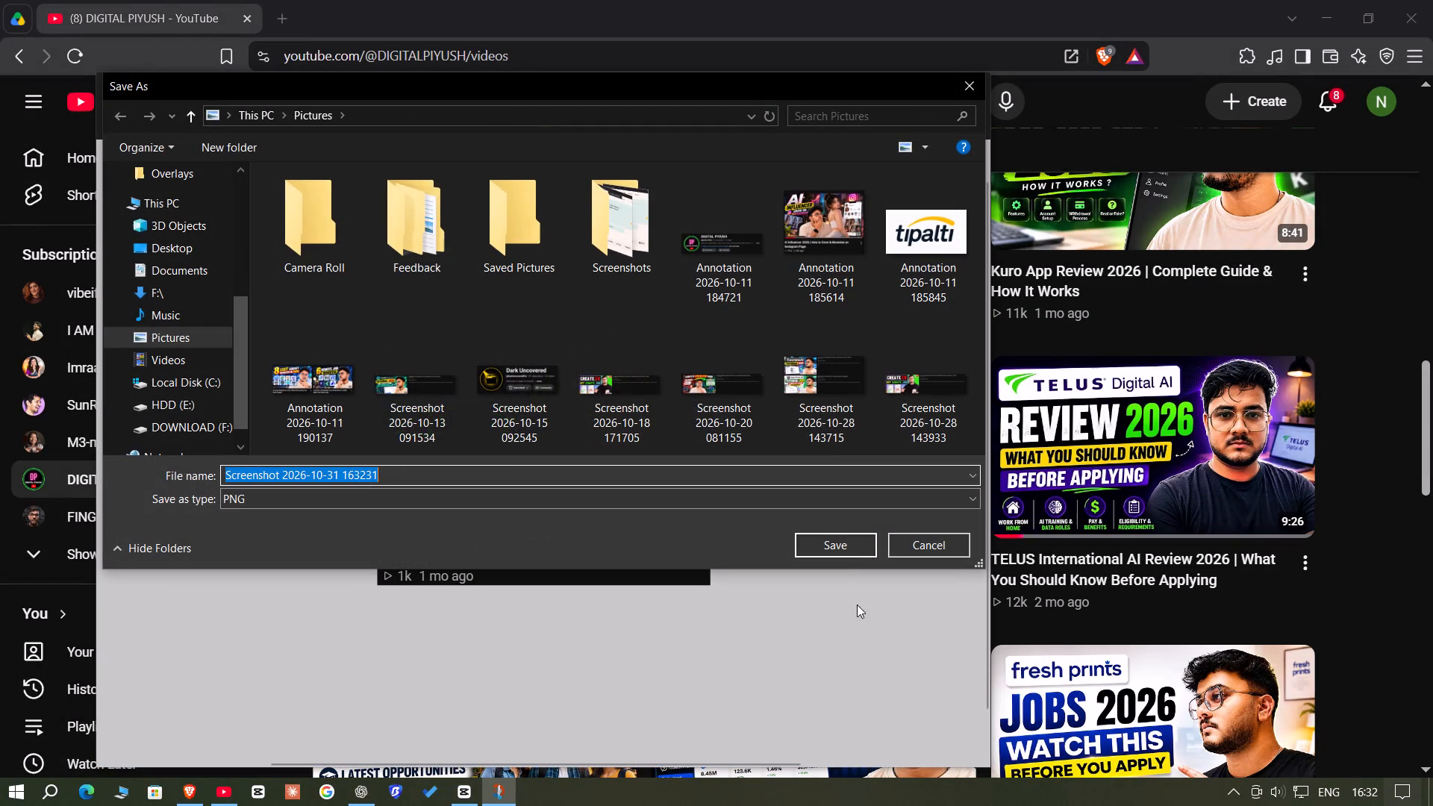
left_click(837, 544)
Switch back to CapCut and import the saved Micro1 screenshot from the Pictures folder into the project media.
left_click(460, 790)
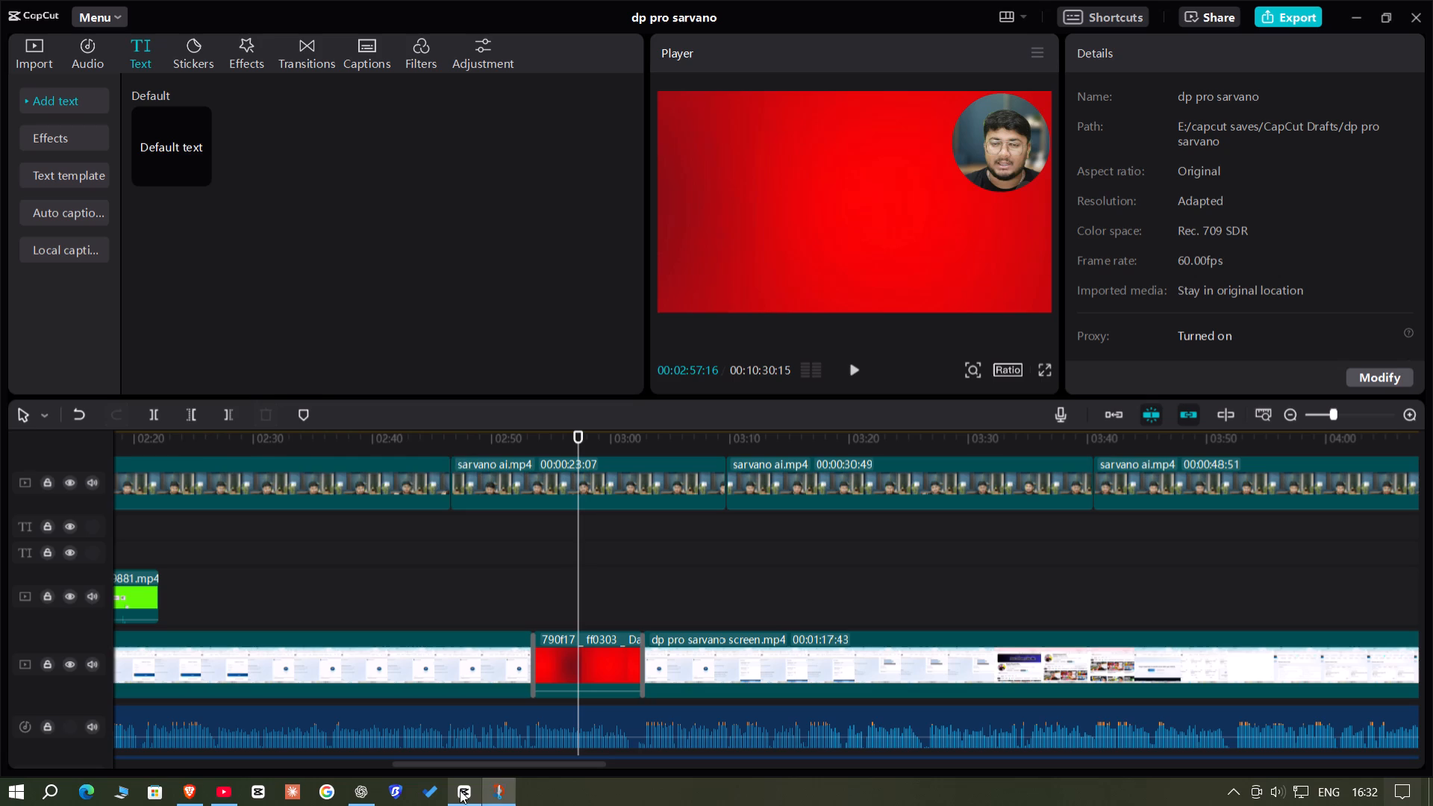
left_click(16, 53)
left_click(160, 122)
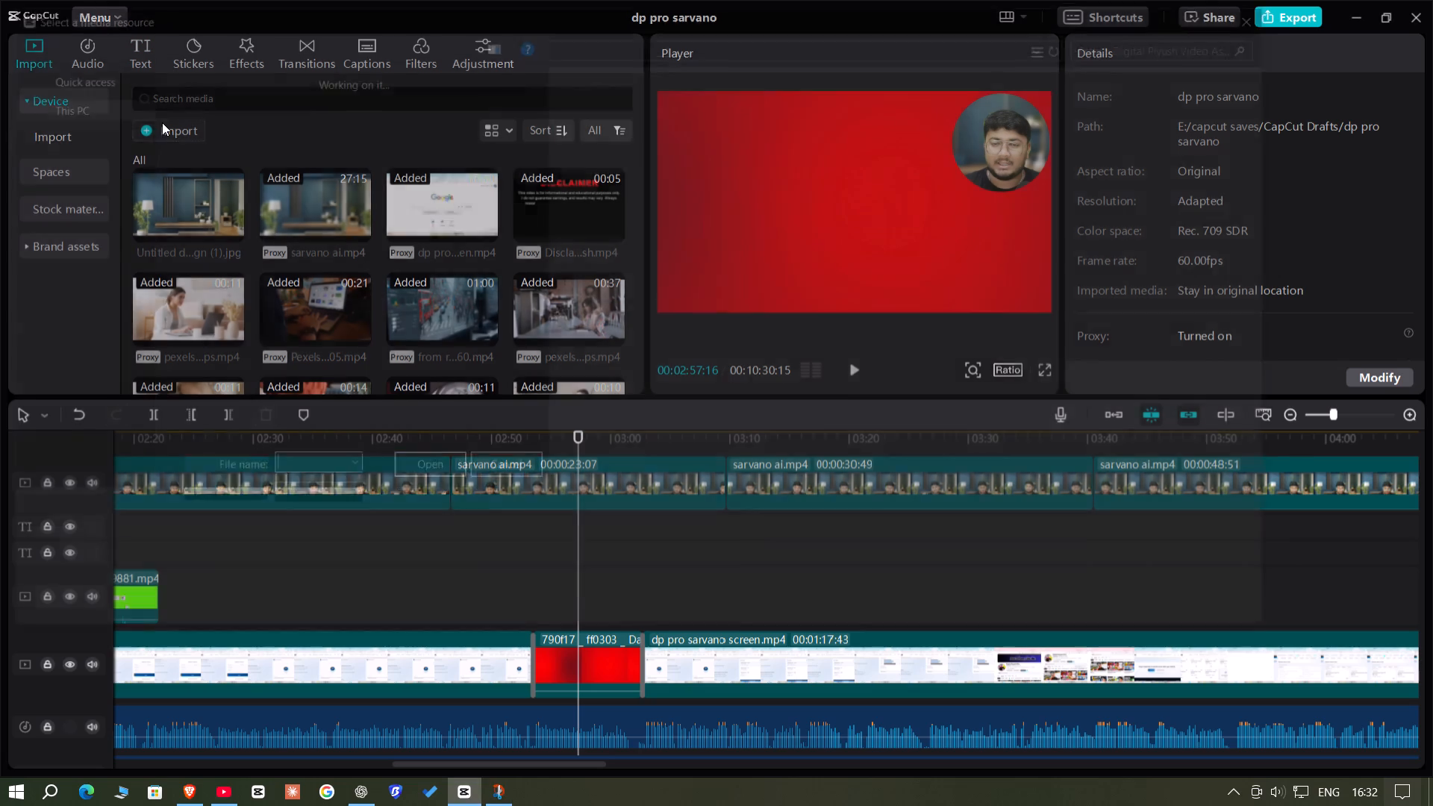
scroll(75, 116, "up", 5)
left_click(78, 160)
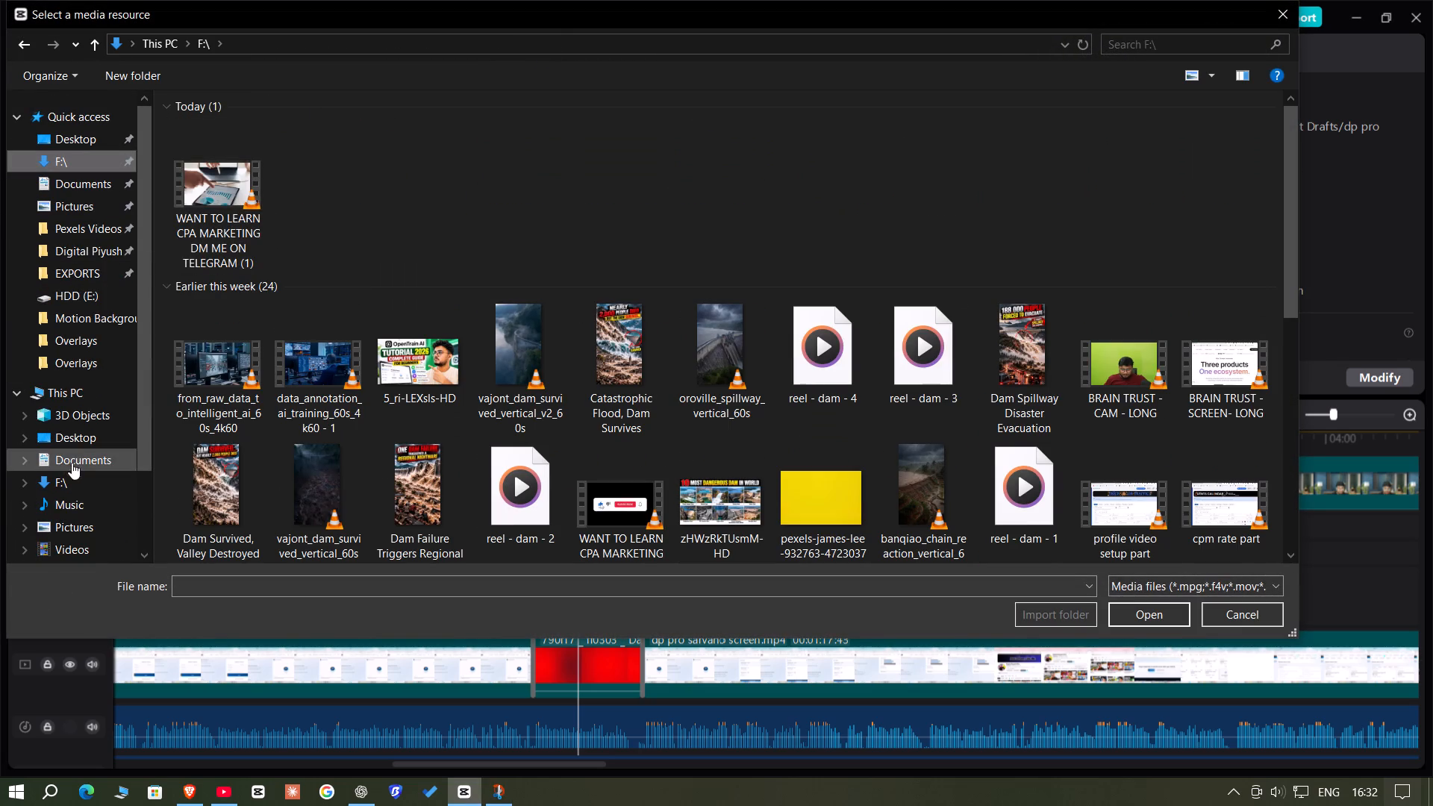
left_click(57, 535)
double_click(508, 278)
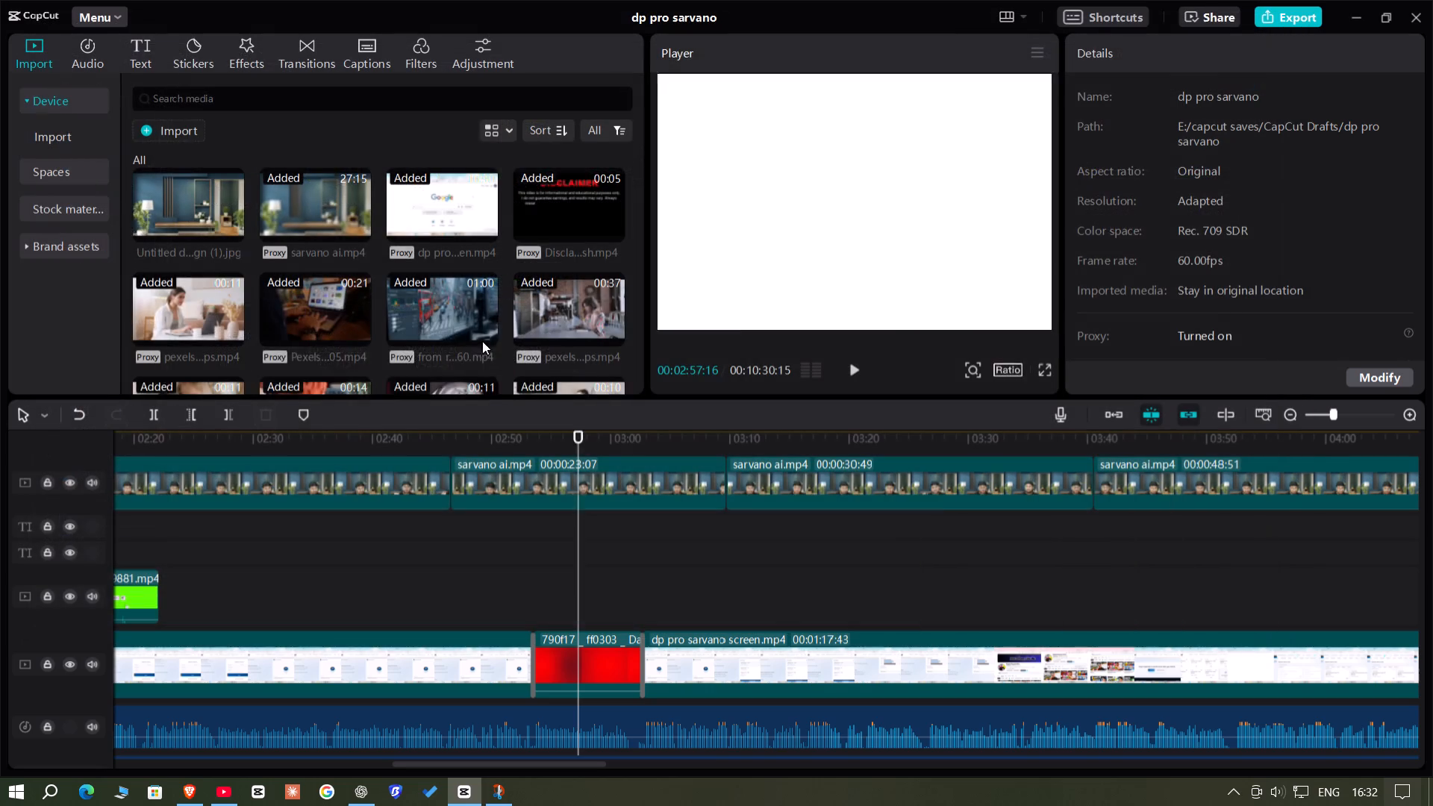
Place the Micro1 screenshot on the overlay track above the red background clip and extend it to match that clip's length.
left_click_drag(437, 337, 530, 607)
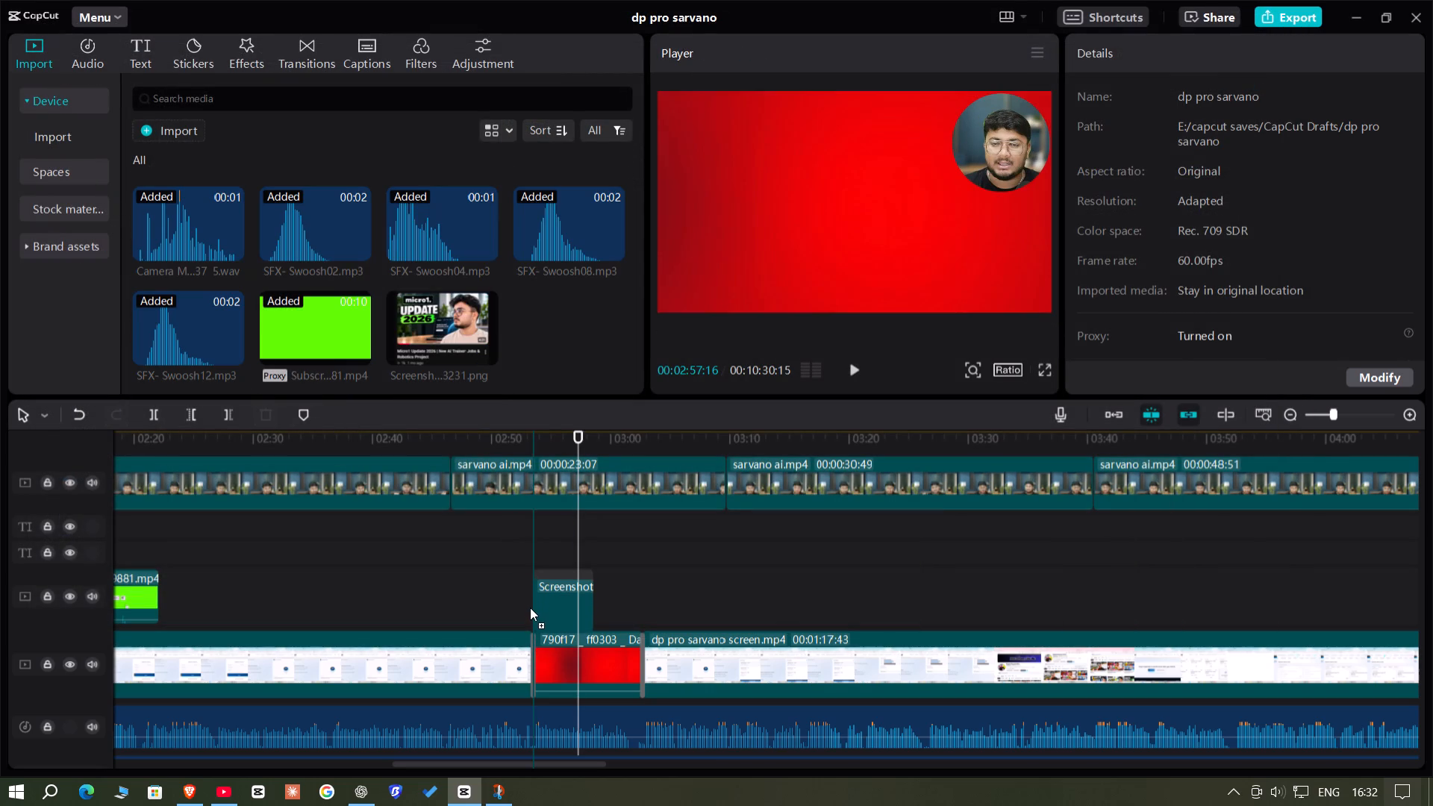
left_click_drag(530, 607, 530, 604)
left_click_drag(591, 590, 641, 601)
Scale the Micro1 screenshot overlay down slightly so that red background shows on all sides of it.
left_click(608, 543)
left_click(612, 586)
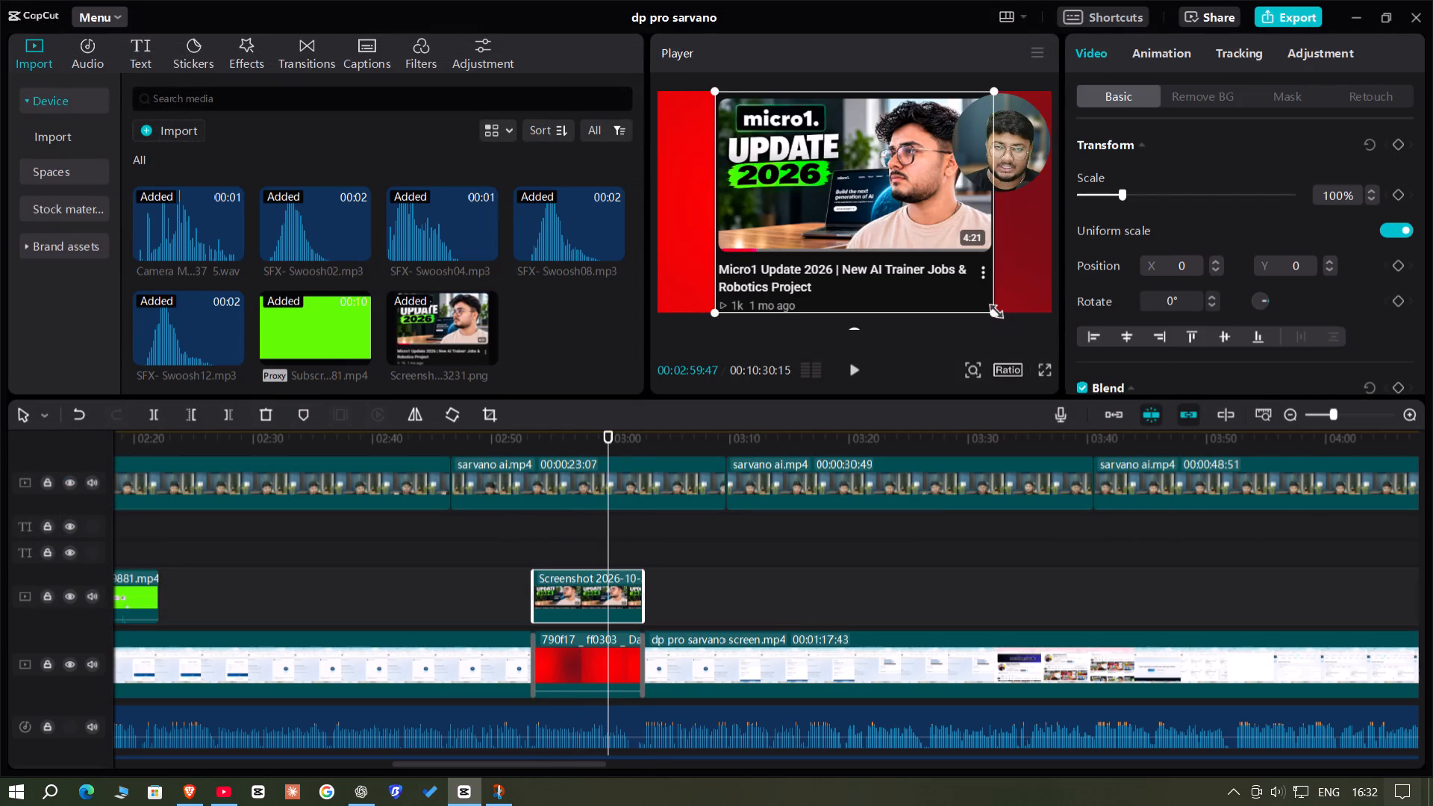
left_click_drag(992, 308, 952, 292)
Apply the Slide Right entrance animation to the Micro1 screenshot overlay.
left_click(1170, 62)
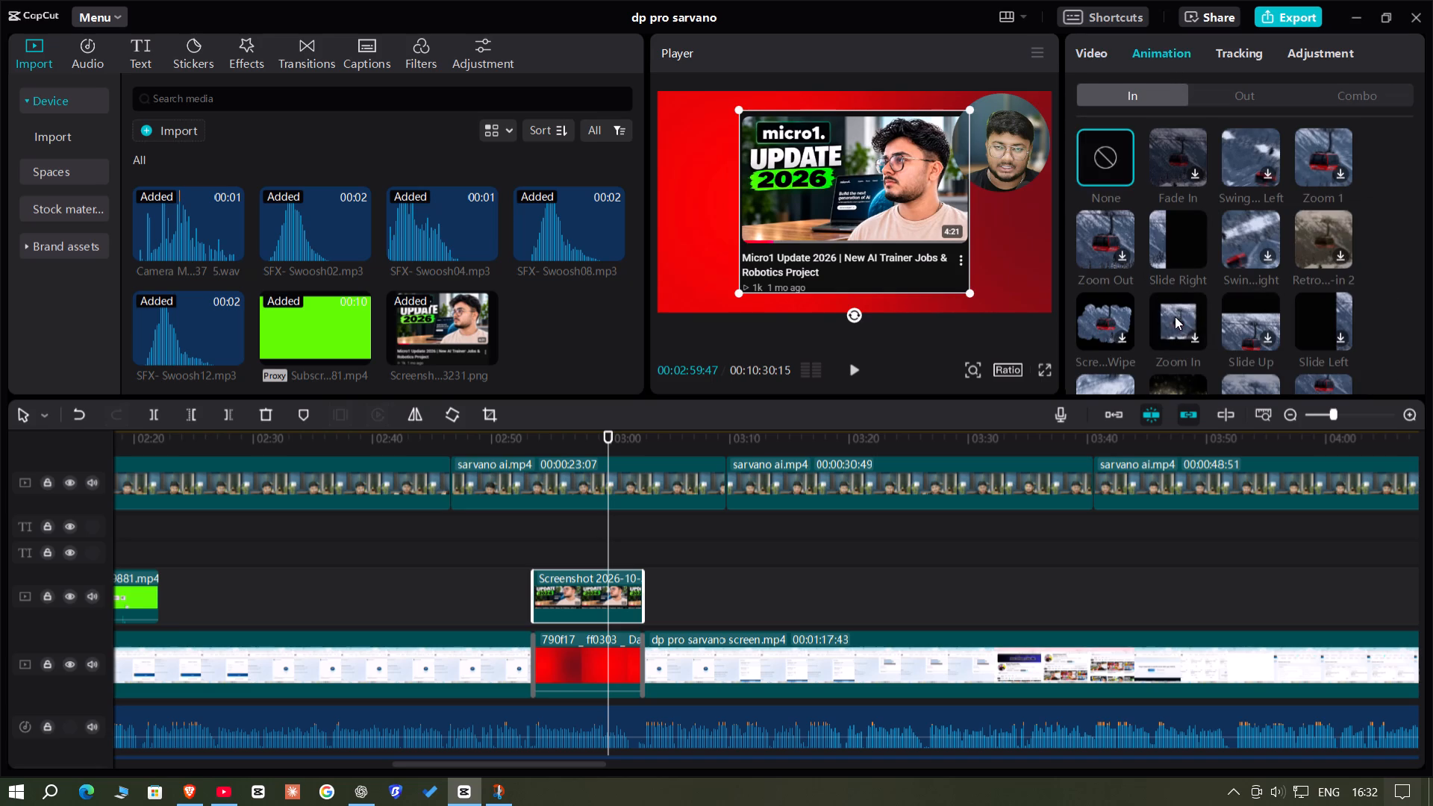
scroll(1198, 285, "down", 2)
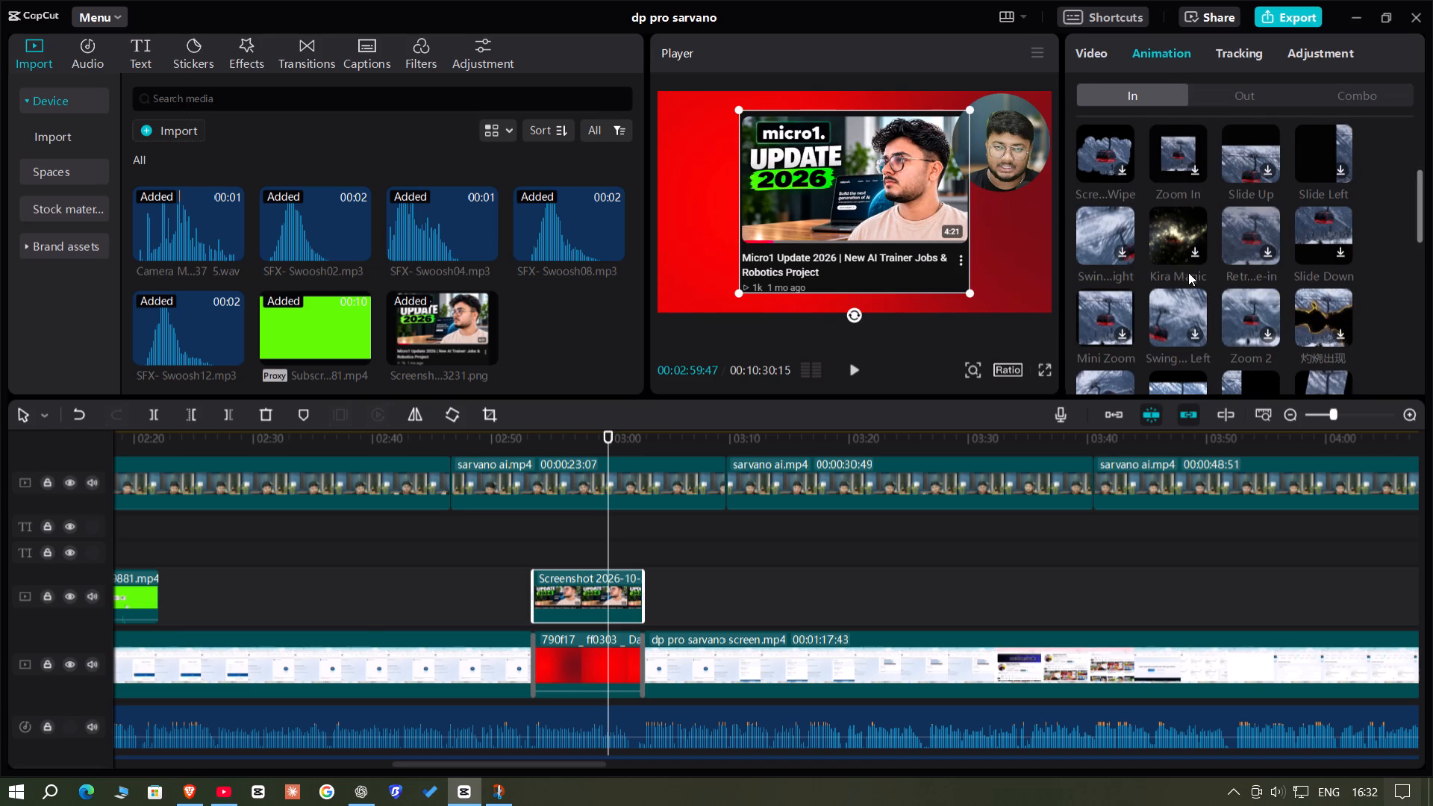
scroll(1303, 234, "down", 1)
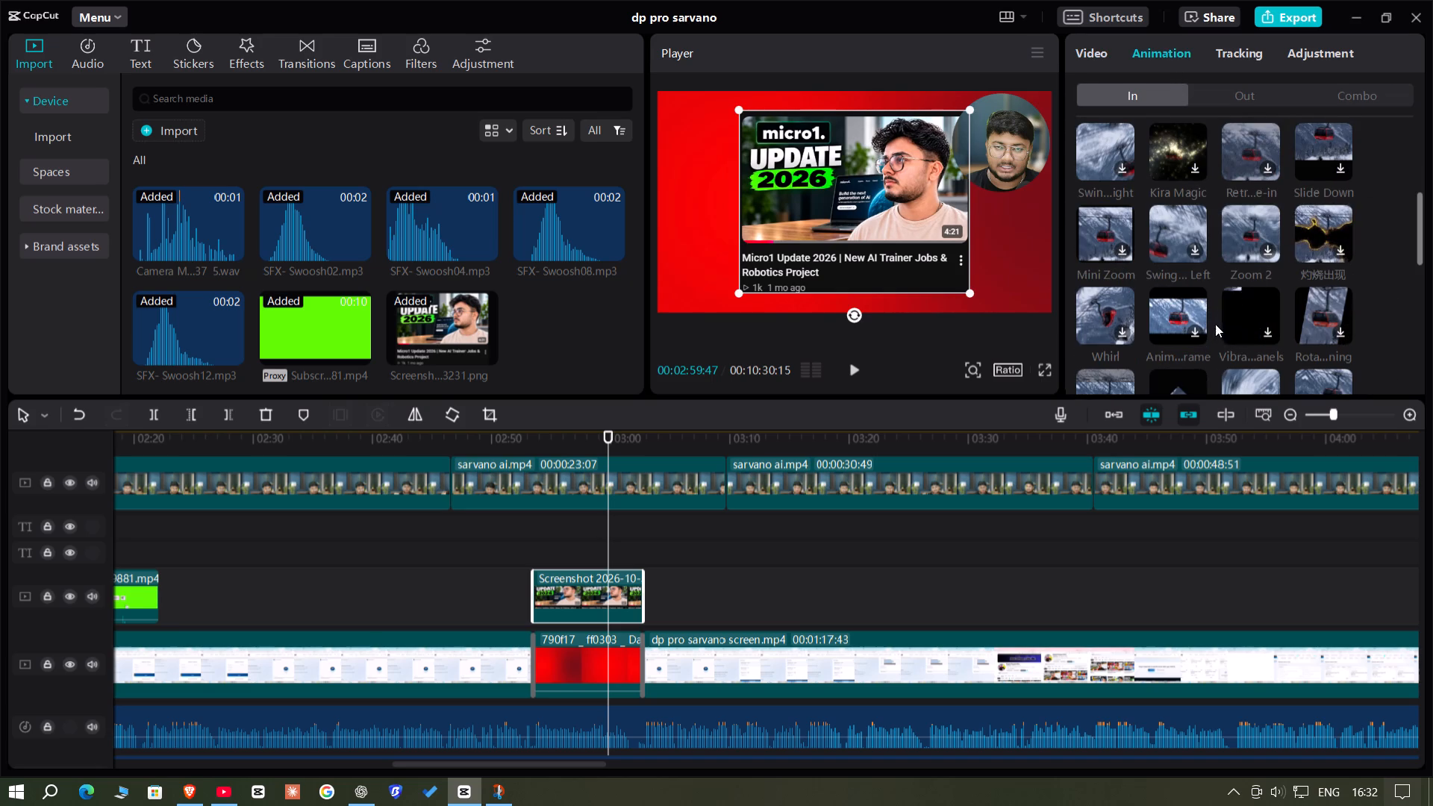
scroll(1092, 218, "up", 2)
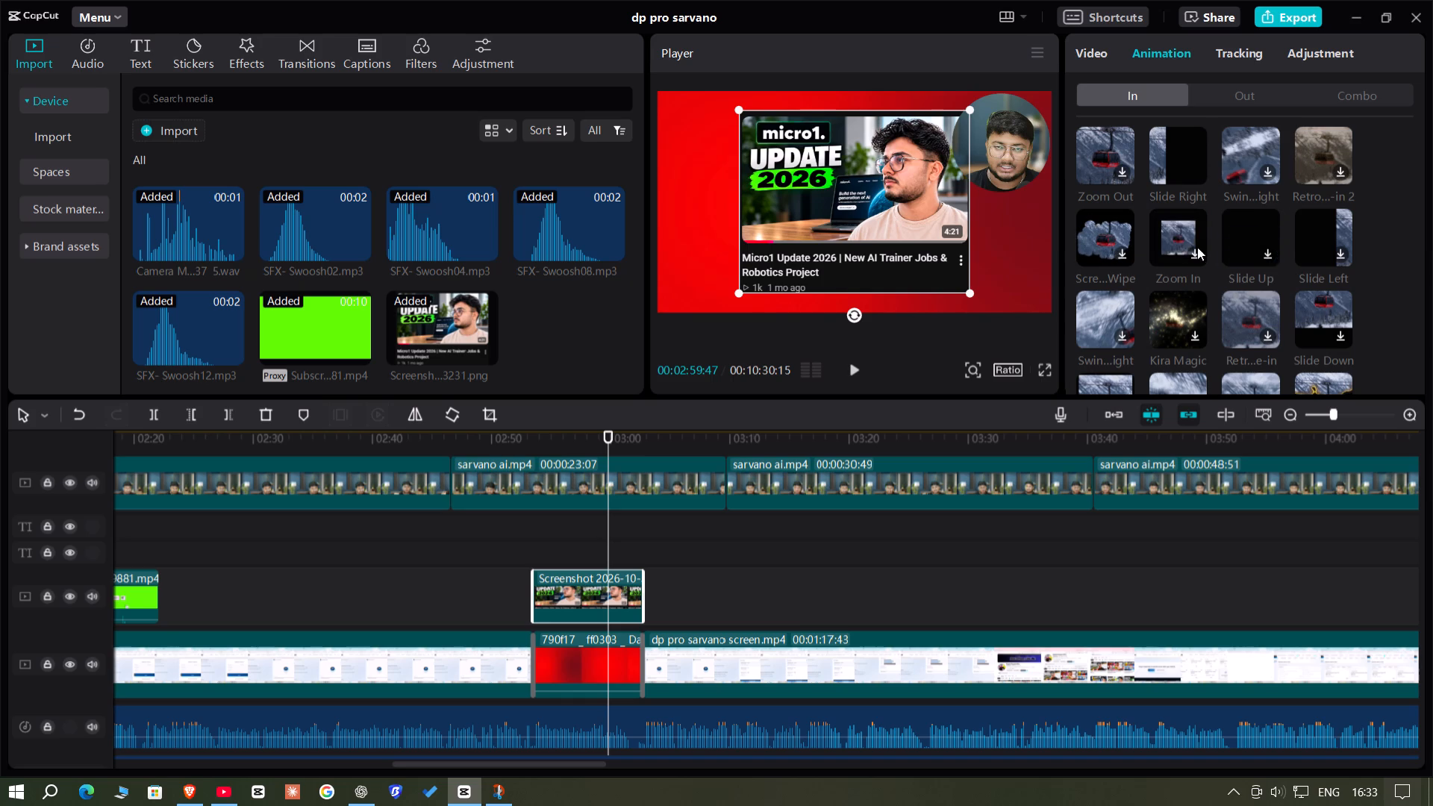
left_click(1174, 155)
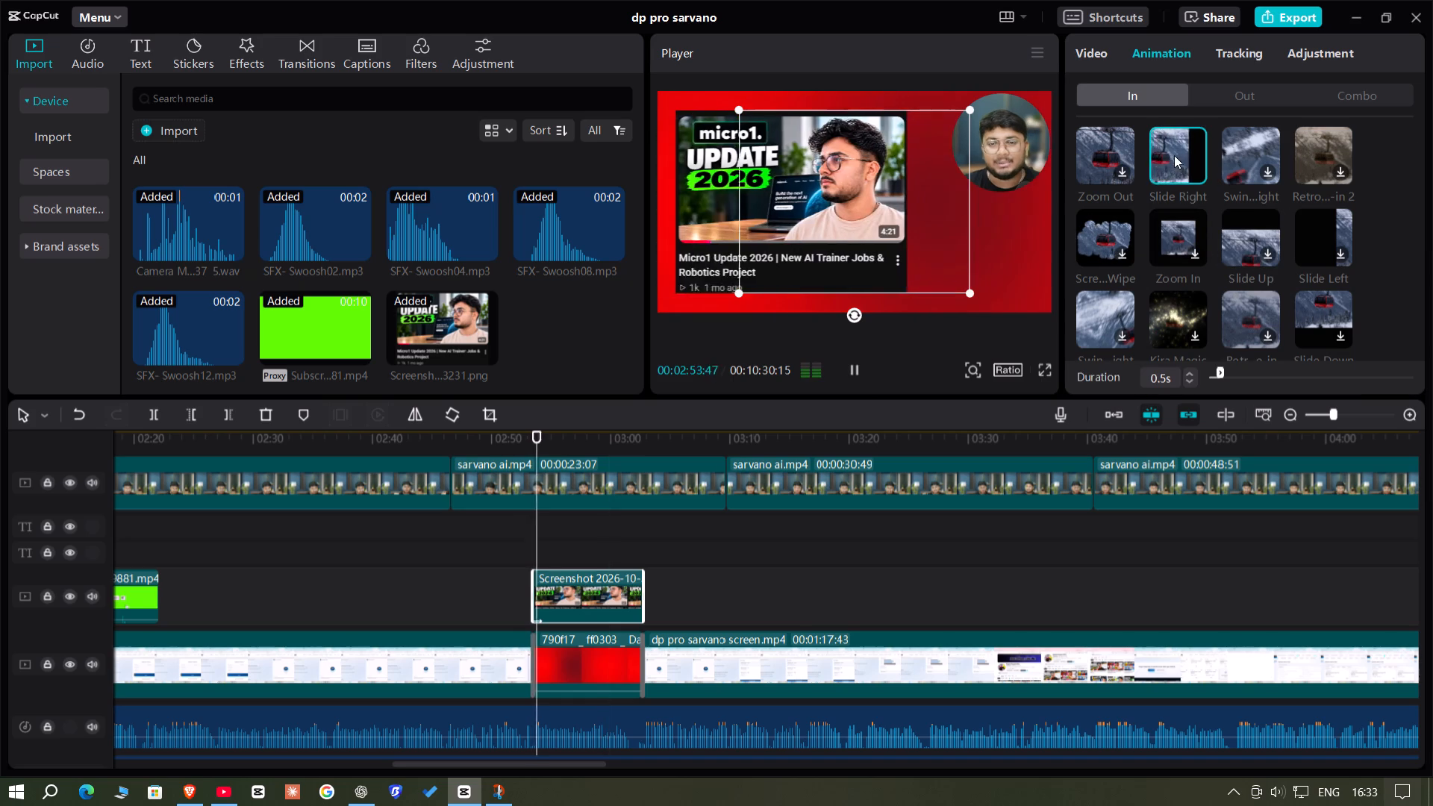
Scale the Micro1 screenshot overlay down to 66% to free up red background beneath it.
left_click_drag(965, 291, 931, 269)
Paste the copied caption above the Micro1 screenshot at about 02:54 and extend it to the screenshot clip's end.
key("ctrl+v")
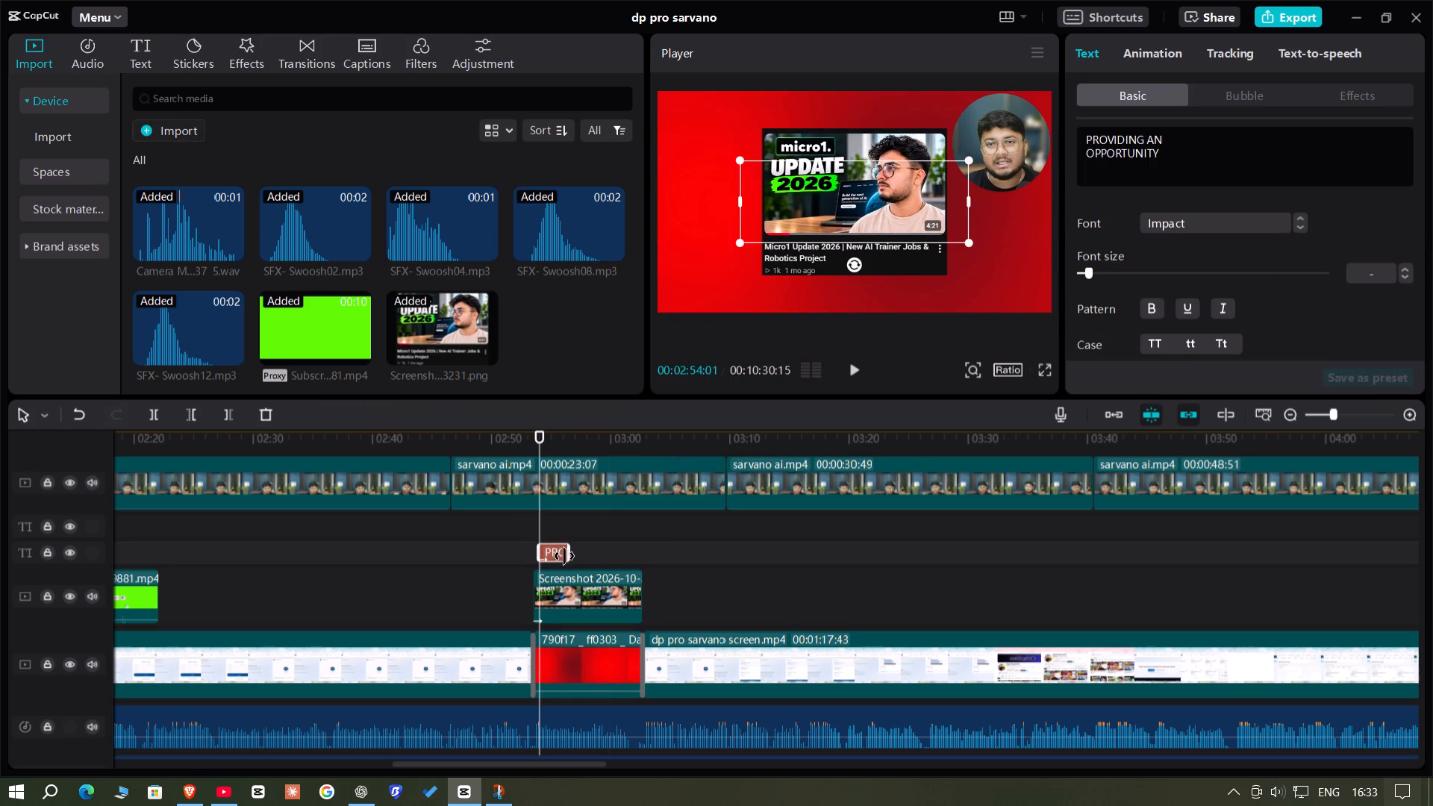
left_click_drag(565, 556, 634, 534)
Replace the pasted caption's text with "WATCH THIS".
left_click_drag(1229, 149, 846, 25)
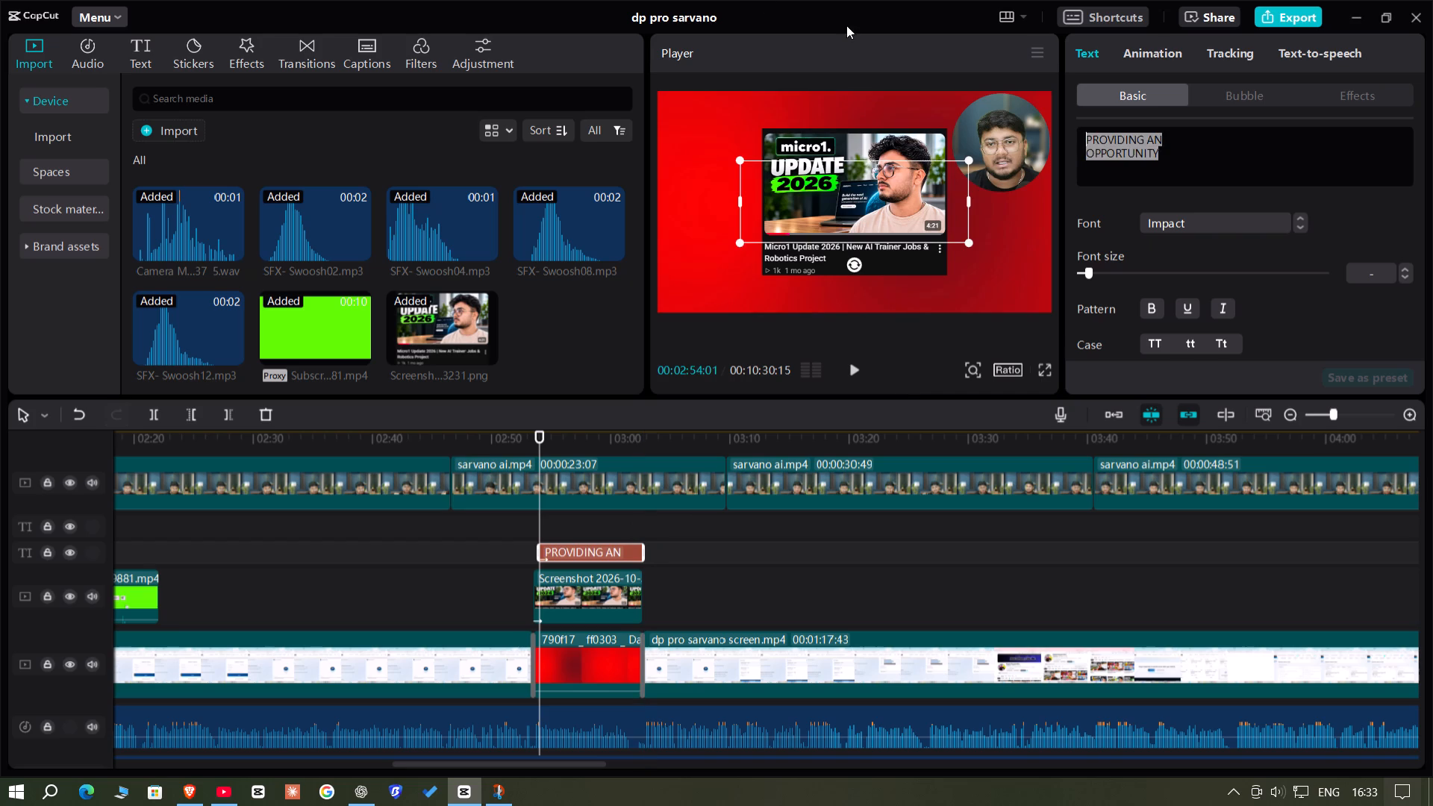
left_click_drag(846, 25, 758, 0)
key("BackSpace")
key("e")
key("BackSpace")
key("BackSpace")
type("WATY")
key("BackSpace")
type("VC")
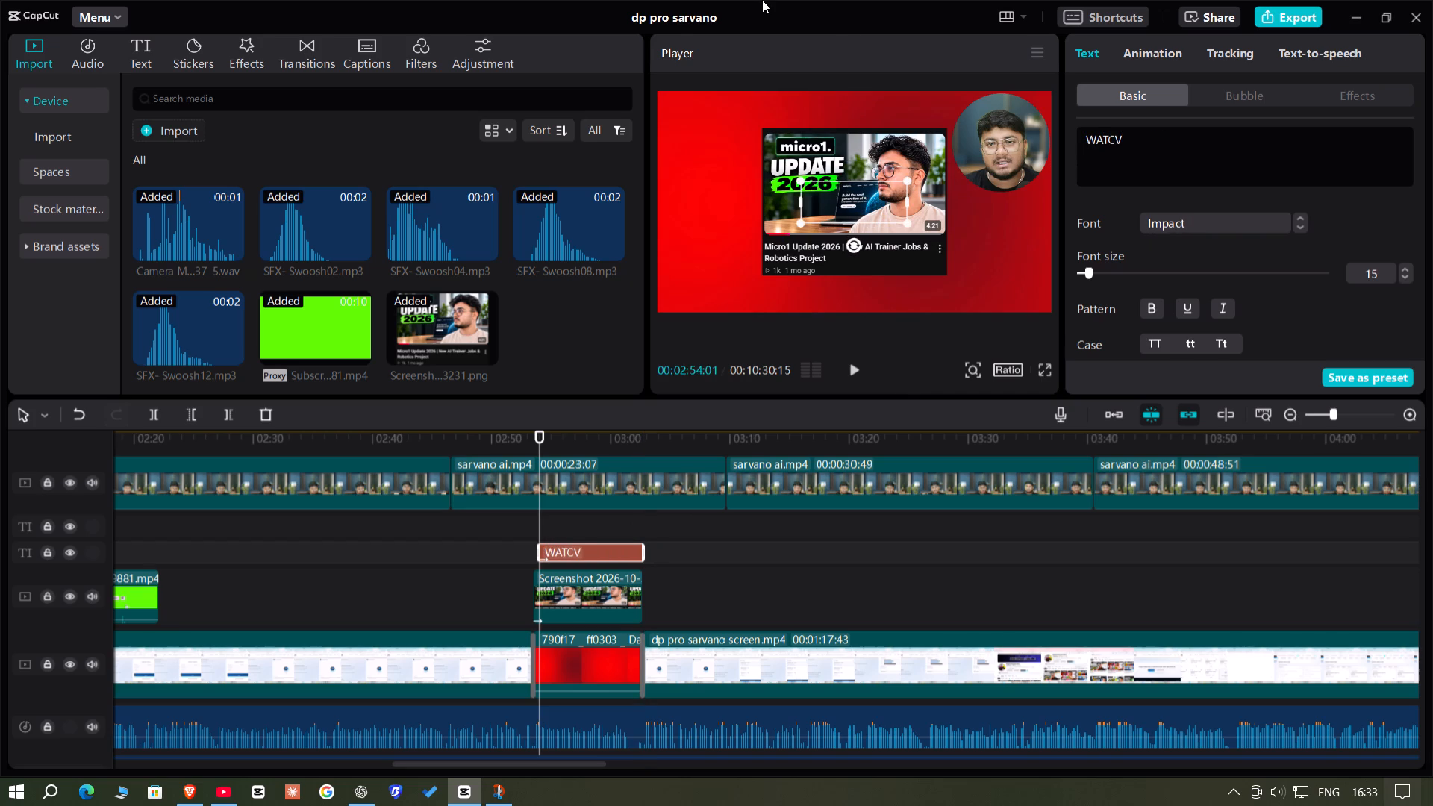
key("BackSpace")
type("H THIS")
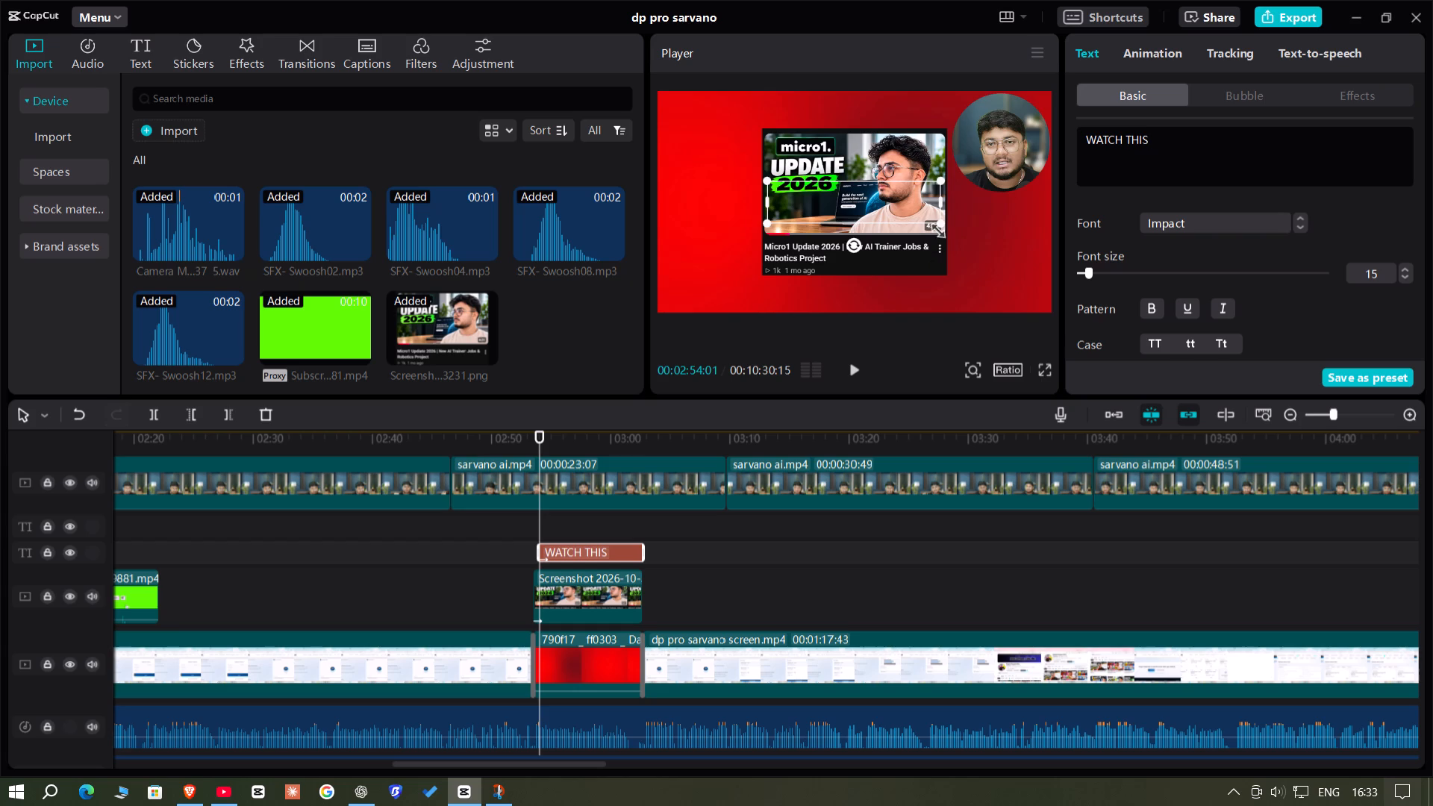
Shrink the "WATCH THIS" caption, centre it on the red background below the Micro1 screenshot and preview it.
left_click_drag(934, 225, 874, 188)
left_click_drag(873, 196, 877, 277)
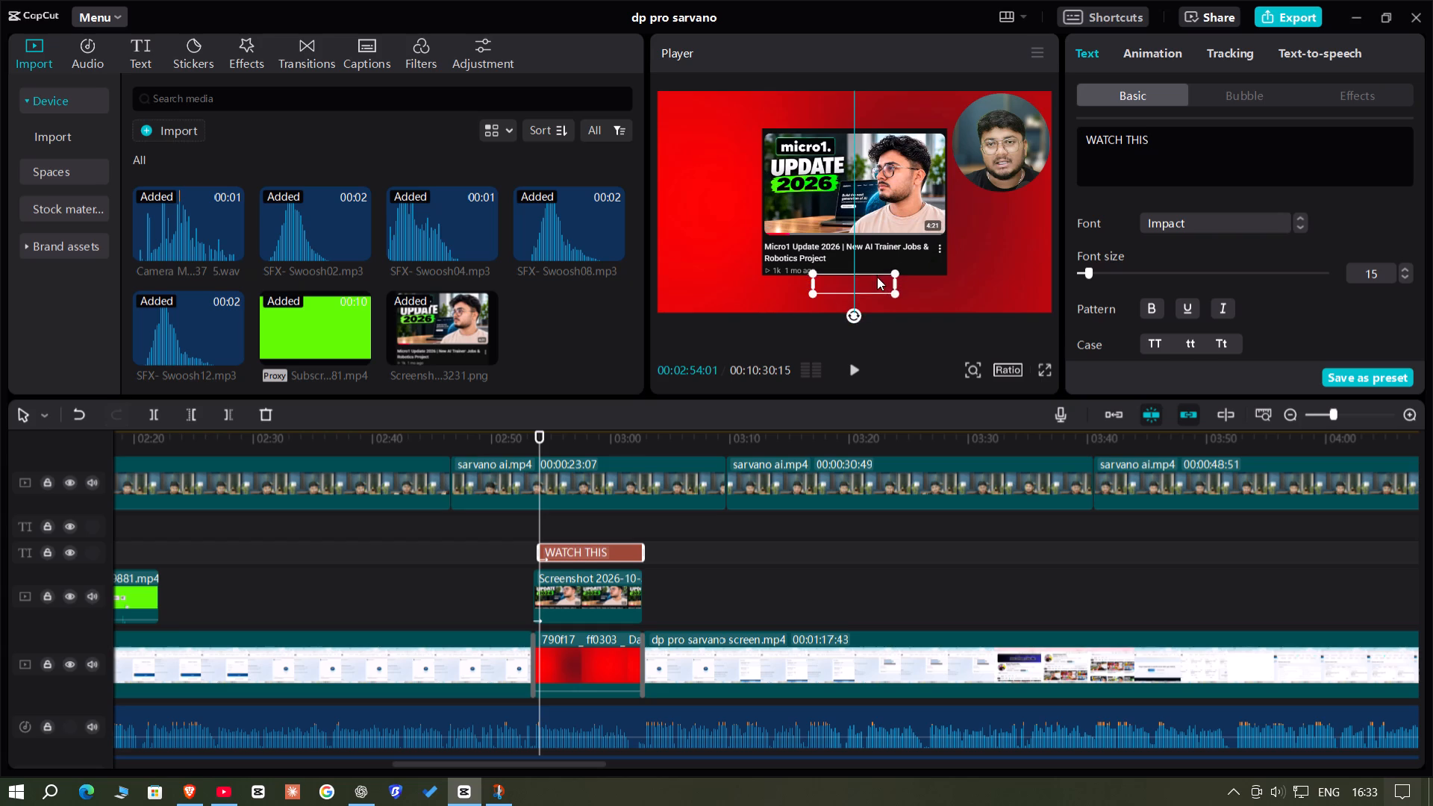
left_click_drag(877, 277, 868, 289)
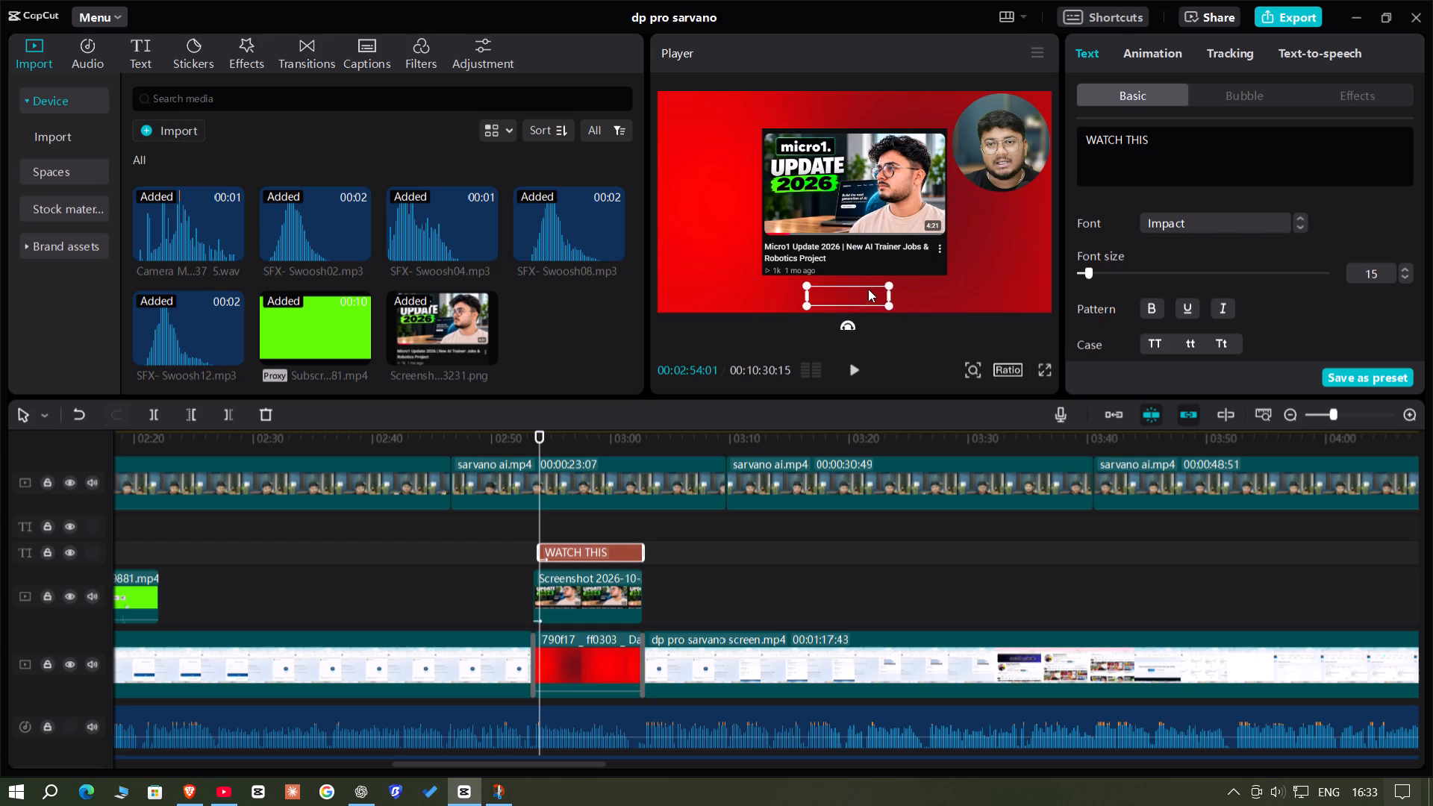
left_click_drag(868, 289, 870, 288)
left_click(528, 552)
key("space")
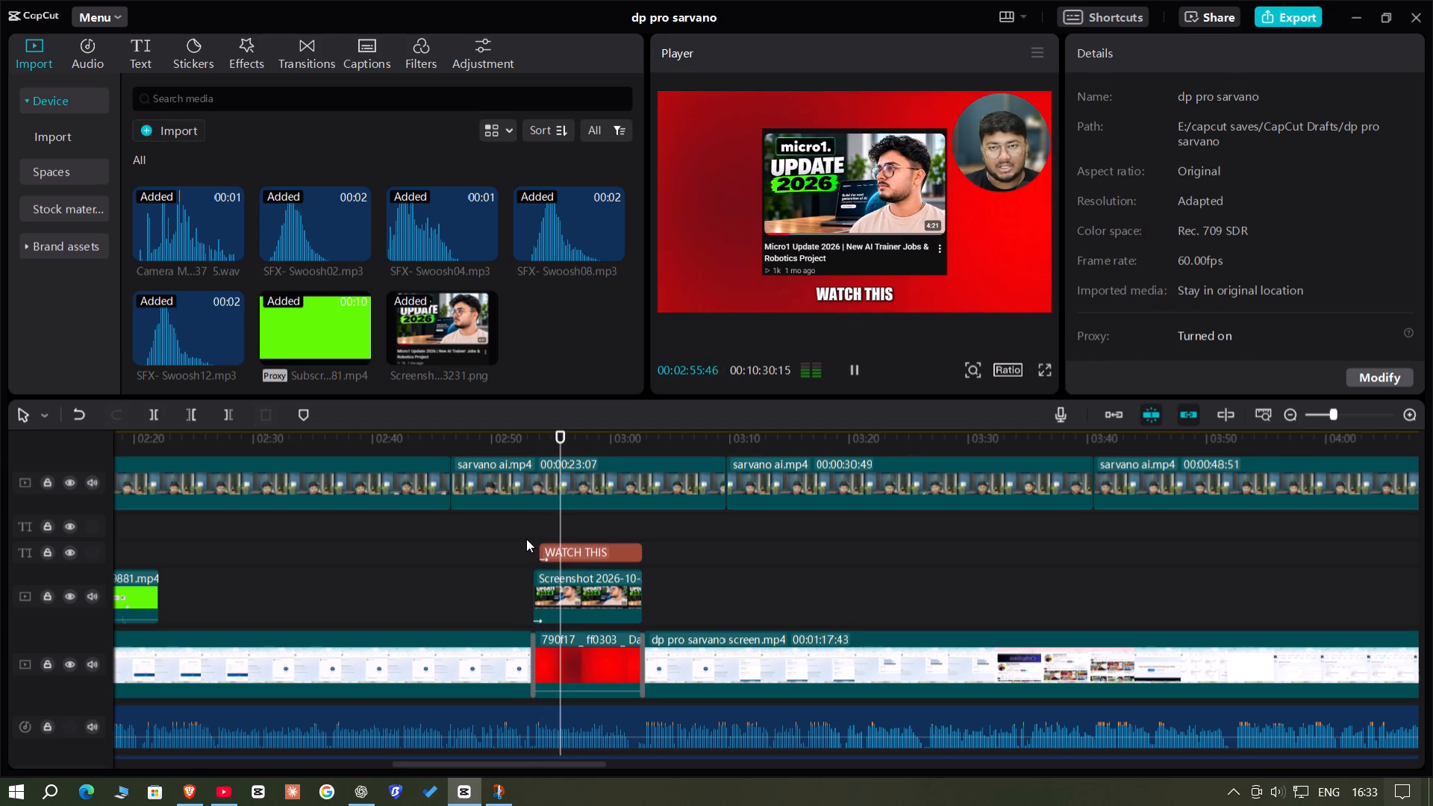
Enlarge the Micro1 screenshot overlay to 75% and move it up slightly so it sits above the "WATCH THIS" caption.
left_click(616, 599)
key("space")
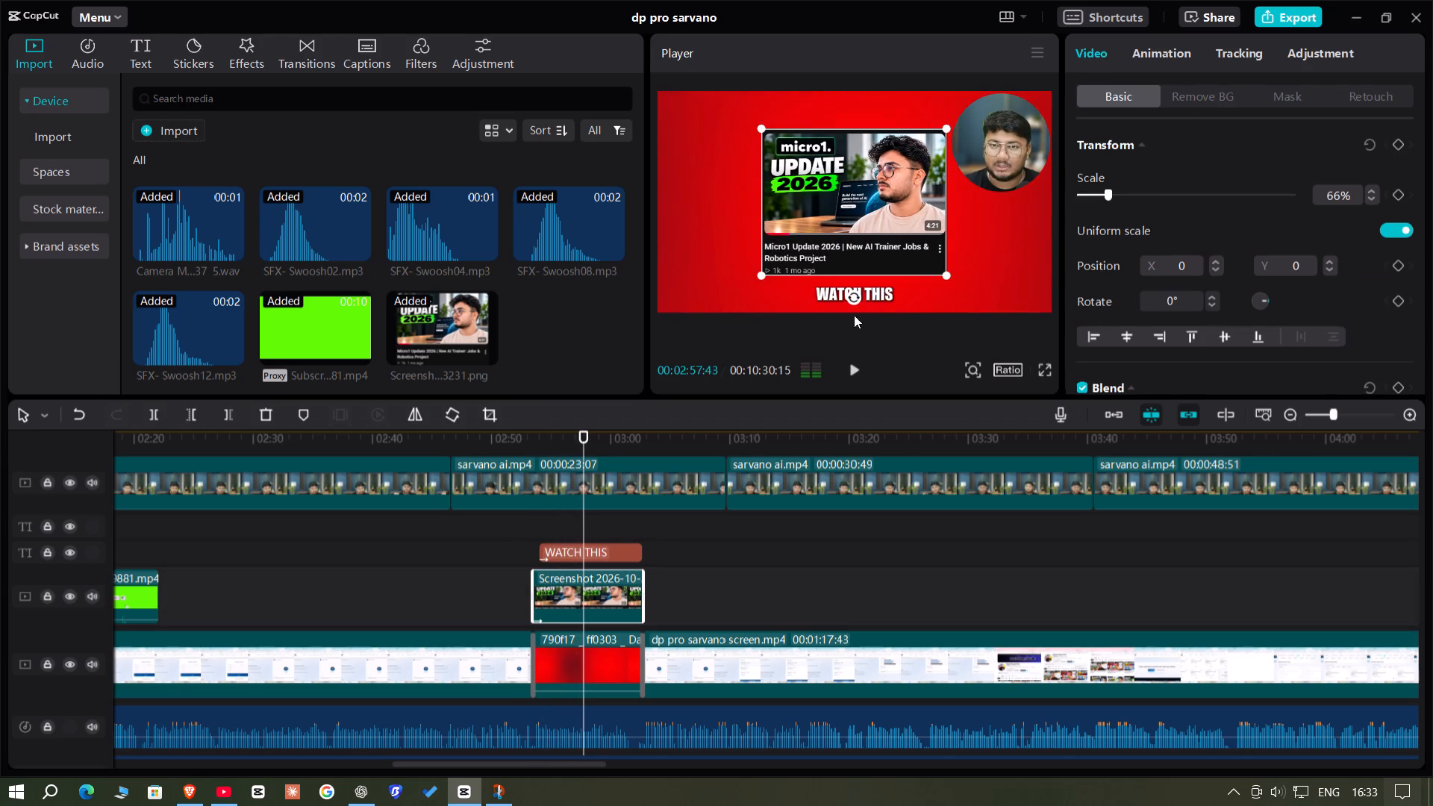
left_click_drag(944, 271, 961, 285)
left_click_drag(928, 240, 924, 223)
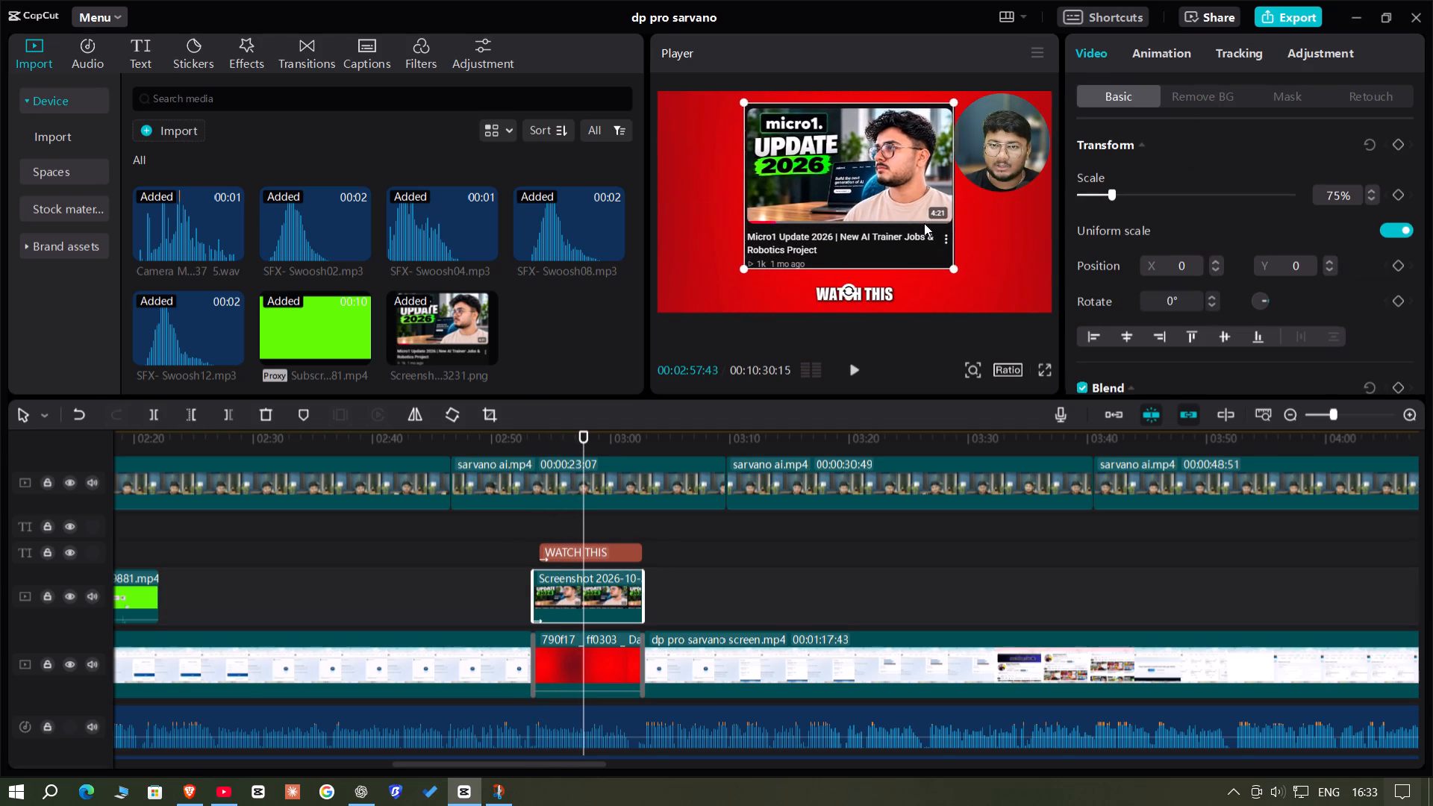
left_click_drag(924, 223, 929, 226)
Paste the copied caption over the short blue striped background clip at about 04:28 and trim it to that clip's length.
left_click(686, 591)
left_click_drag(686, 591, 872, 575)
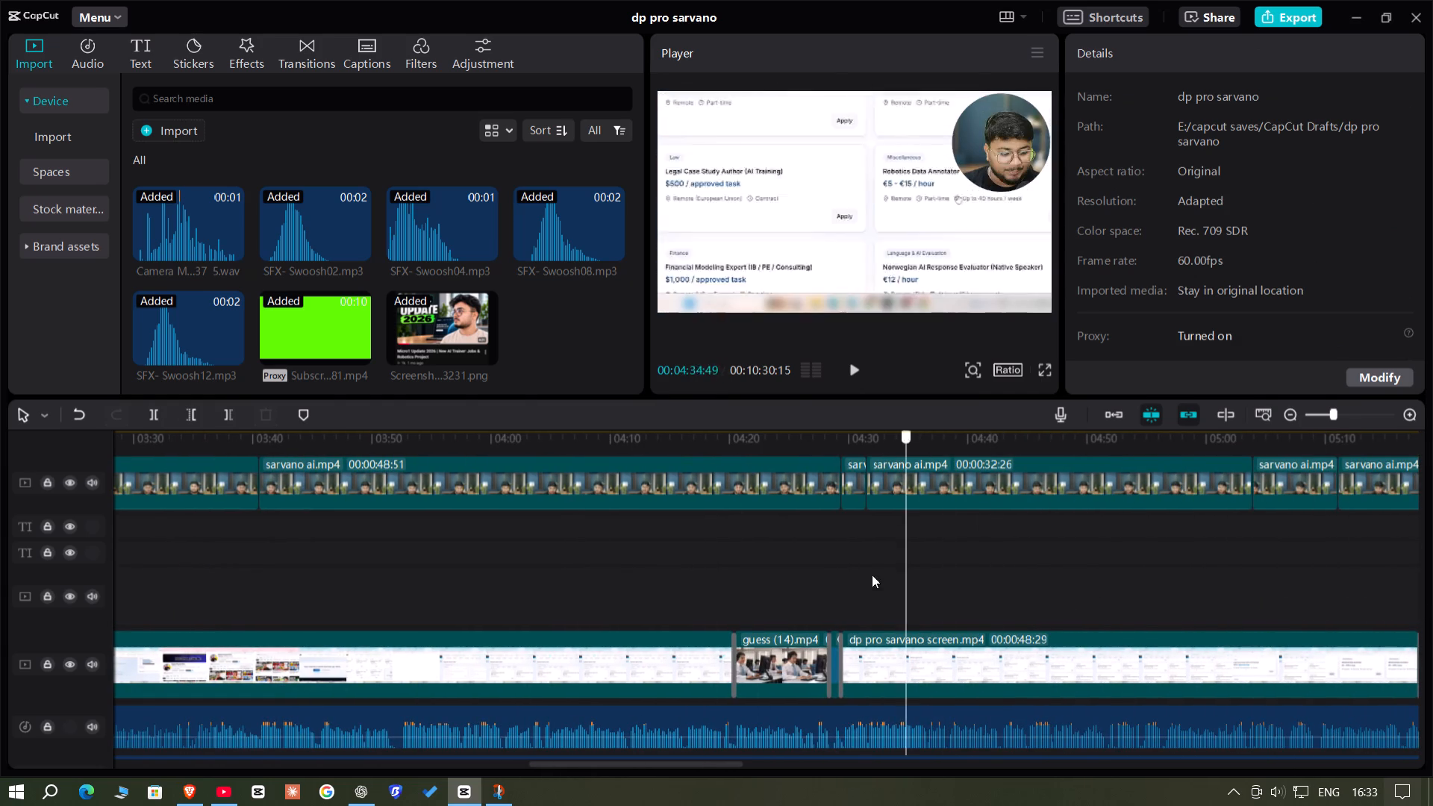
left_click_drag(872, 575, 823, 569)
key("space")
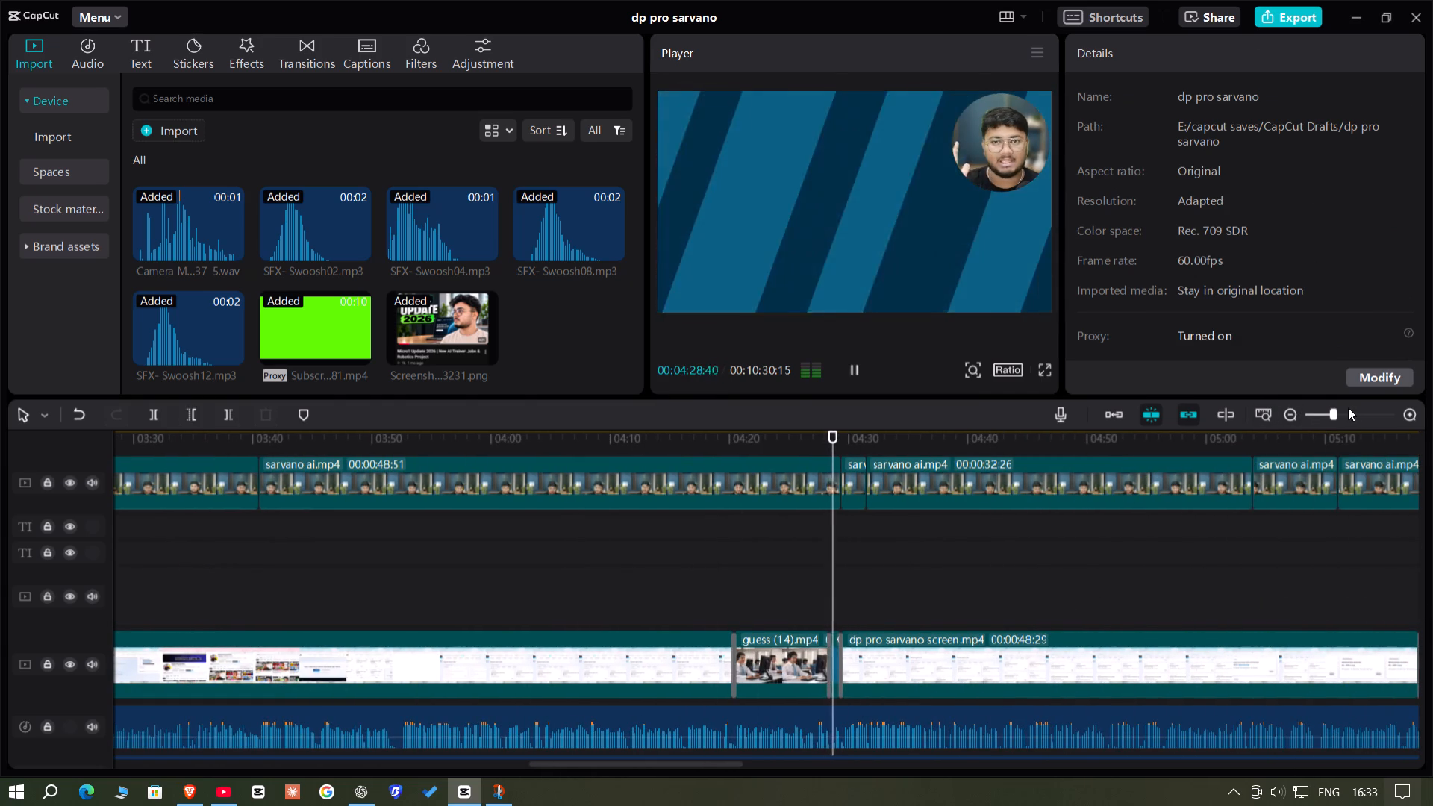
left_click(1345, 411)
key("space")
left_click(780, 566)
left_click_drag(780, 566, 805, 583)
key("ctrl+v")
left_click_drag(977, 560, 880, 559)
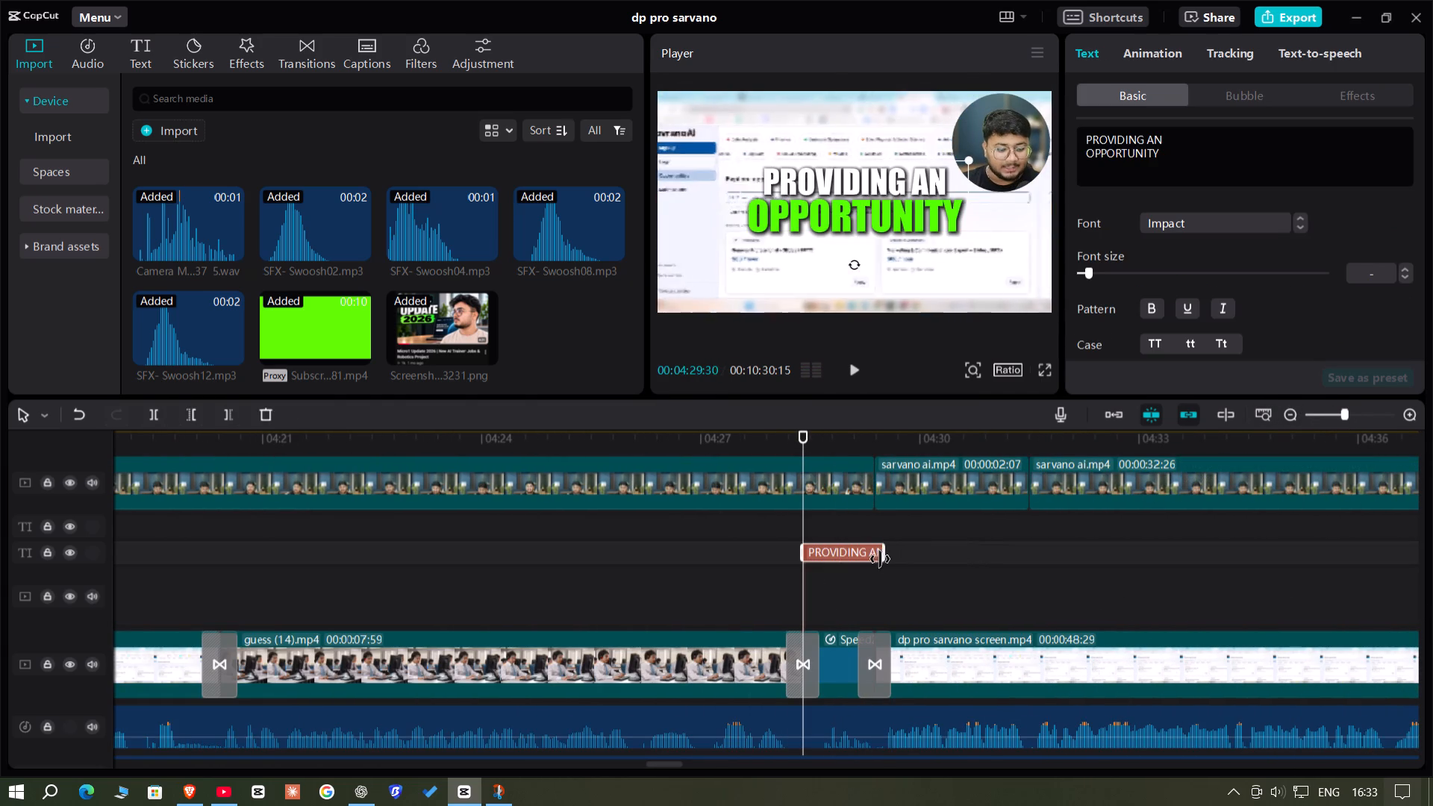
left_click_drag(880, 559, 873, 557)
Replace the text of the caption over the blue striped clip with "APPLY NOW !".
left_click_drag(1270, 150, 770, 81)
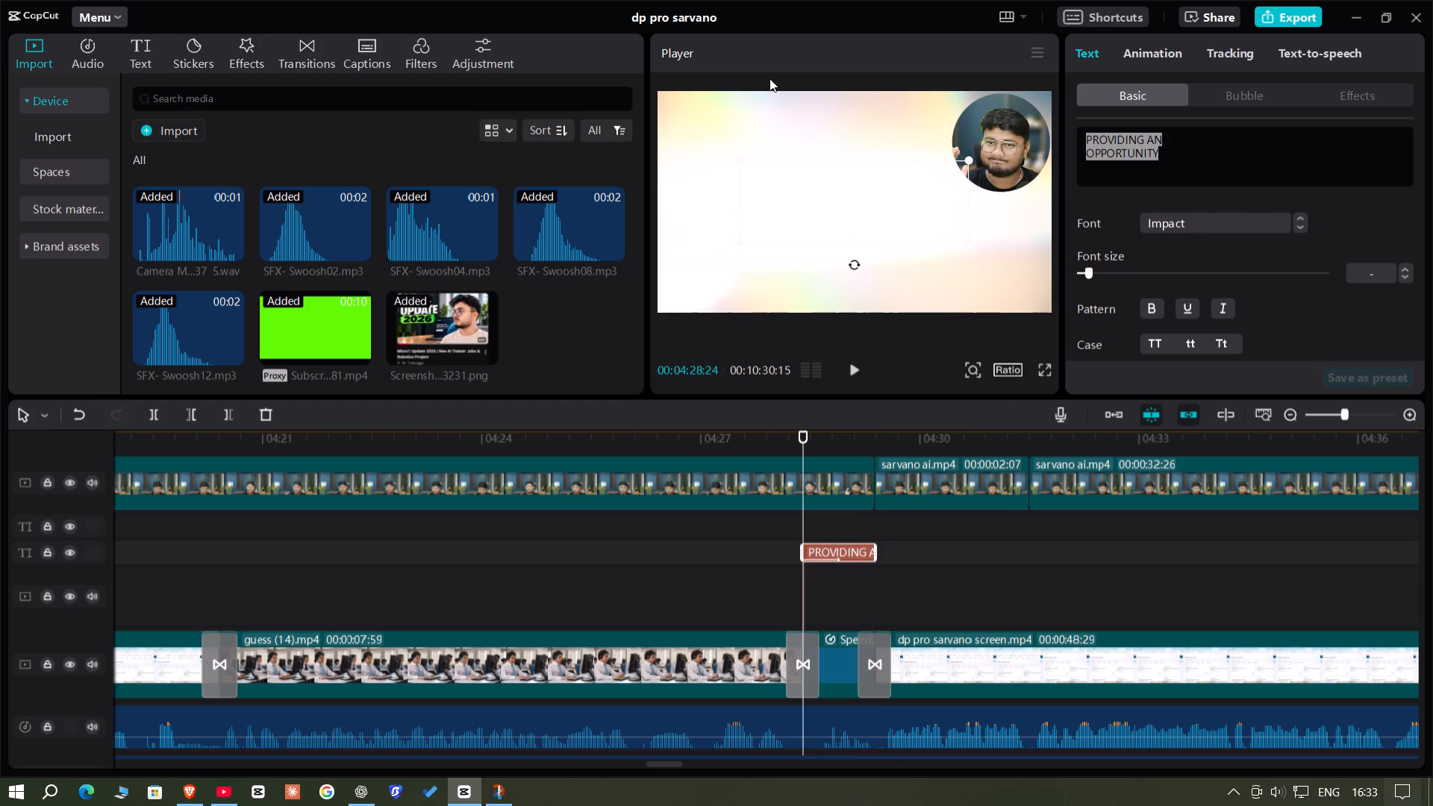
key("BackSpace")
type("APPLY NOW !")
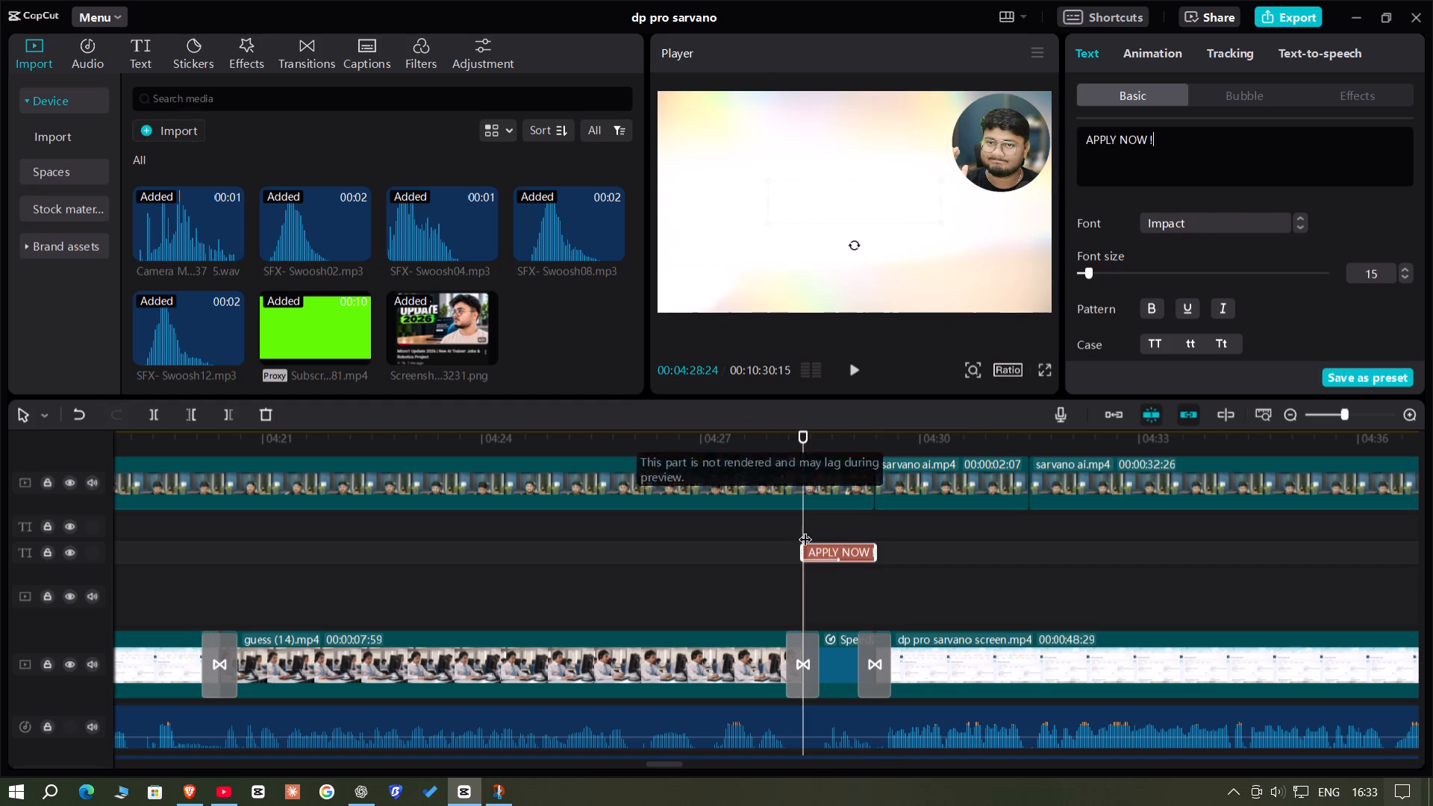
Play back the section around the "APPLY NOW !" caption to check its timing and animation against the narration.
left_click(787, 590)
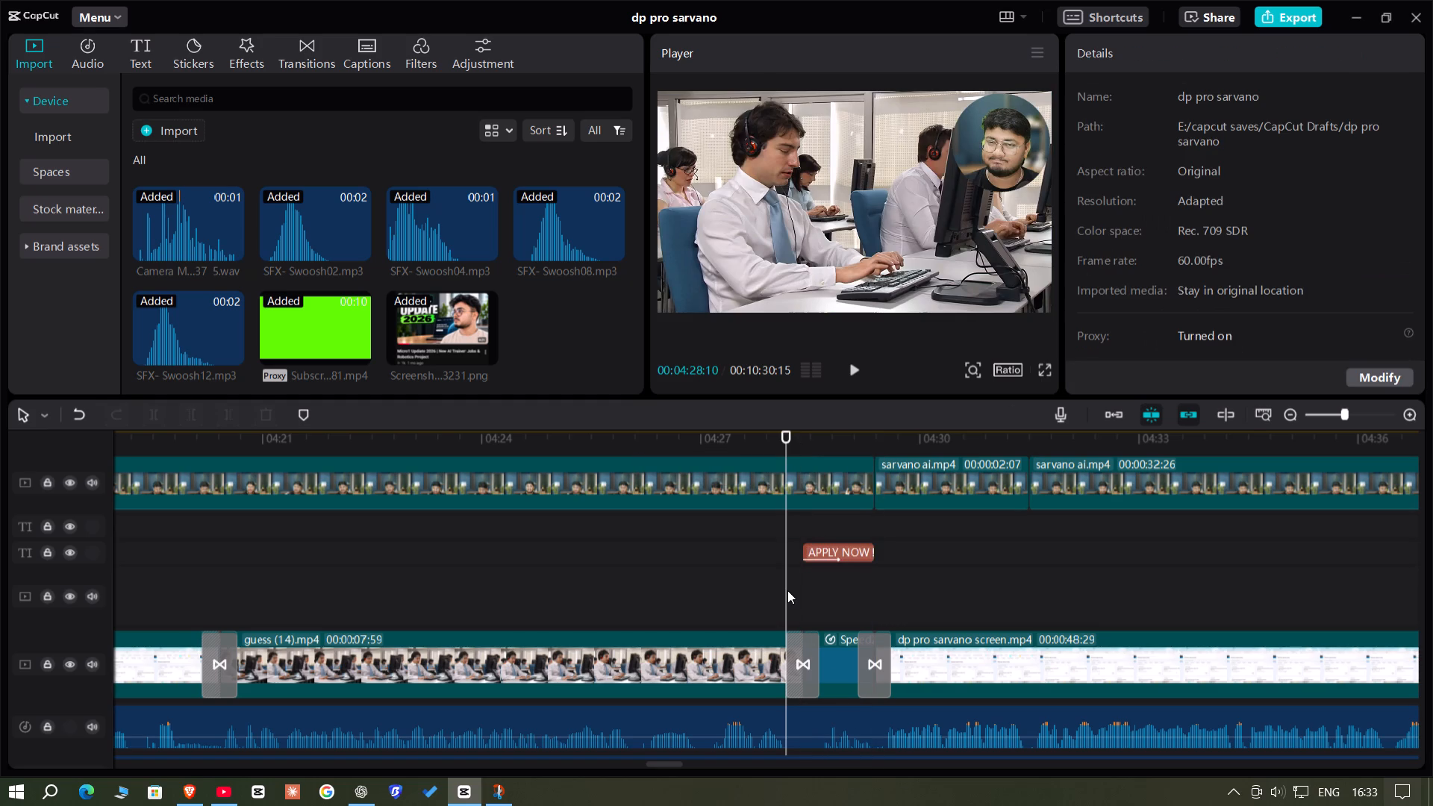
key("space")
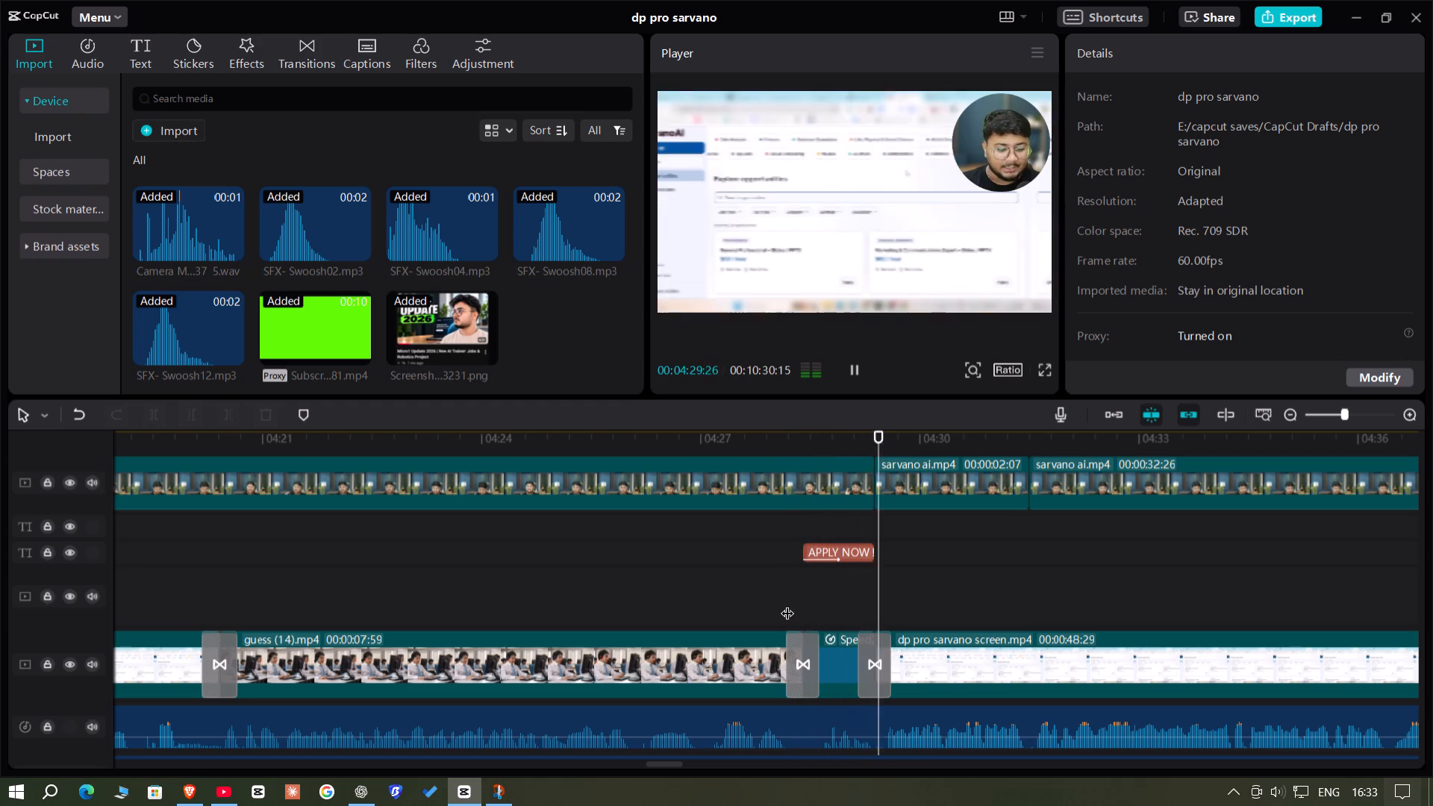
key("space")
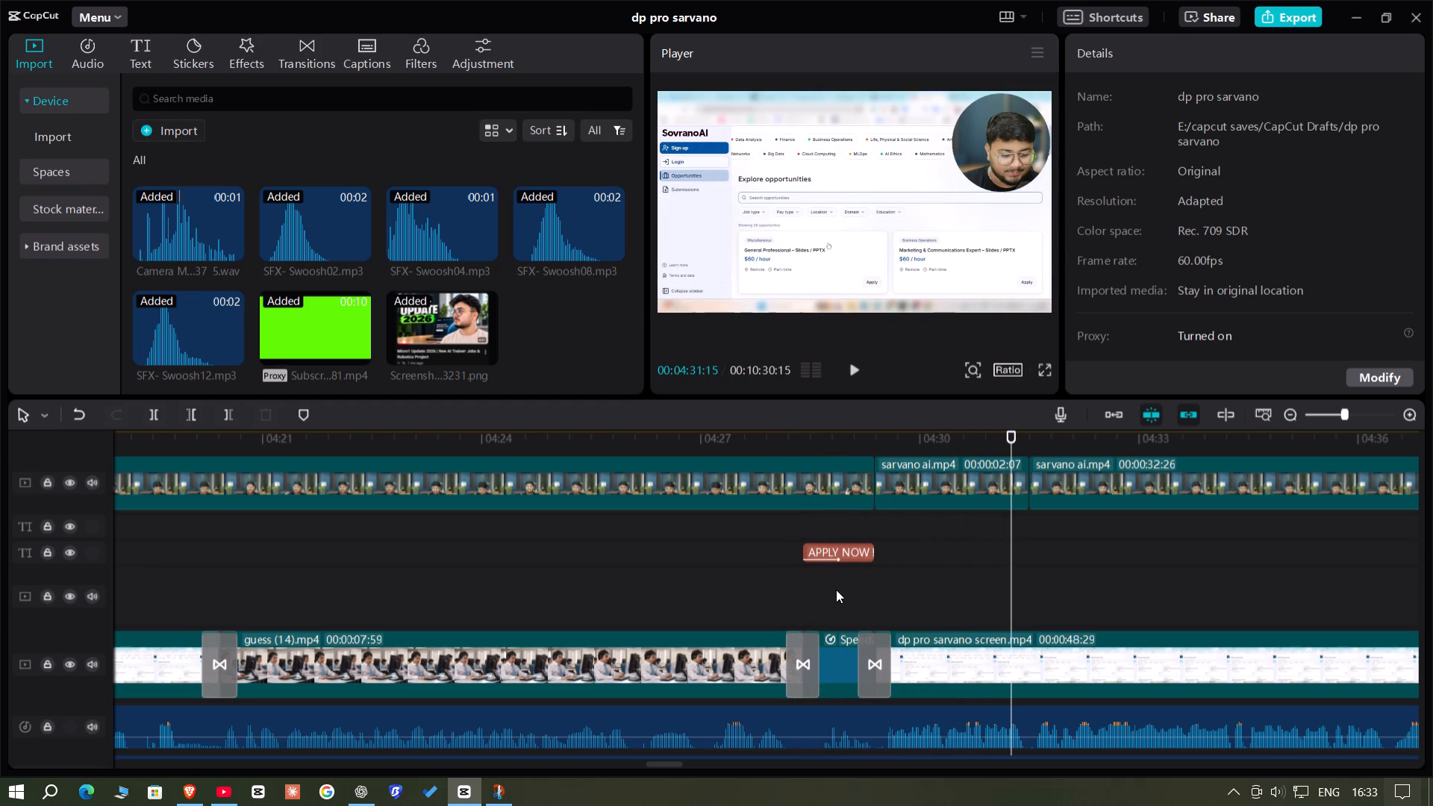
left_click(802, 595)
key("space")
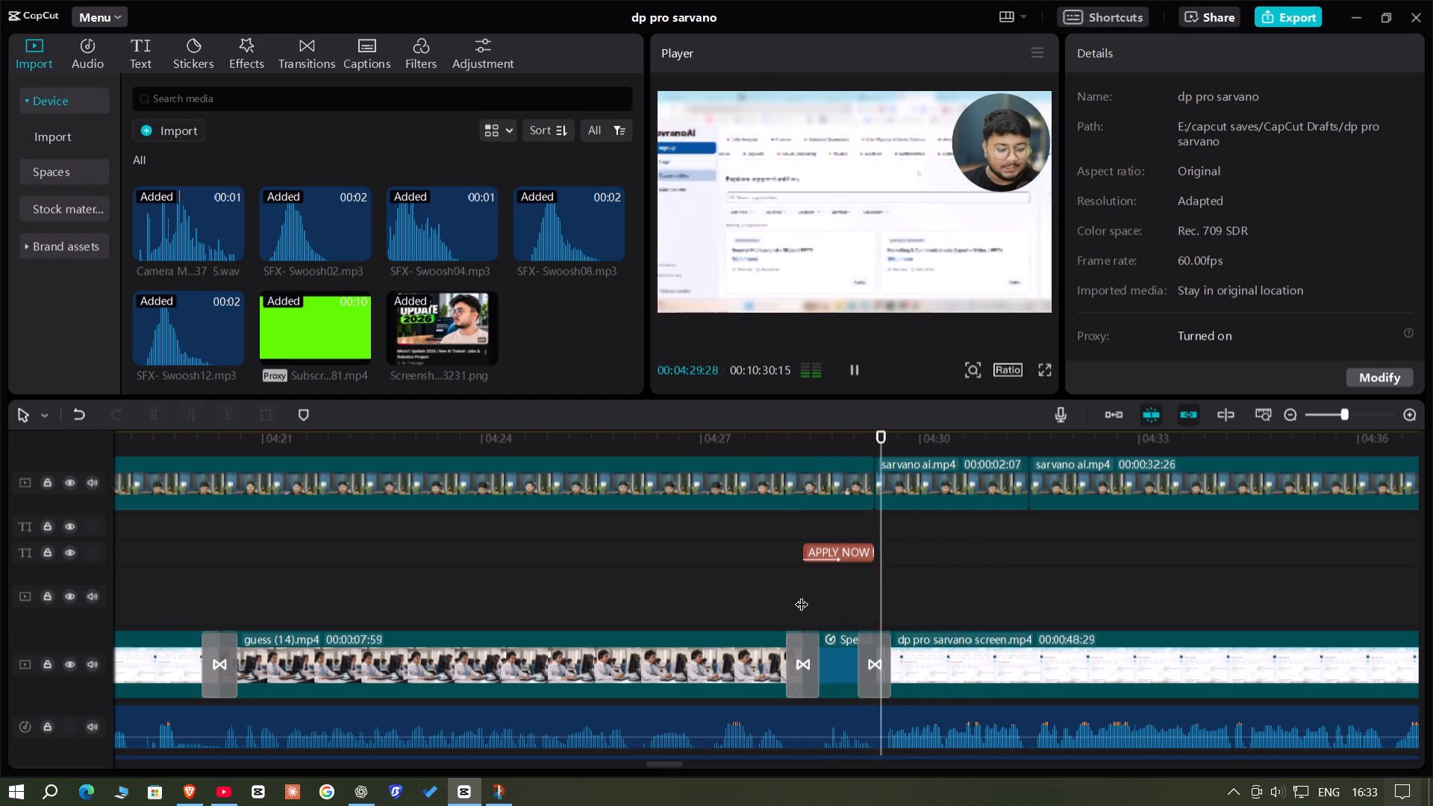
key("space")
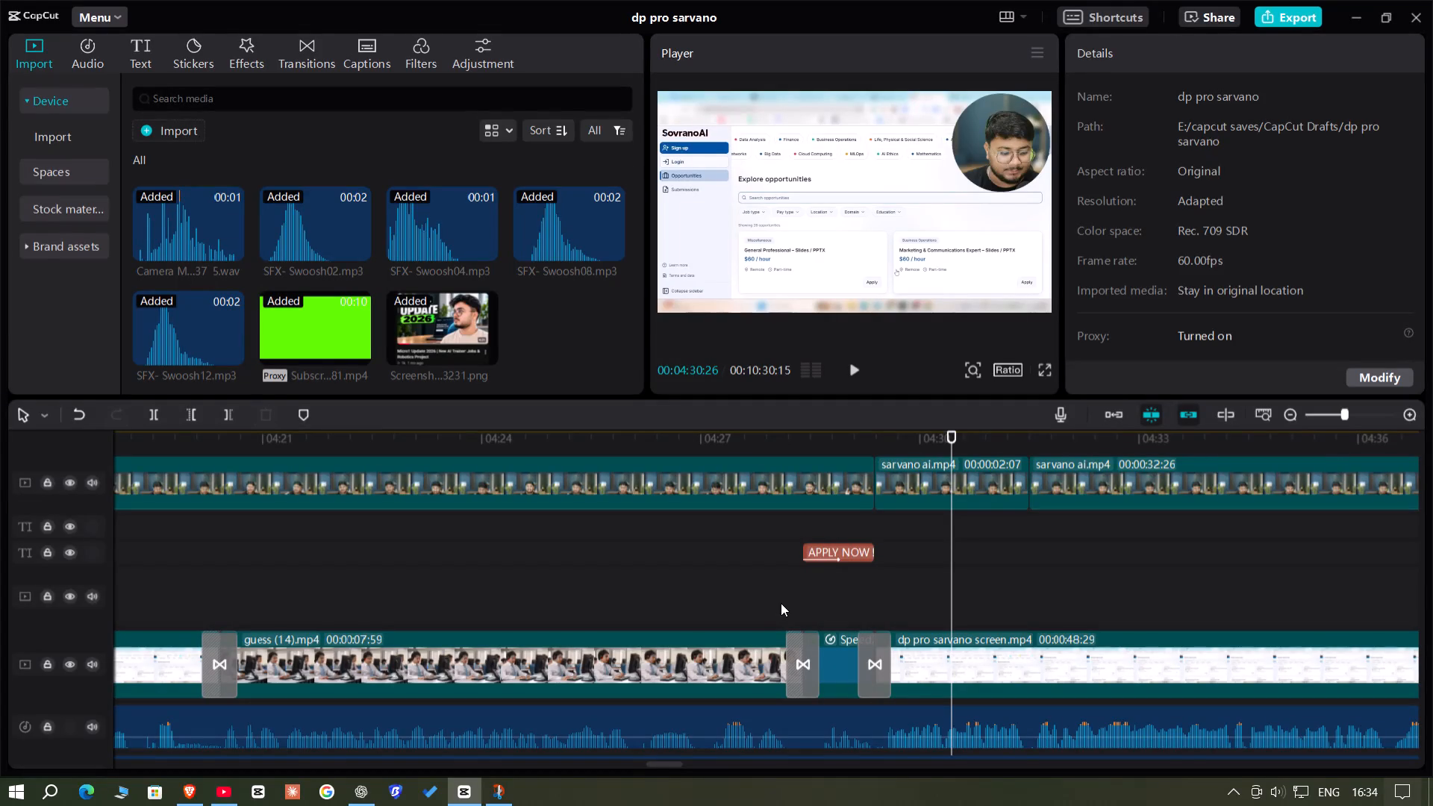
scroll(1126, 558, "up", 1)
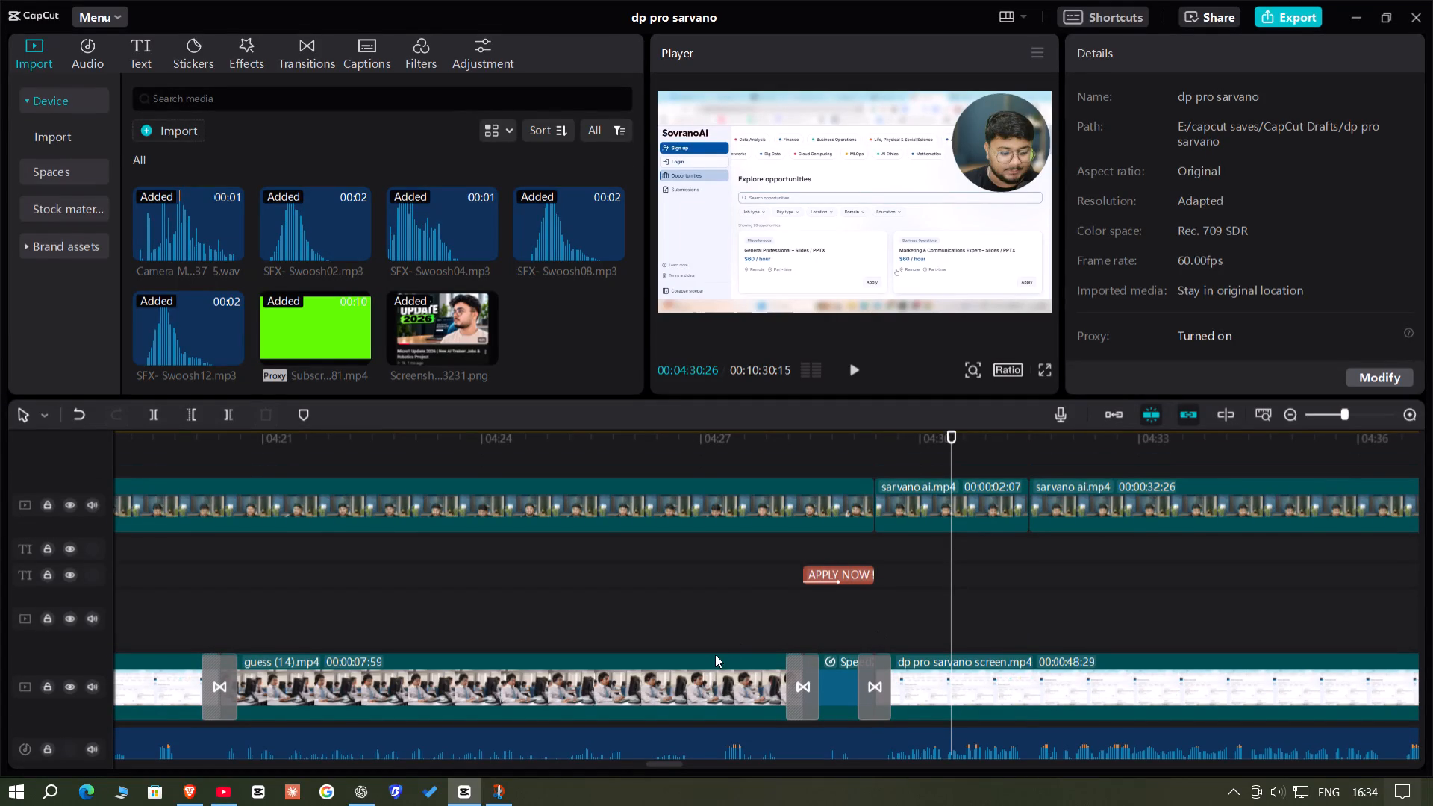
scroll(770, 616, "down", 1)
left_click(786, 599)
key("space")
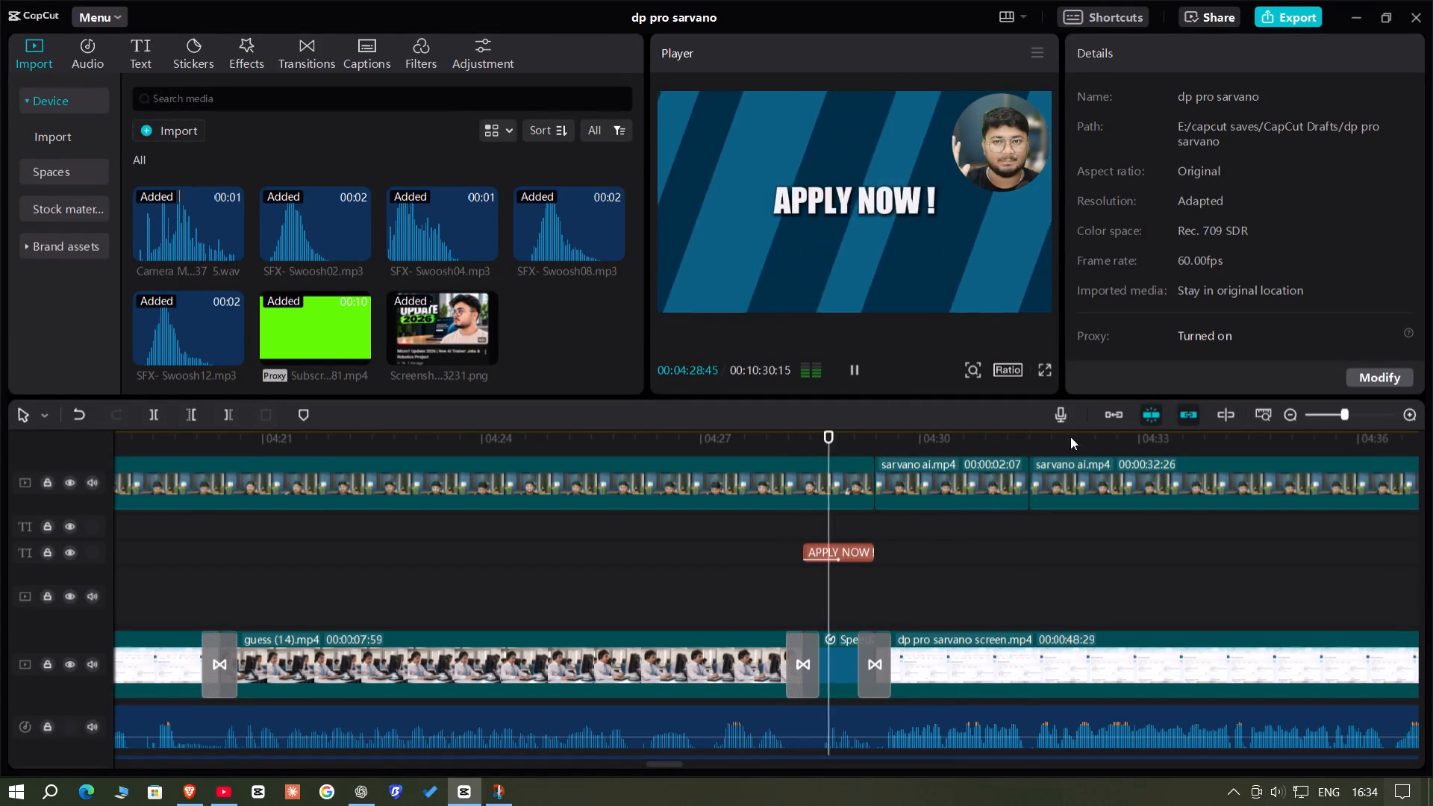
Paste the copied caption at the start of the orange pexels background clip, about 05:19, and extend it to that clip's end.
left_click(1334, 413)
left_click(1024, 537)
left_click_drag(1024, 537, 1066, 543)
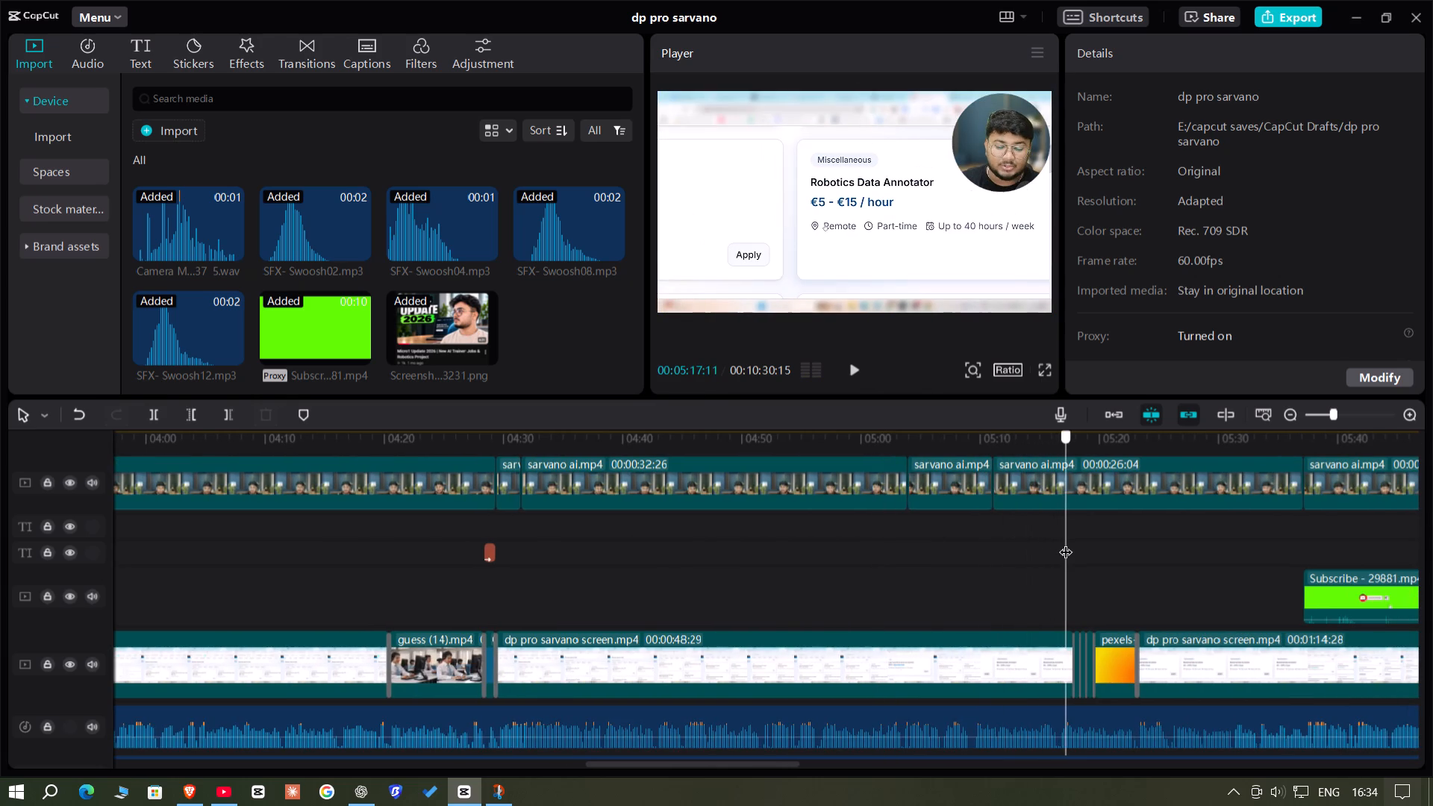
left_click_drag(1066, 543, 1067, 547)
key("space")
left_click(1343, 416)
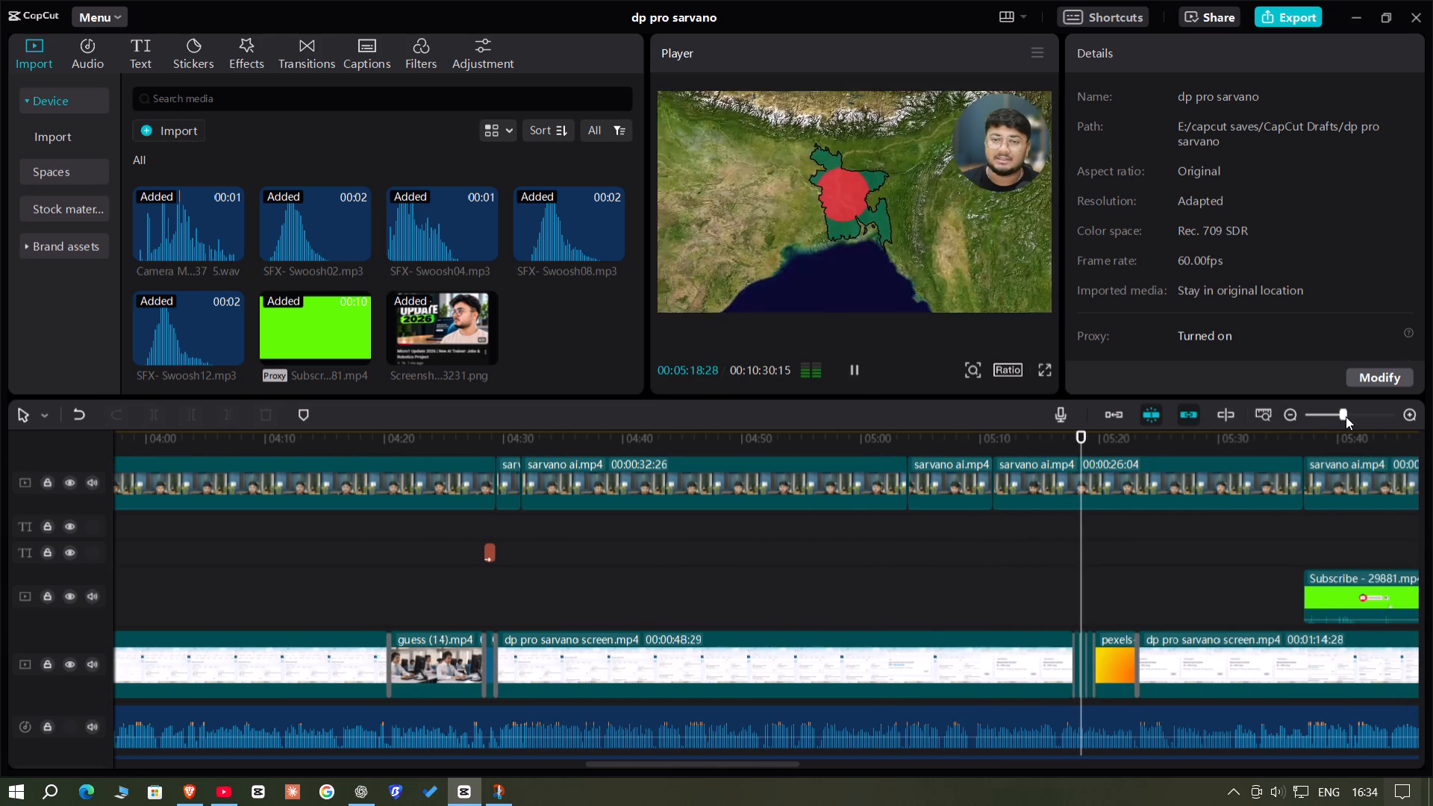
left_click(1149, 587)
left_click_drag(1149, 587, 811, 585)
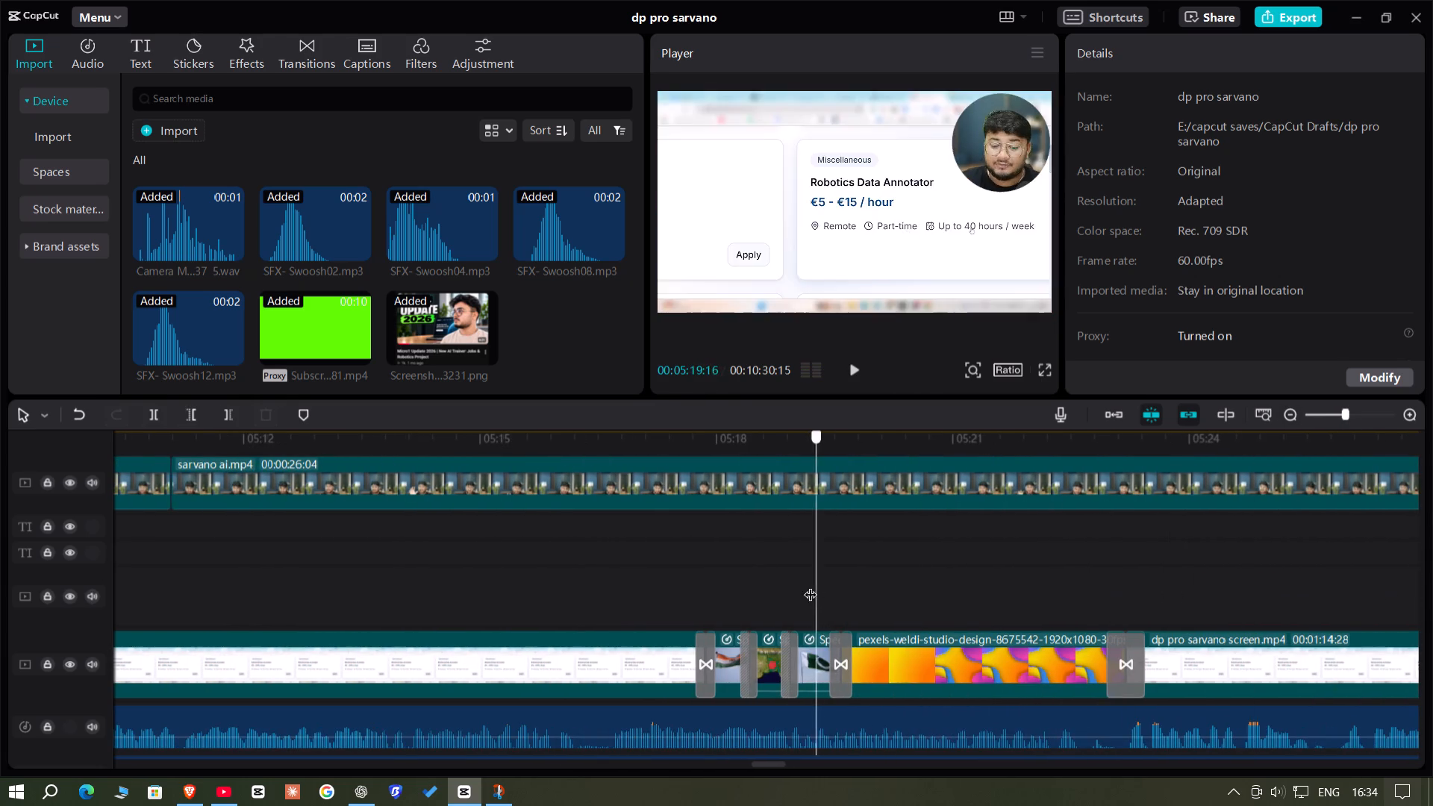
left_click_drag(811, 585, 846, 605)
key("ctrl+v")
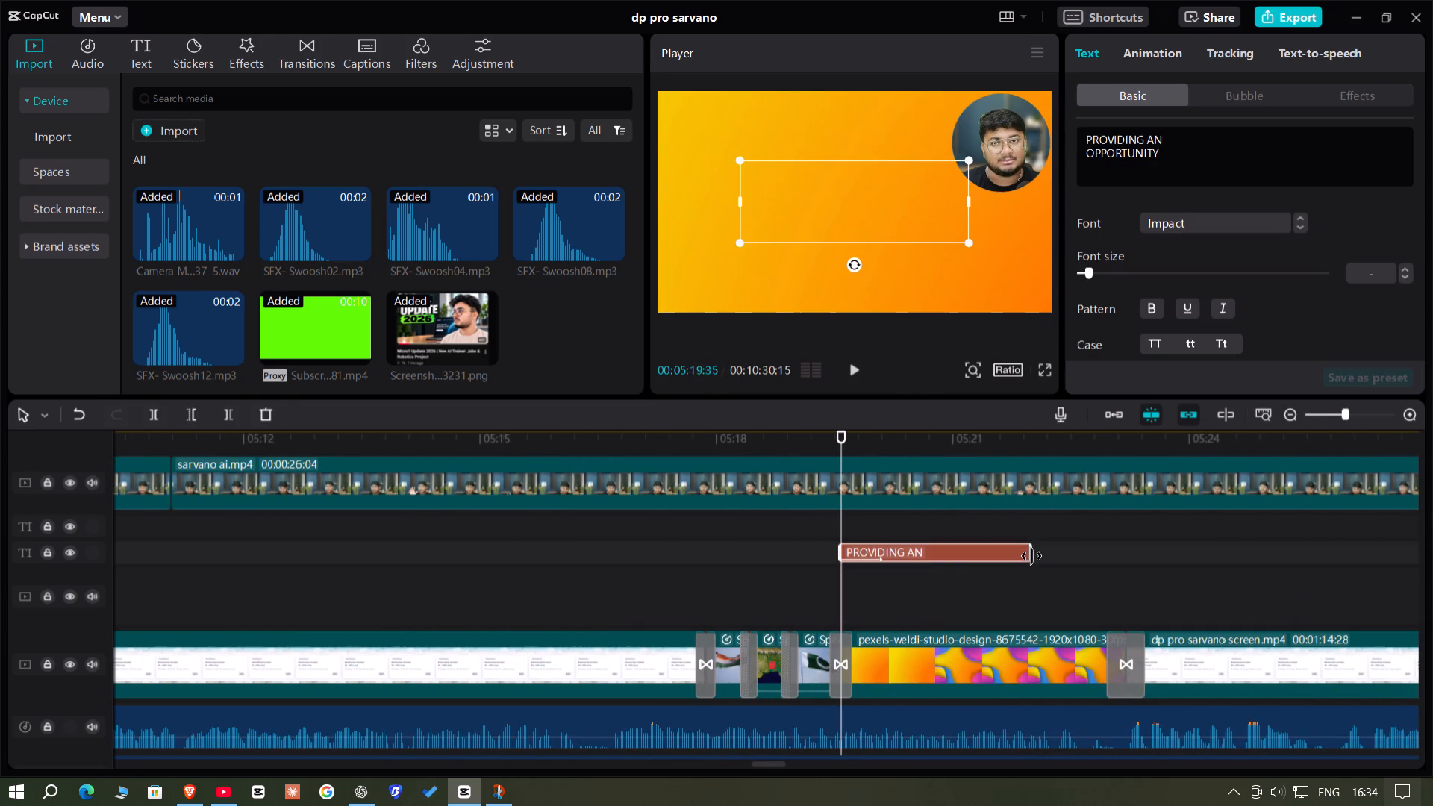
left_click_drag(1031, 556, 1125, 568)
Replace the text of the caption over the orange clip with "ANYWHERE IN THE" and "WORLD" on two lines.
left_click_drag(1205, 177, 612, 0)
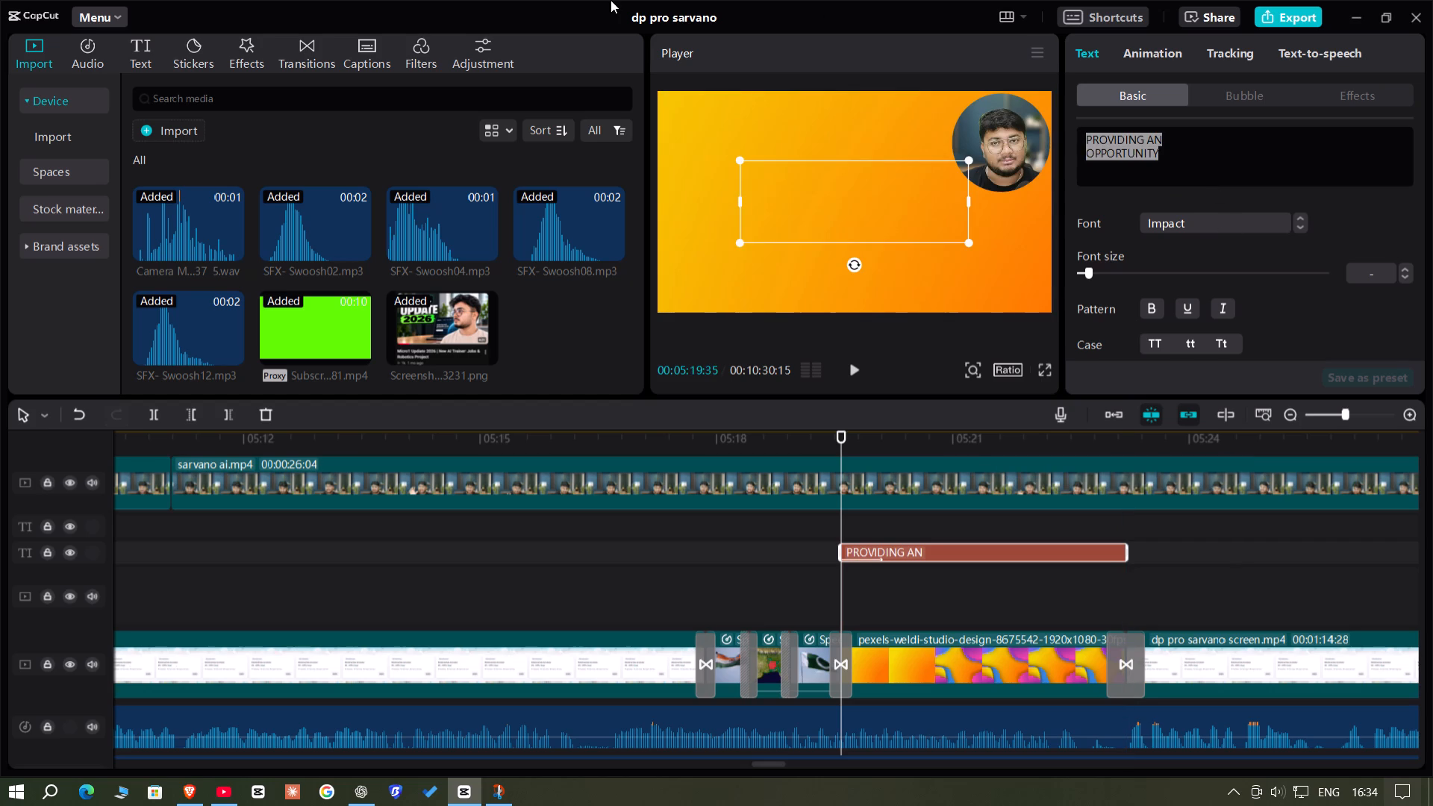
key("BackSpace")
type("ANY")
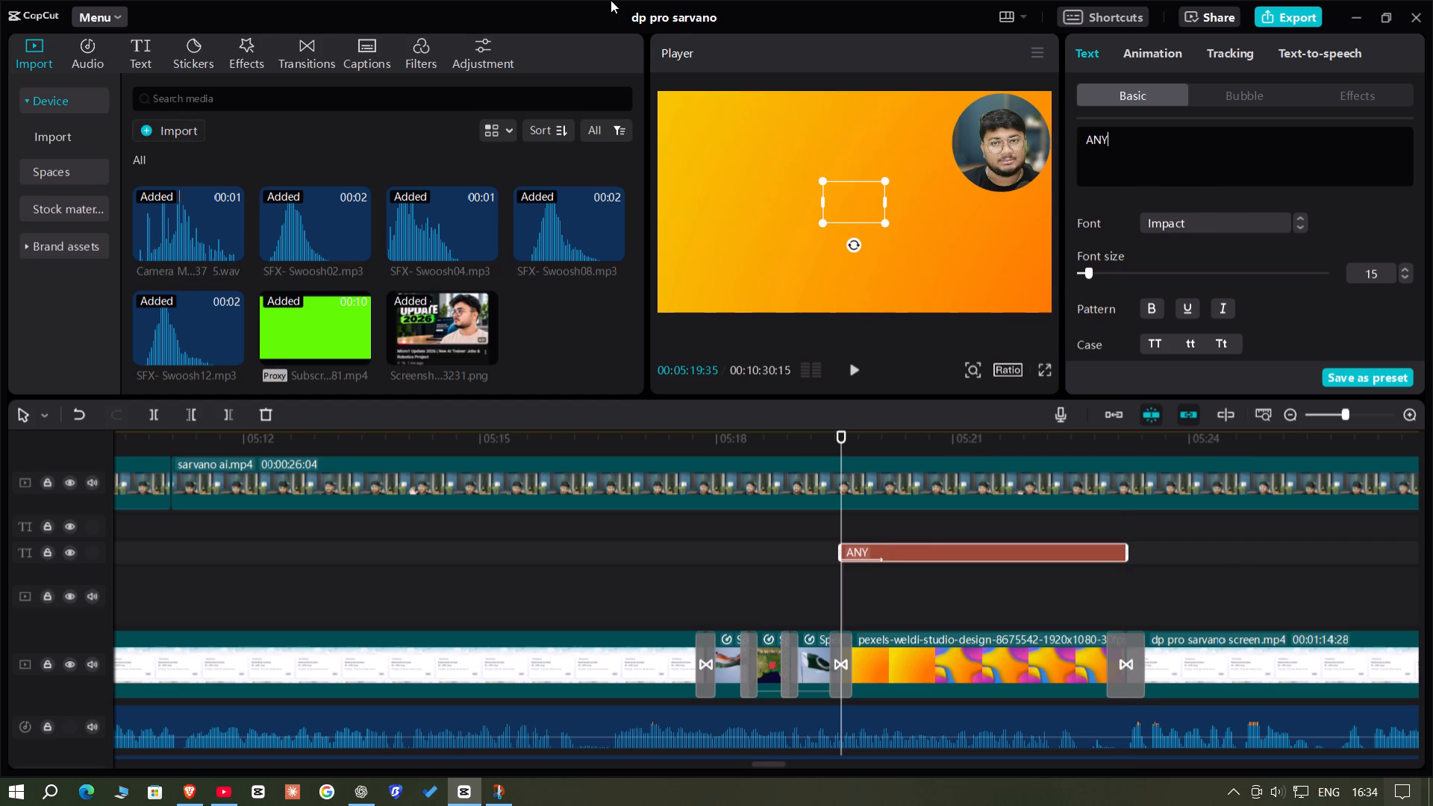
type("WHERE")
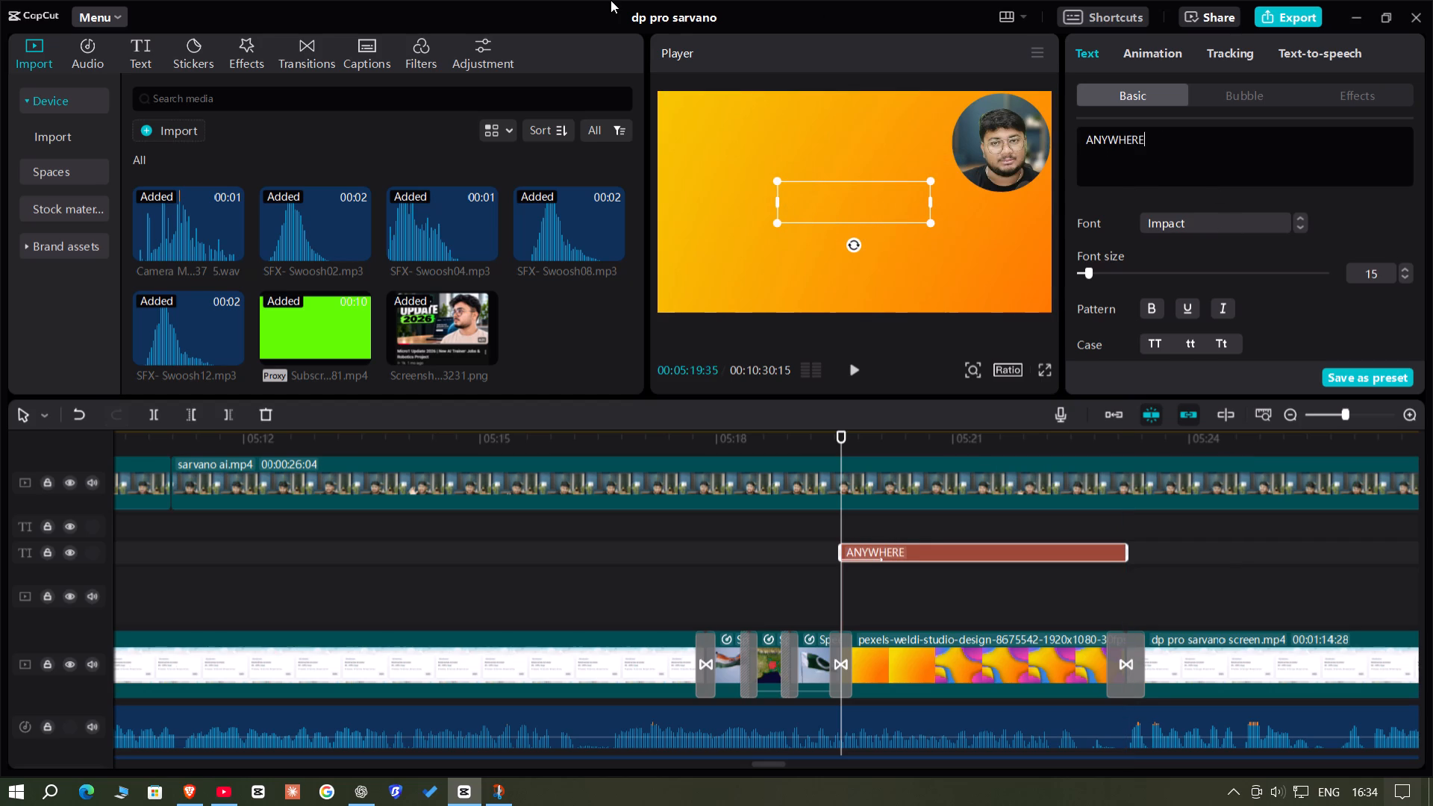
key("space")
key("Menu")
type("IN THE")
key("Return")
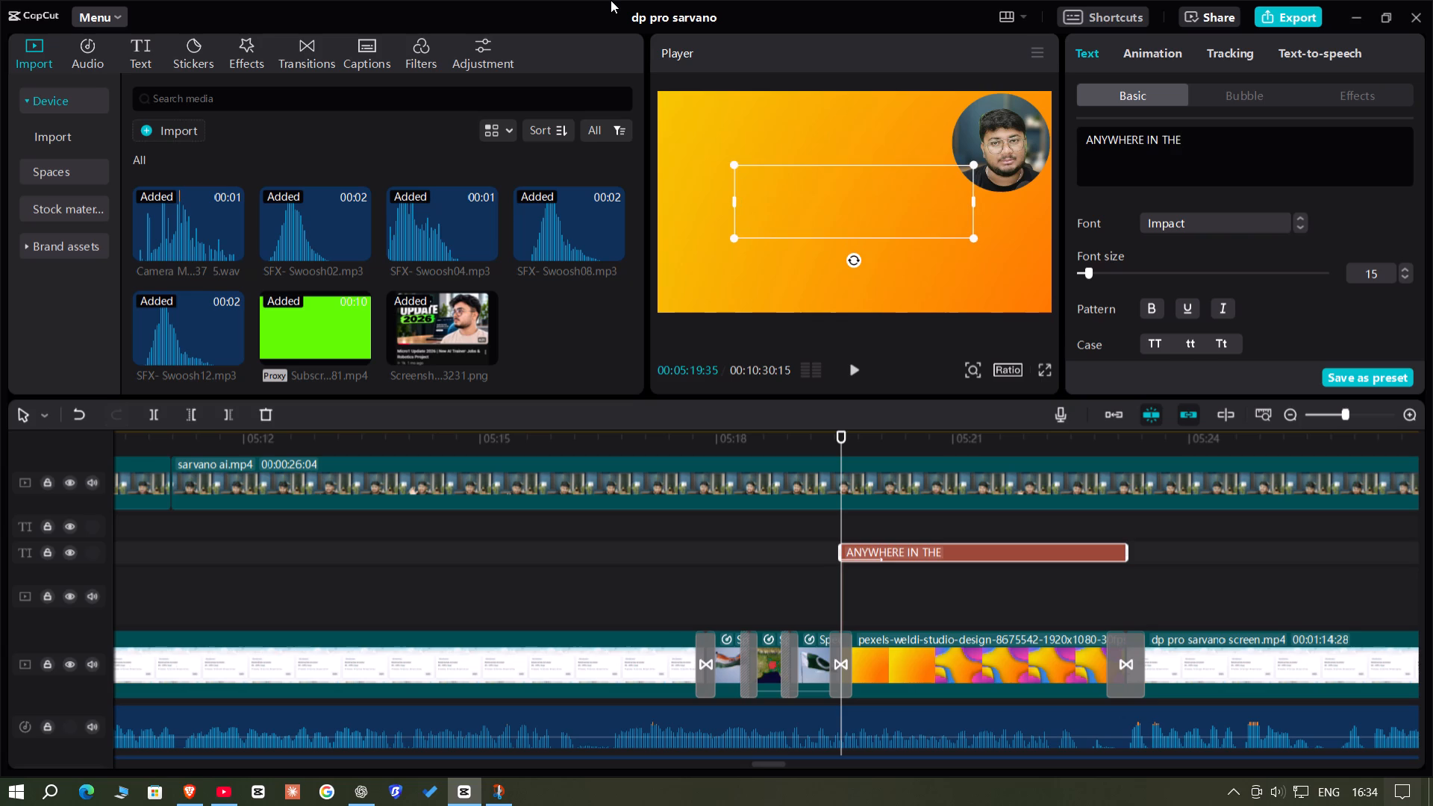
type("WORLD")
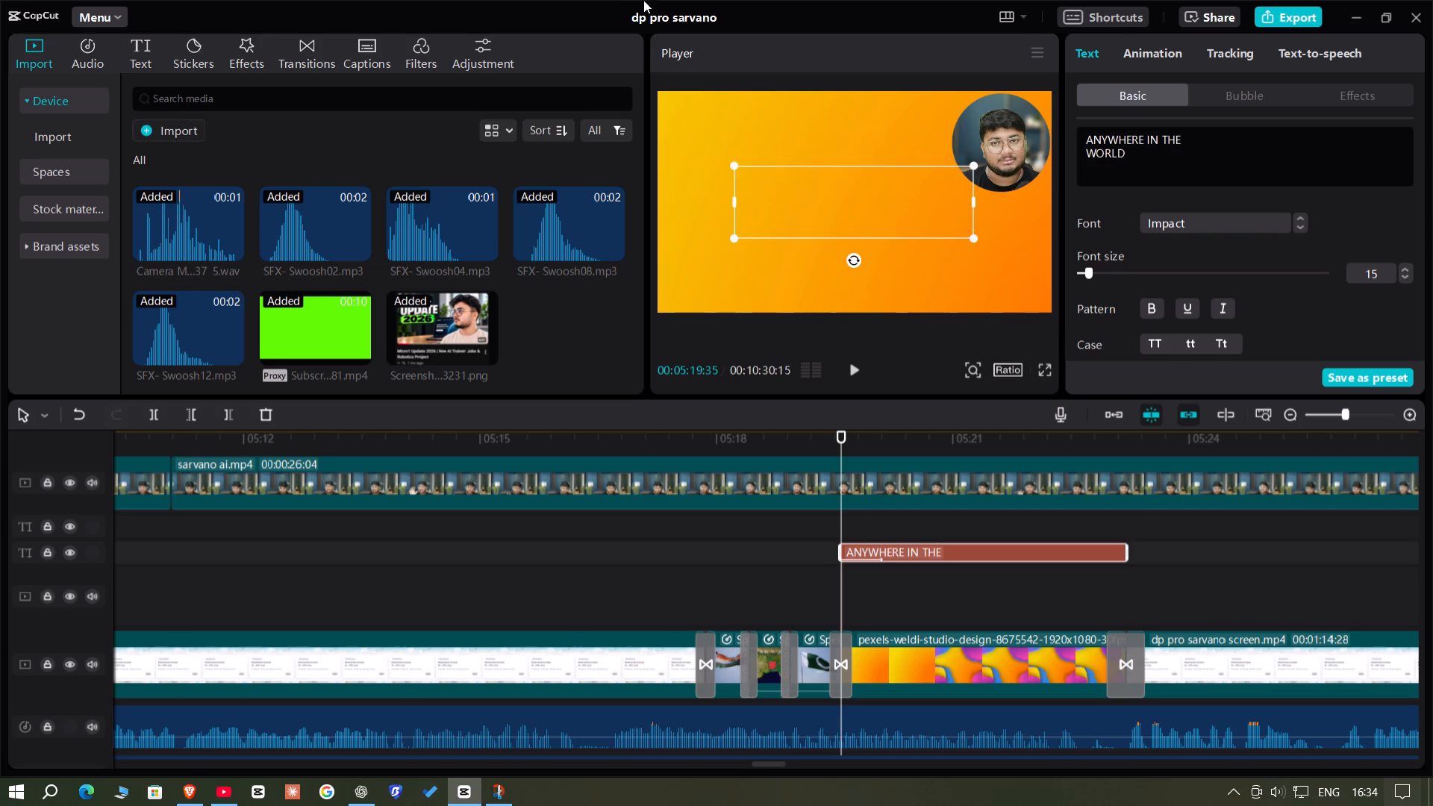
Enlarge the word "WORLD" in the orange clip's caption to font size 37 and scale the whole caption down beside the webcam circle.
left_click(952, 440)
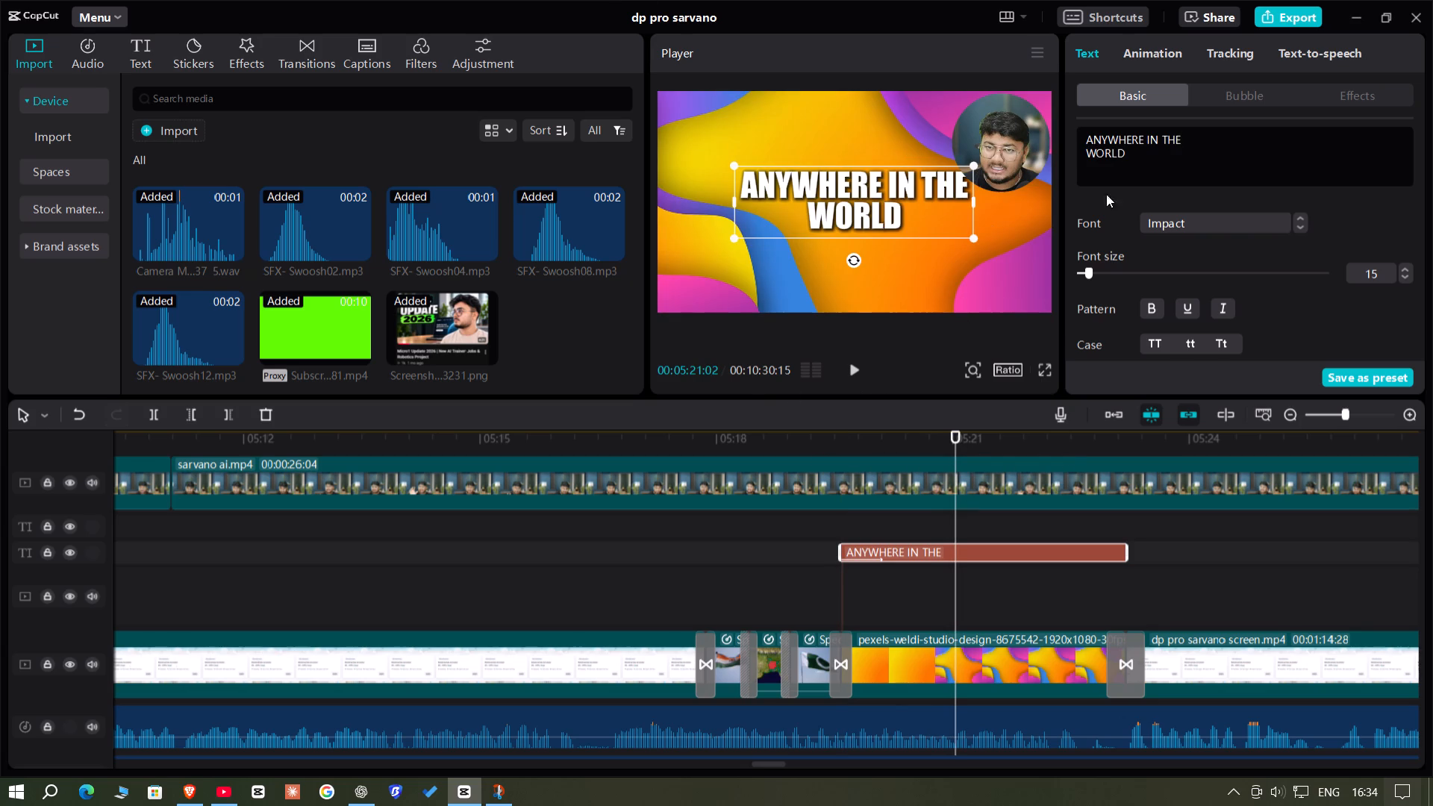
left_click_drag(1170, 167, 1043, 154)
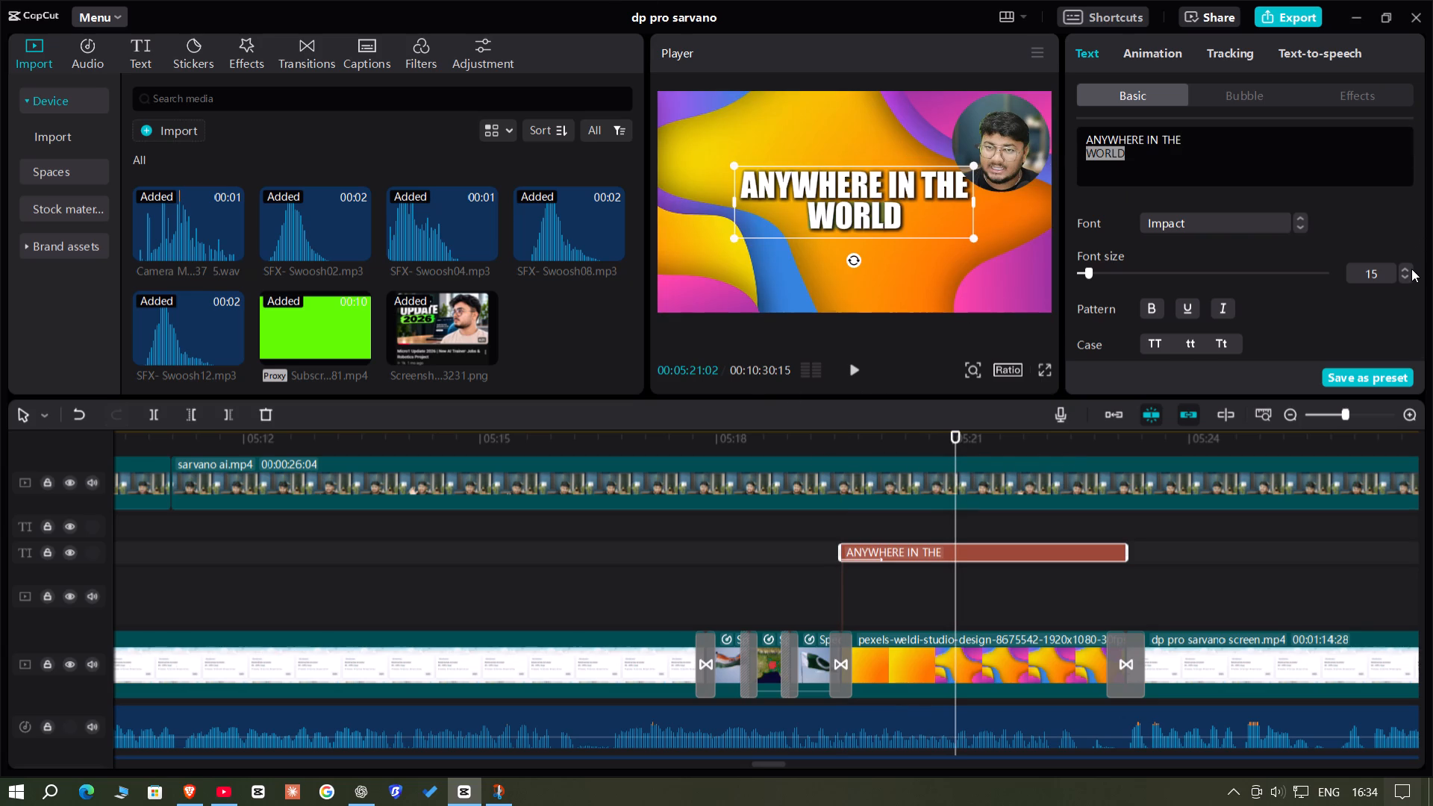
triple_click(1411, 269)
triple_click(1410, 269)
triple_click(1410, 269)
triple_click(1410, 269)
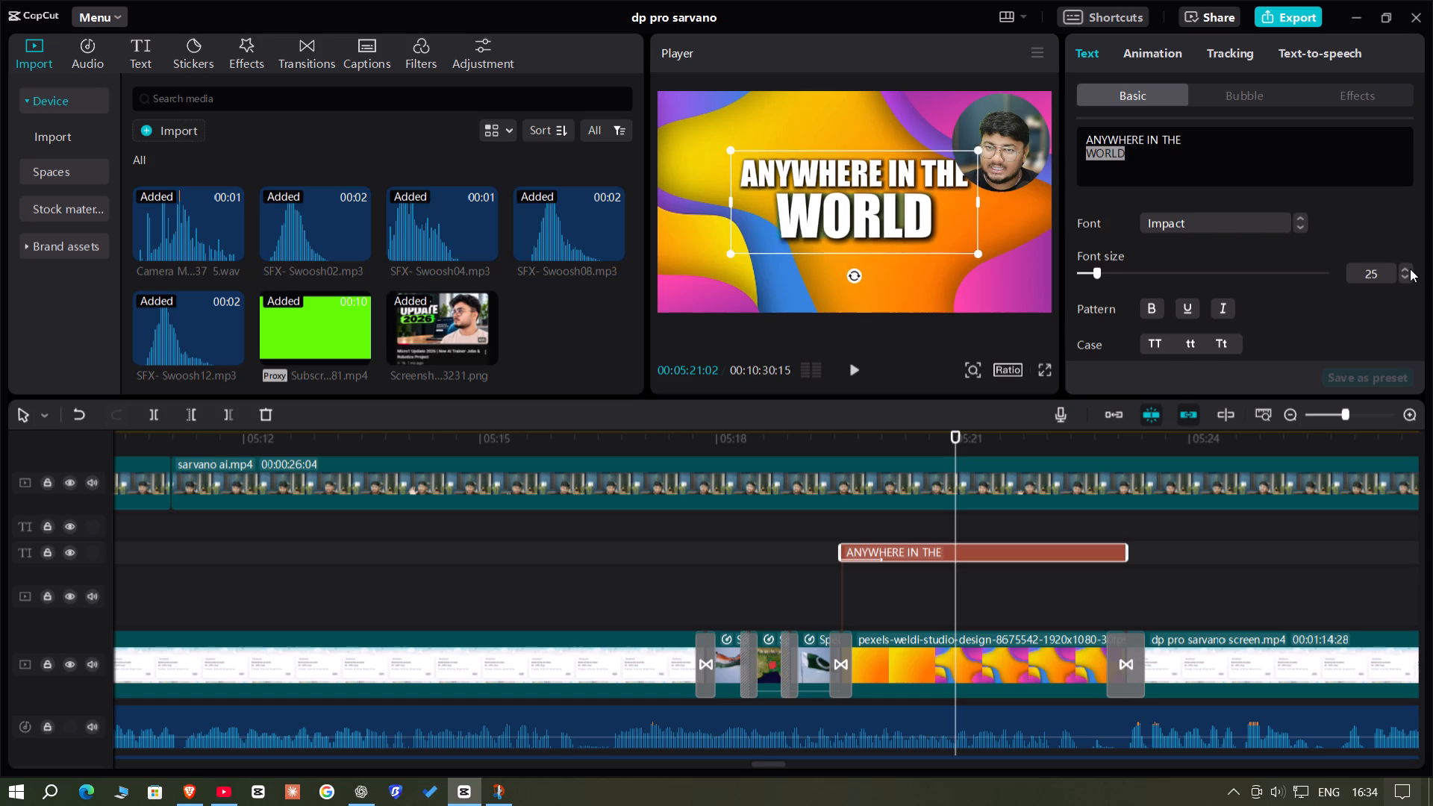
triple_click(1410, 269)
triple_click(1410, 269)
triple_click(1410, 269)
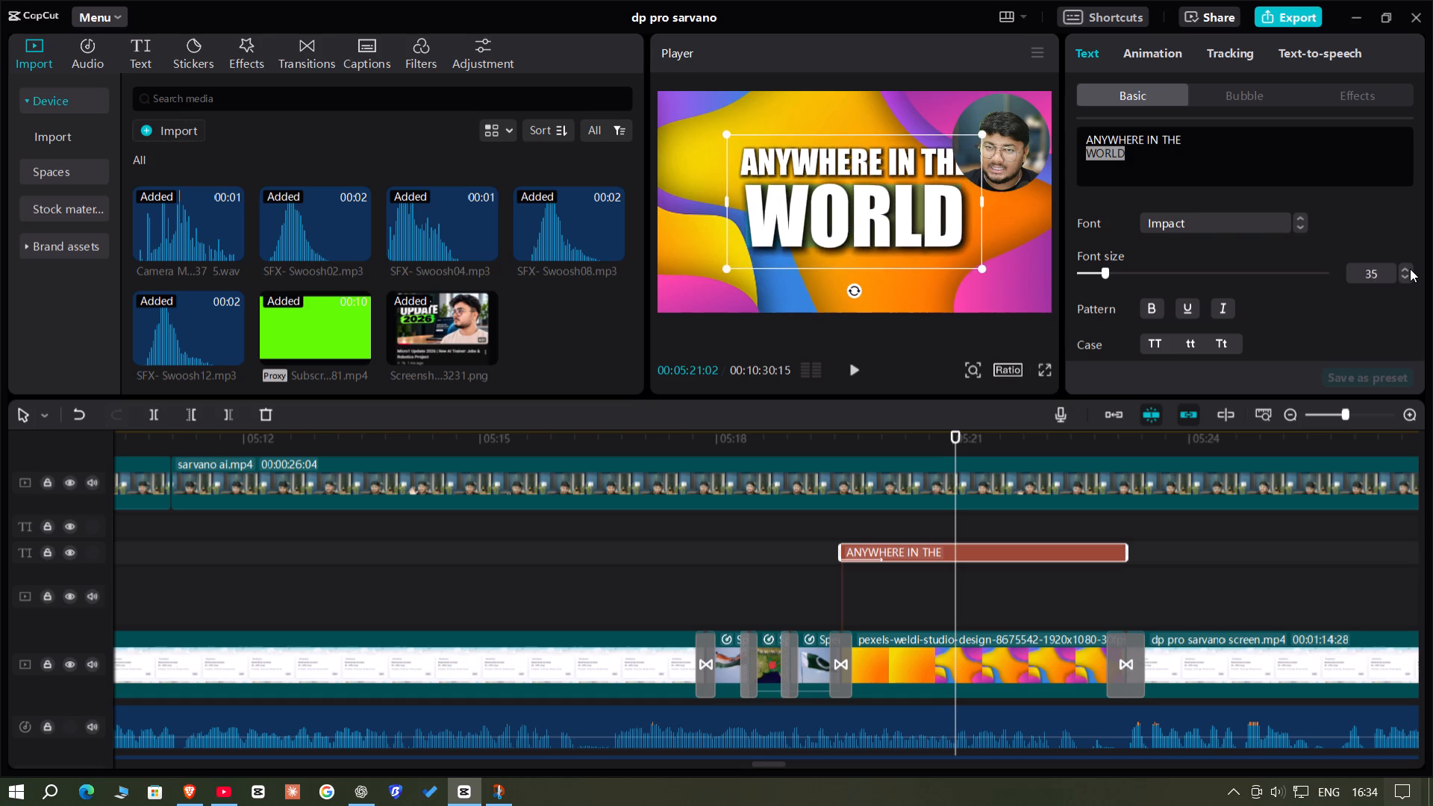
left_click(1410, 269)
left_click_drag(984, 275, 978, 271)
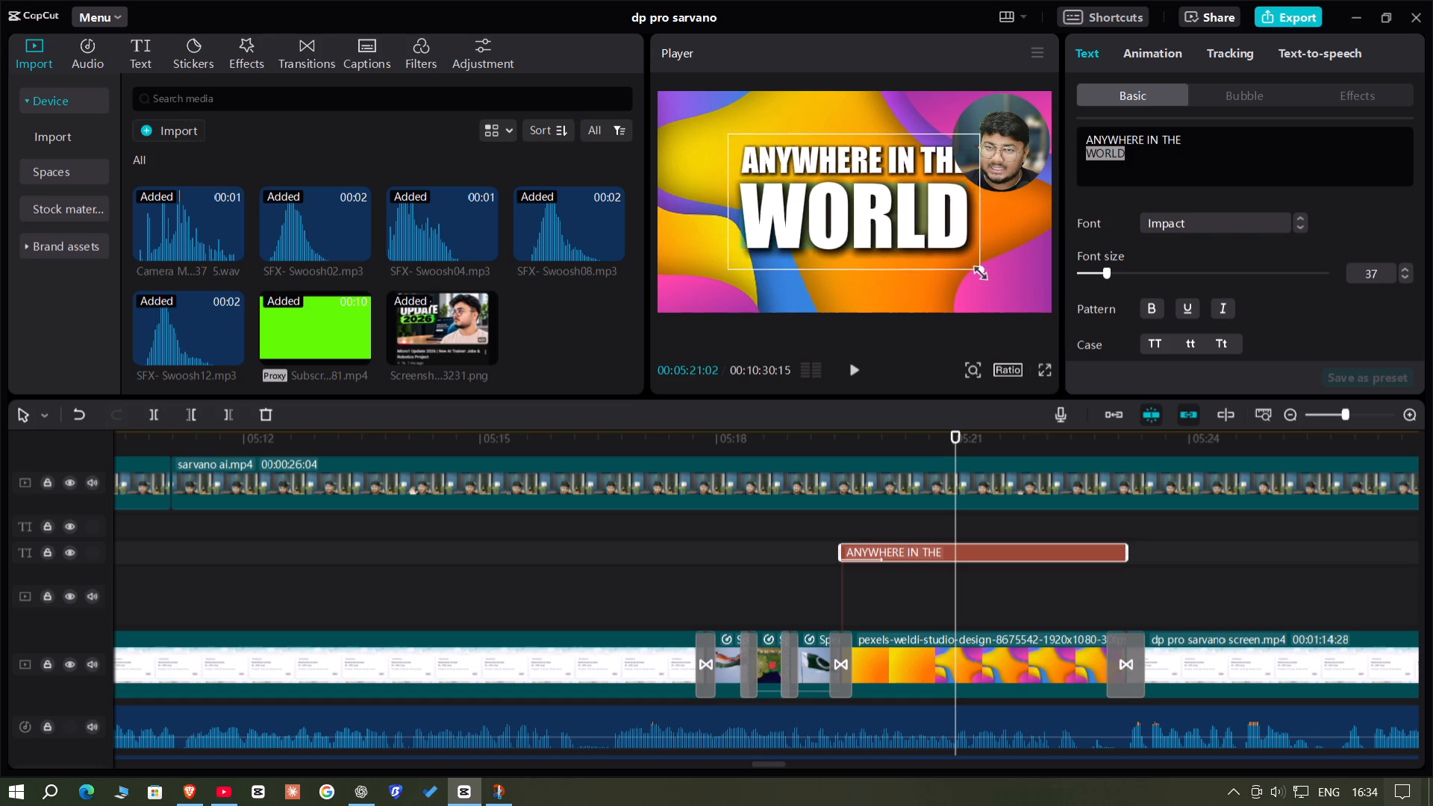
left_click_drag(978, 271, 944, 261)
Recolour the word "WORLD" in the caption to a bright yellow-green, leaving the first line white.
scroll(1238, 239, "down", 2)
scroll(1238, 239, "up", 1)
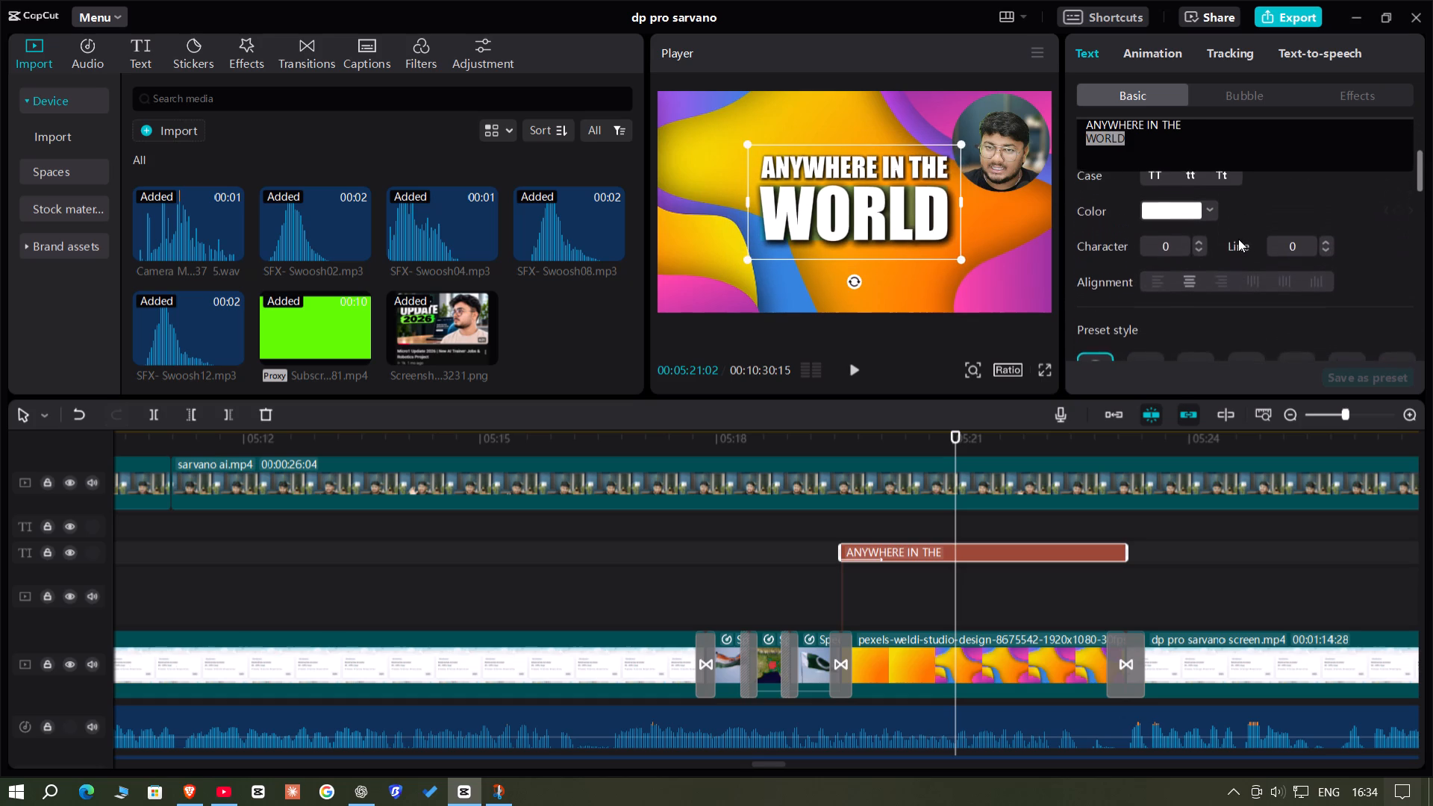
scroll(1201, 222, "up", 1)
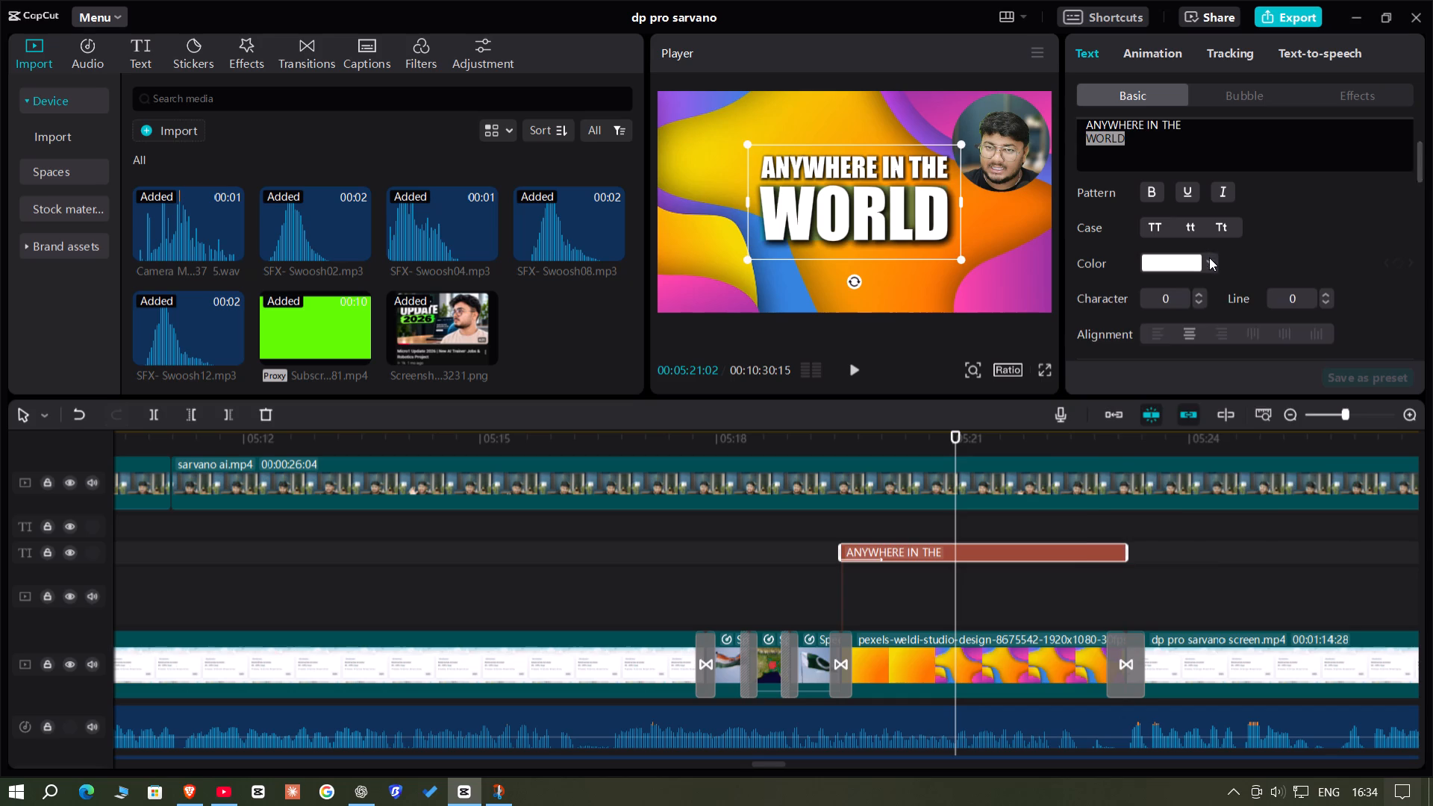
left_click(1209, 257)
left_click_drag(1183, 412, 1158, 413)
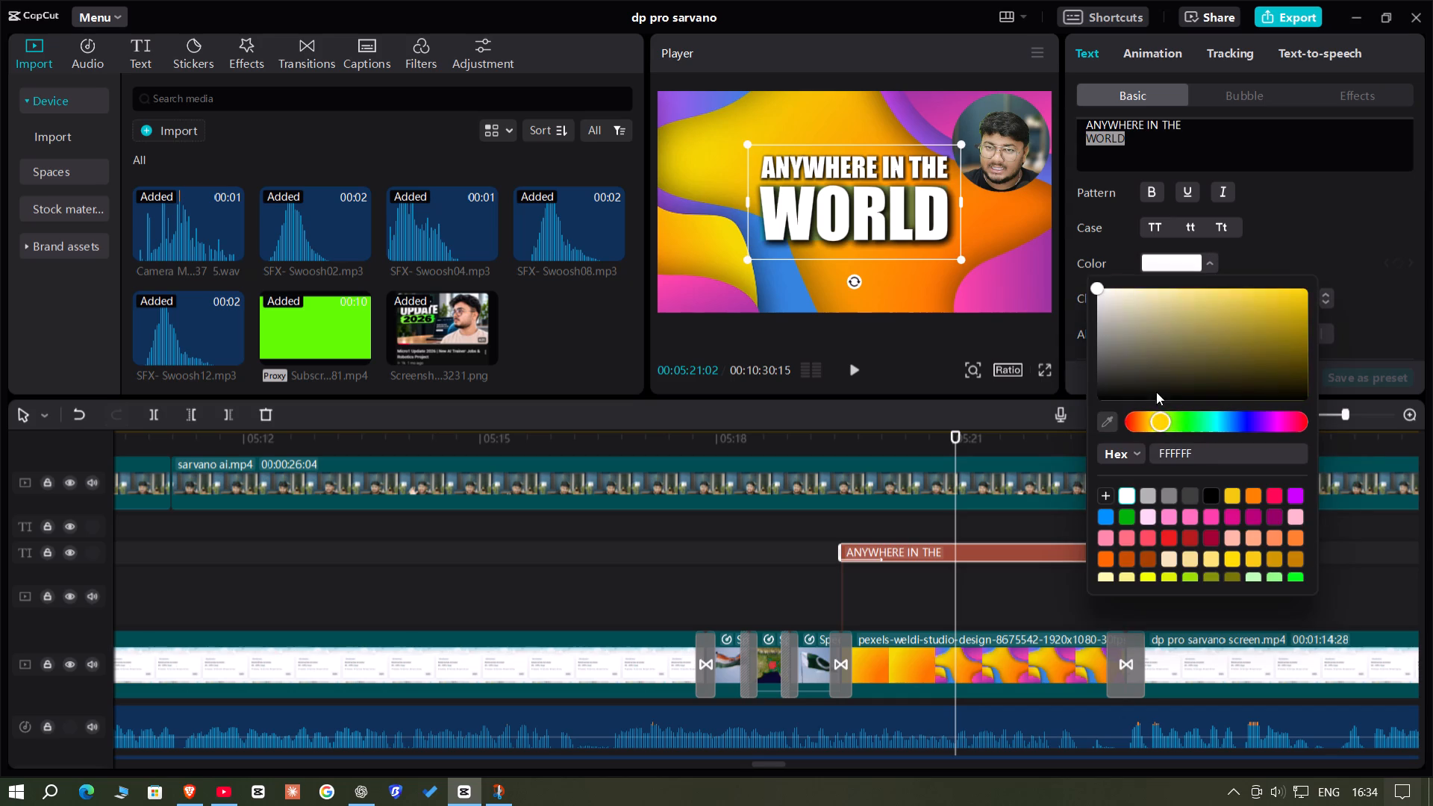
left_click_drag(1190, 361, 1390, 251)
left_click_drag(1155, 425, 1176, 433)
Reduce the opacity of the orange pexels background clip to 53%.
left_click(993, 682)
scroll(1215, 304, "down", 2)
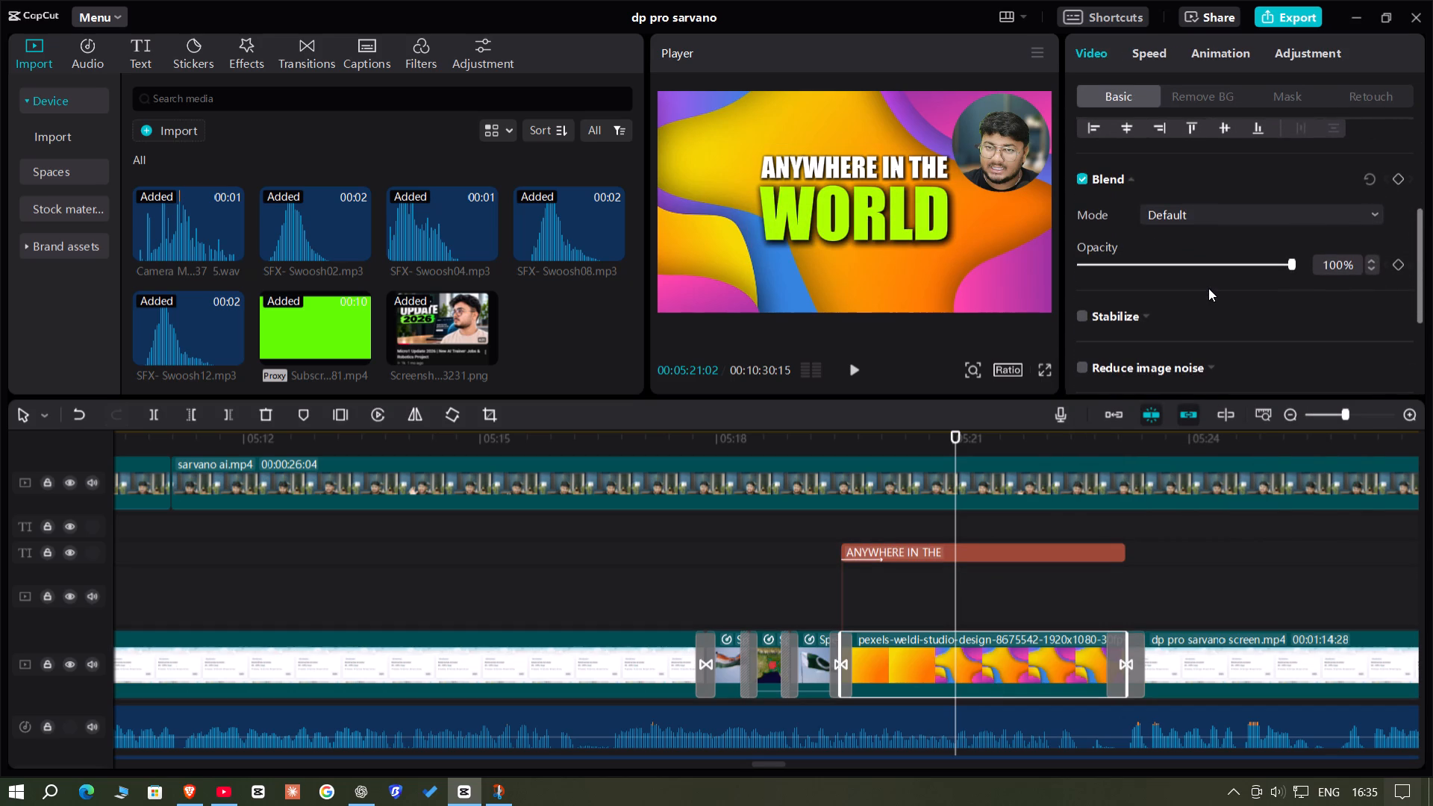
double_click(1207, 283)
left_click(1205, 269)
left_click_drag(1205, 269, 1192, 269)
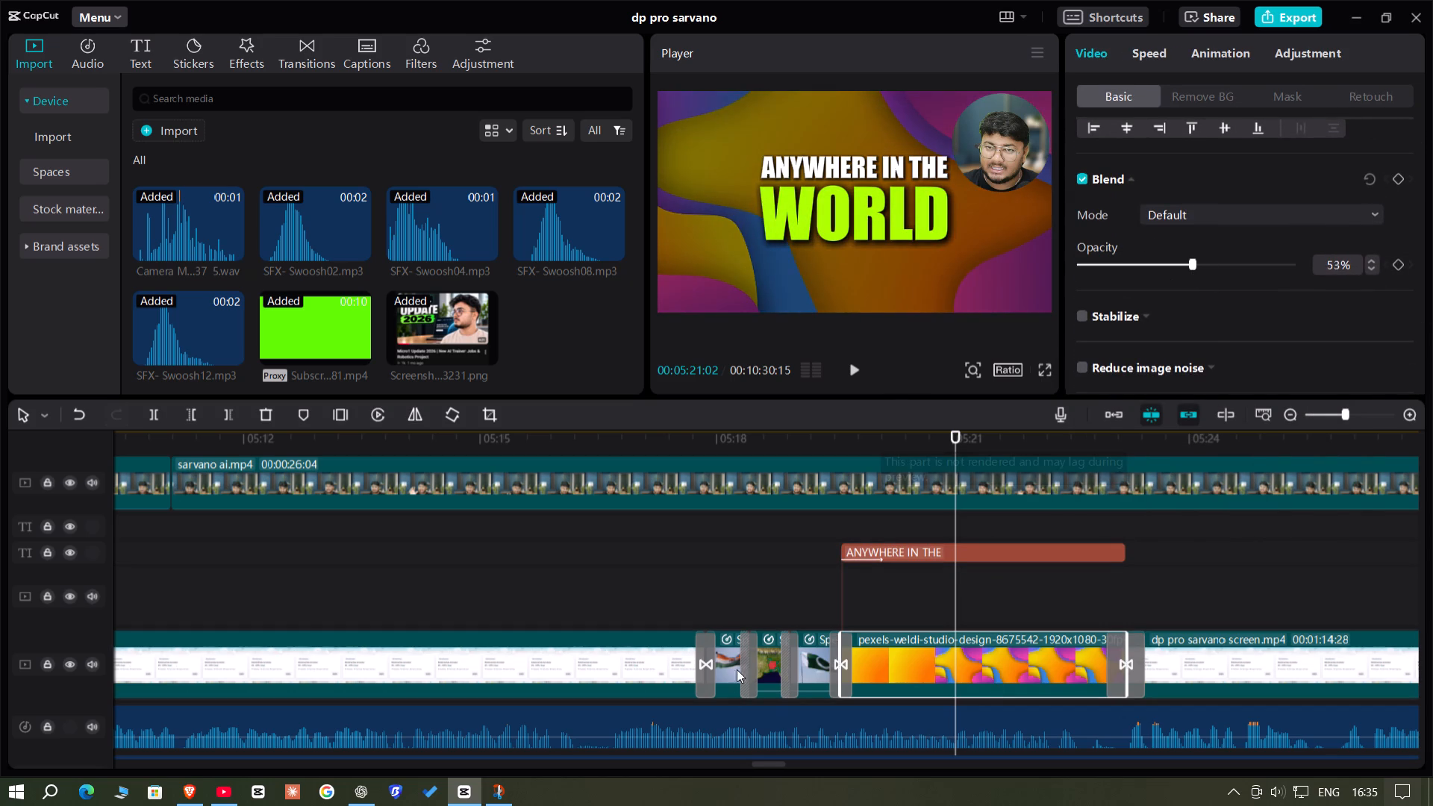
Play back the "ANYWHERE IN THE WORLD" caption to check it against the darkened background and narration.
left_click(822, 575)
key("space")
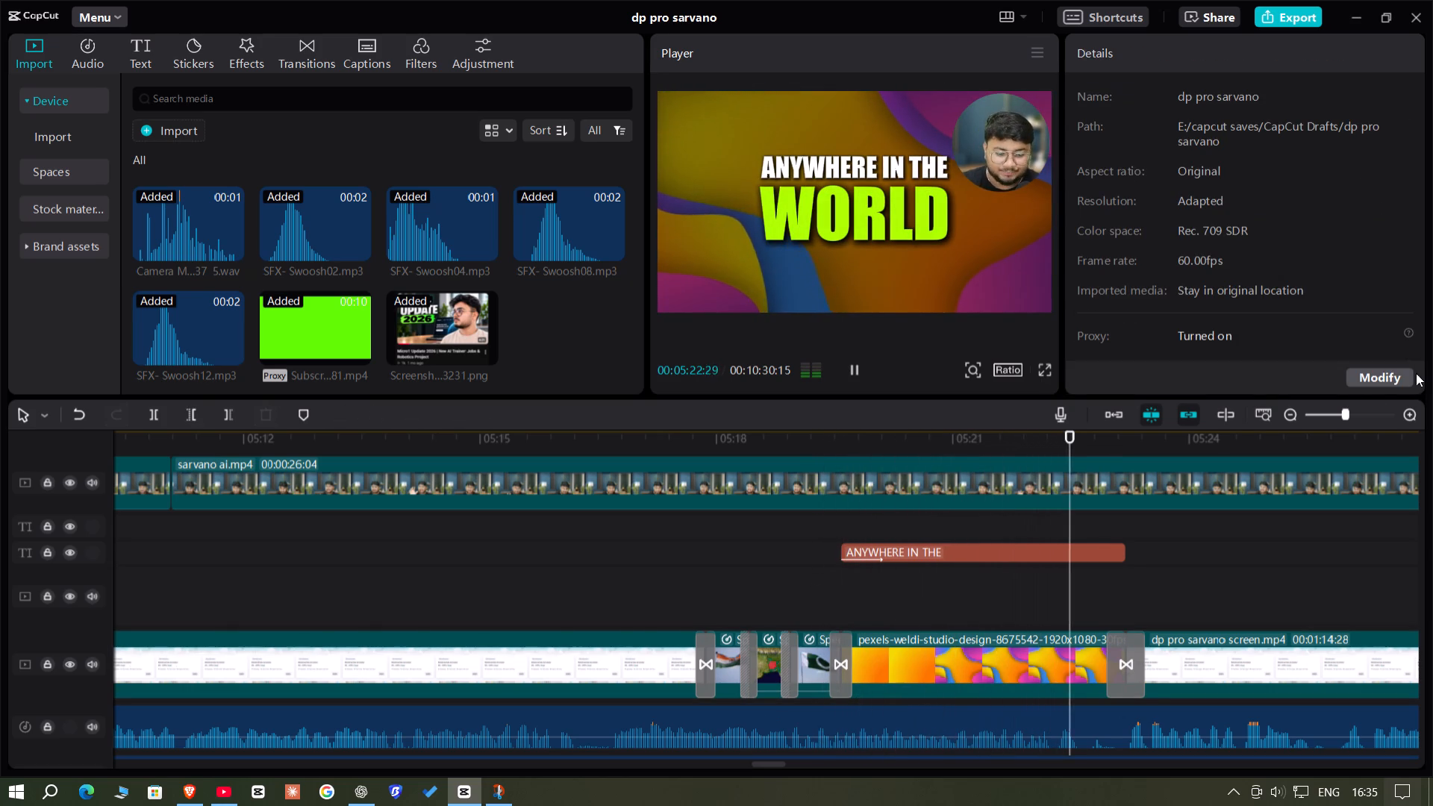
Paste the copied caption at the start of the blue grid clip, about 06:37, and extend it to that clip's end.
left_click(1339, 411)
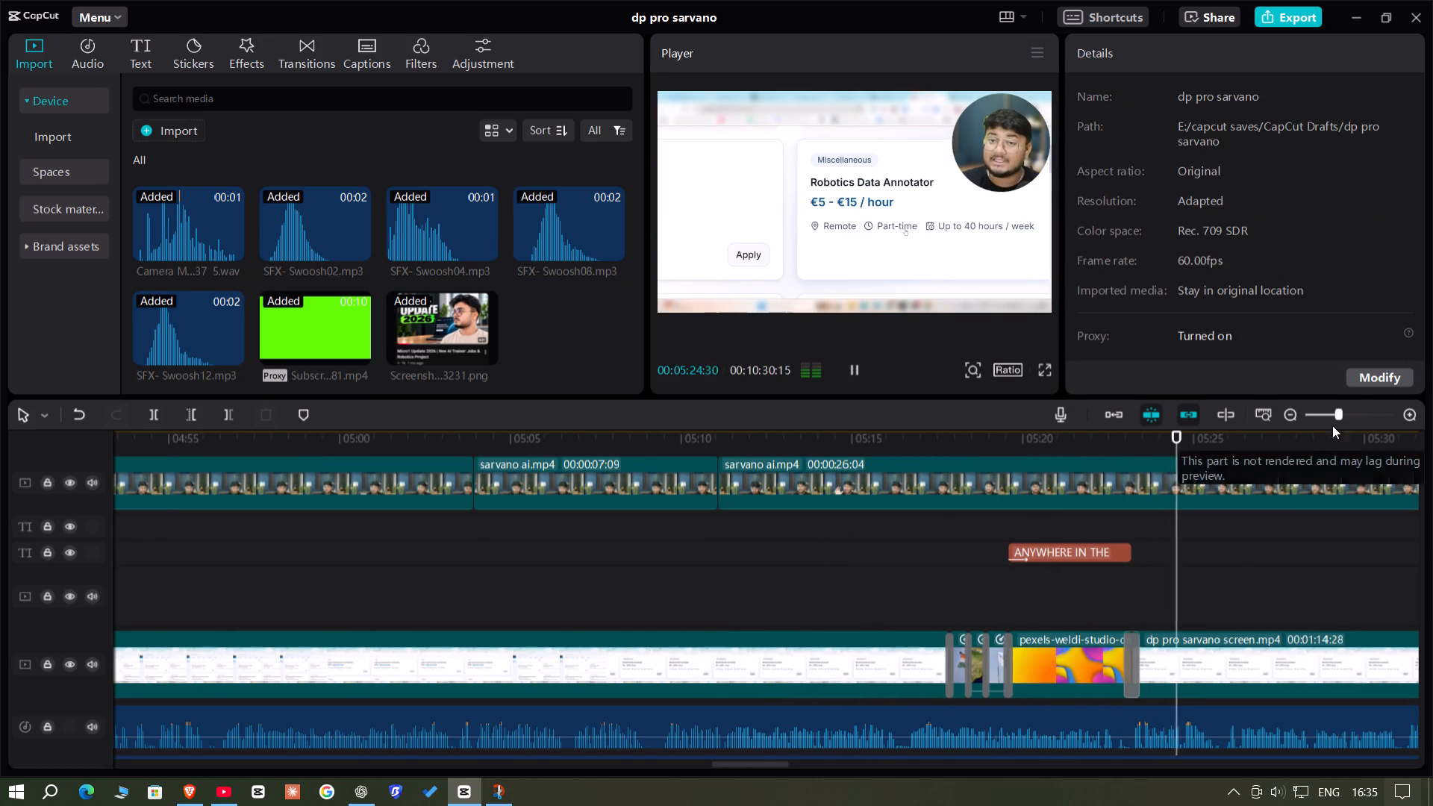
left_click(1329, 414)
left_click(1299, 543)
left_click_drag(1299, 543, 1432, 535)
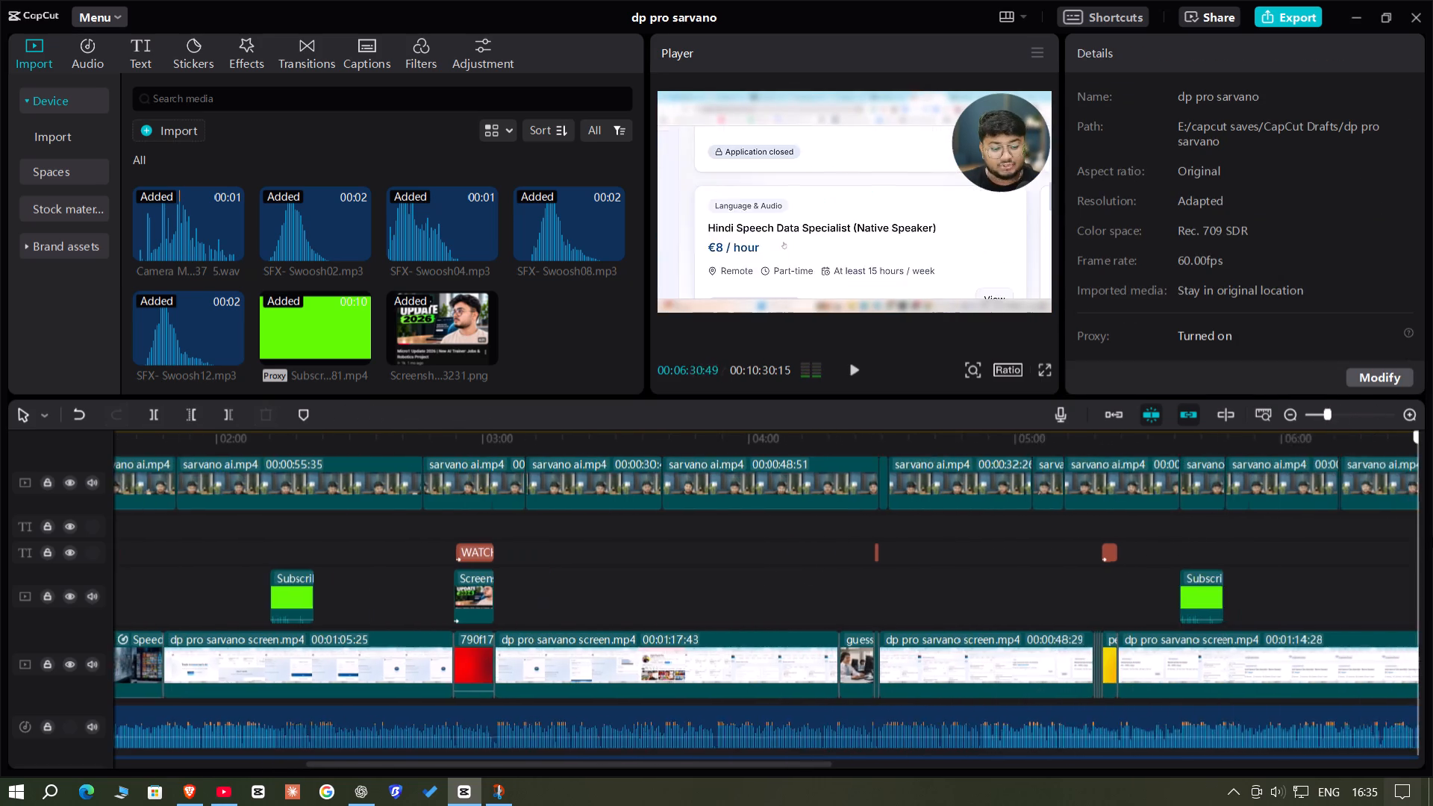
left_click_drag(1432, 535, 976, 575)
key("space")
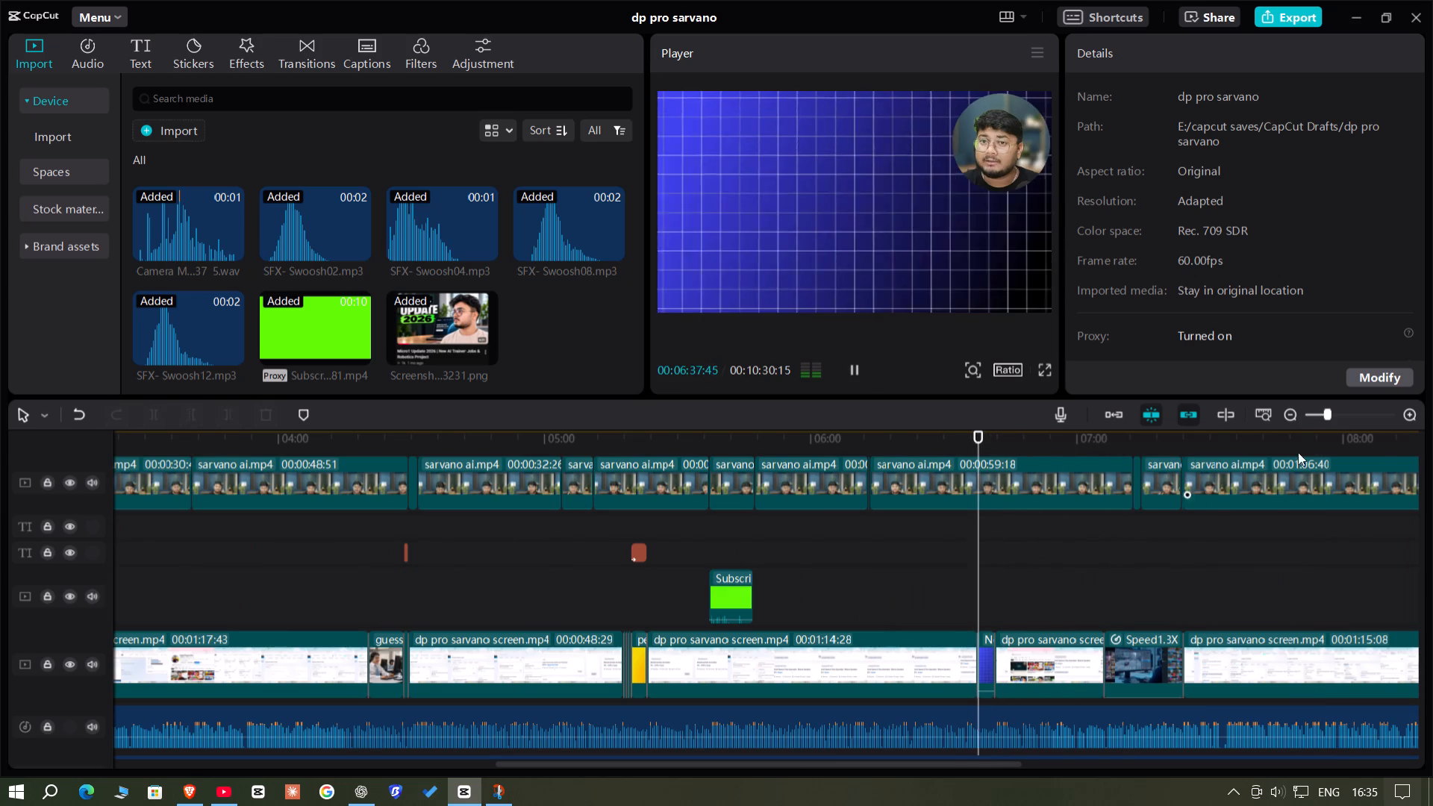
left_click(1332, 415)
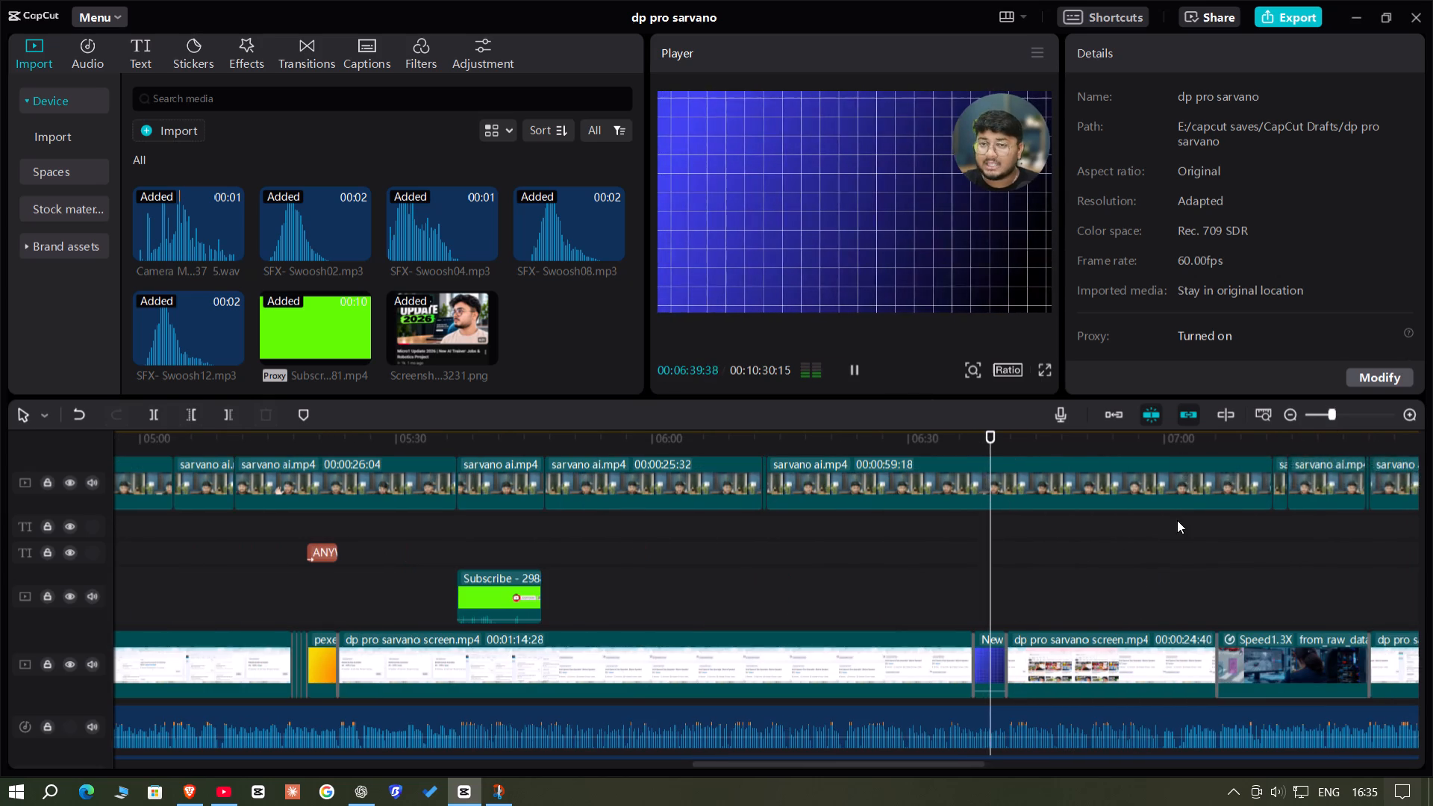
left_click(1337, 415)
key("space")
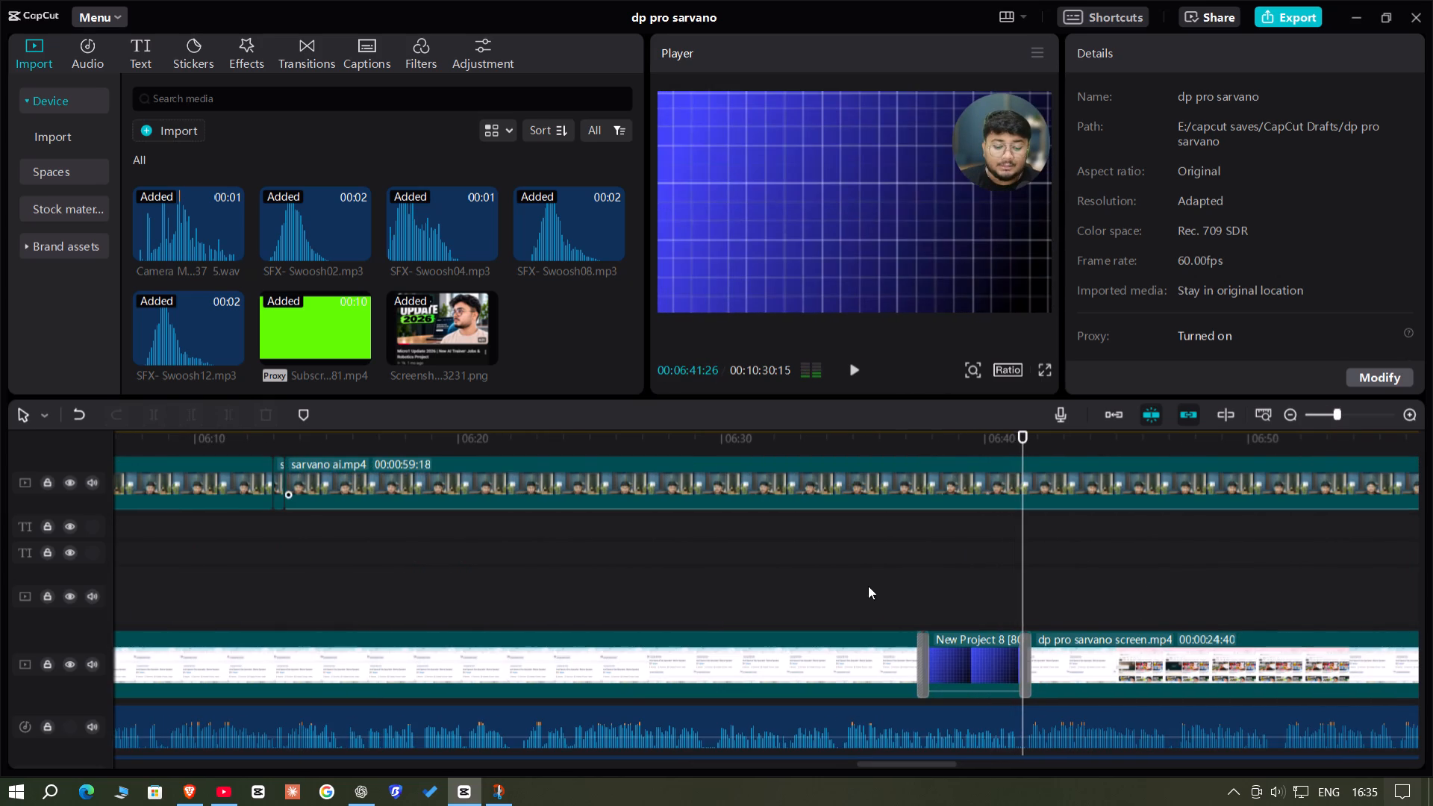
left_click(910, 567)
left_click_drag(910, 567, 923, 573)
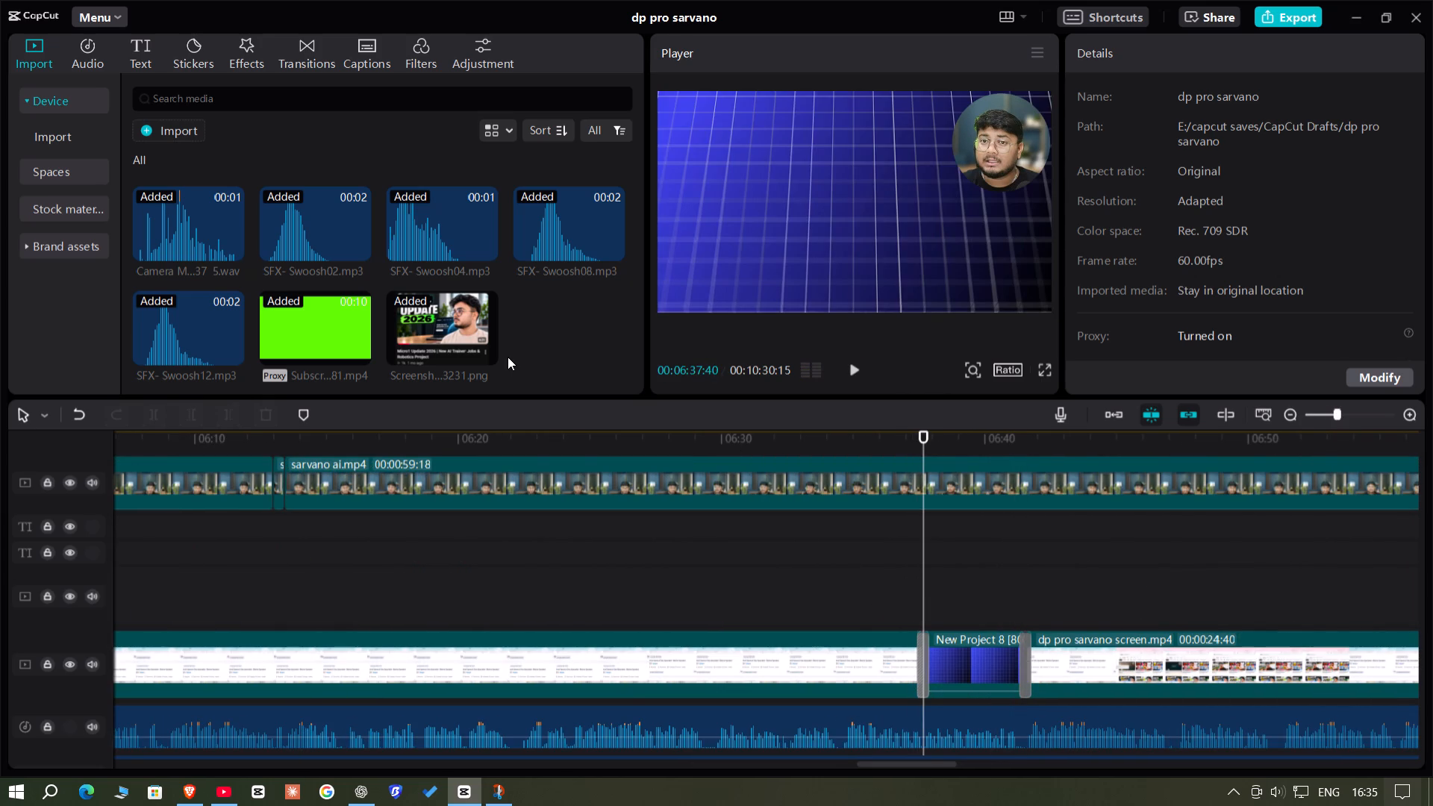
key("ctrl+v")
left_click_drag(984, 552, 1020, 568)
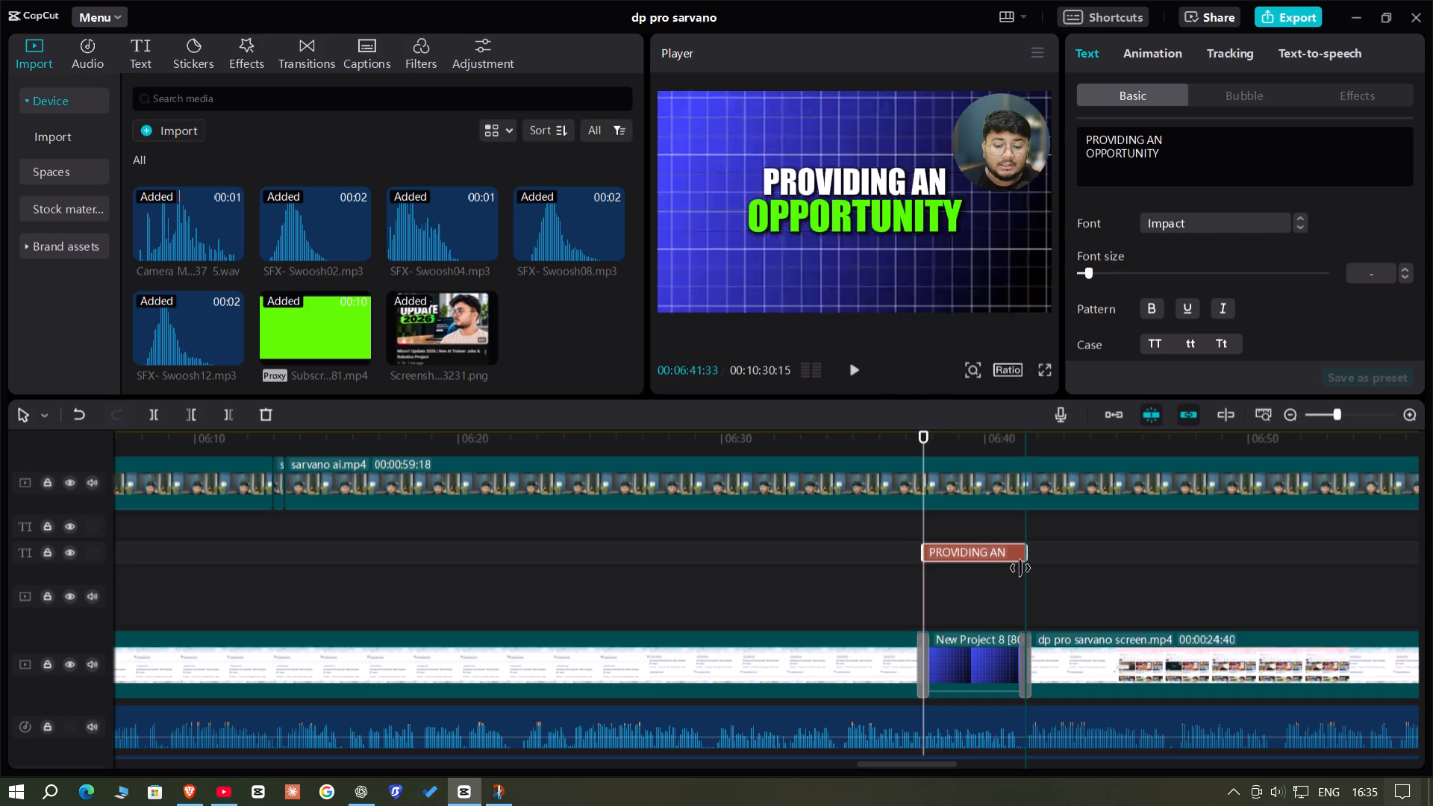
left_click_drag(1020, 568, 1022, 570)
Replace the blue grid caption's text with "VERY LIMITED JOB ROLES" and scale the caption down slightly.
left_click_drag(1207, 169, 1030, 80)
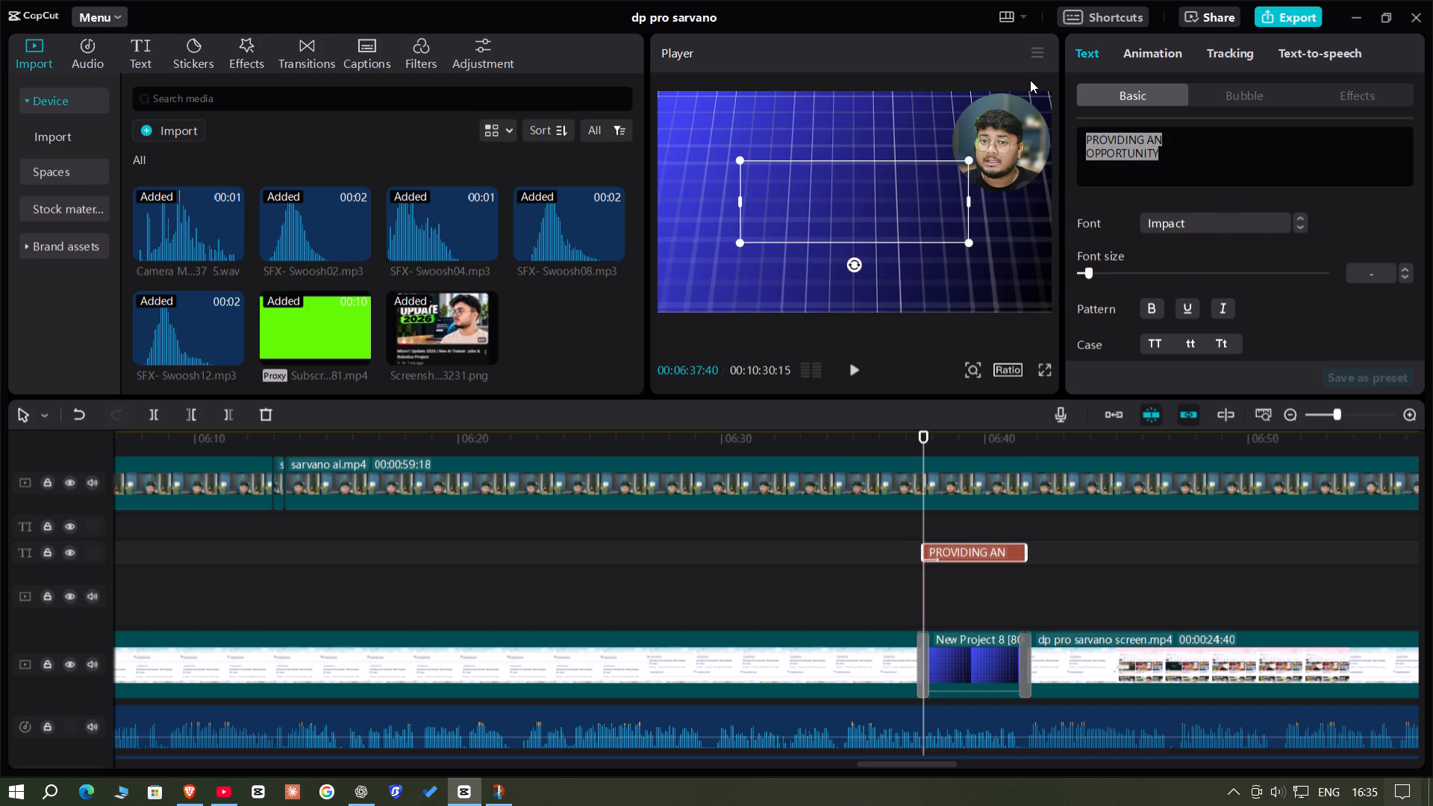
key("BackSpace")
type("VERY LIMI")
type("TED JOB ROLES")
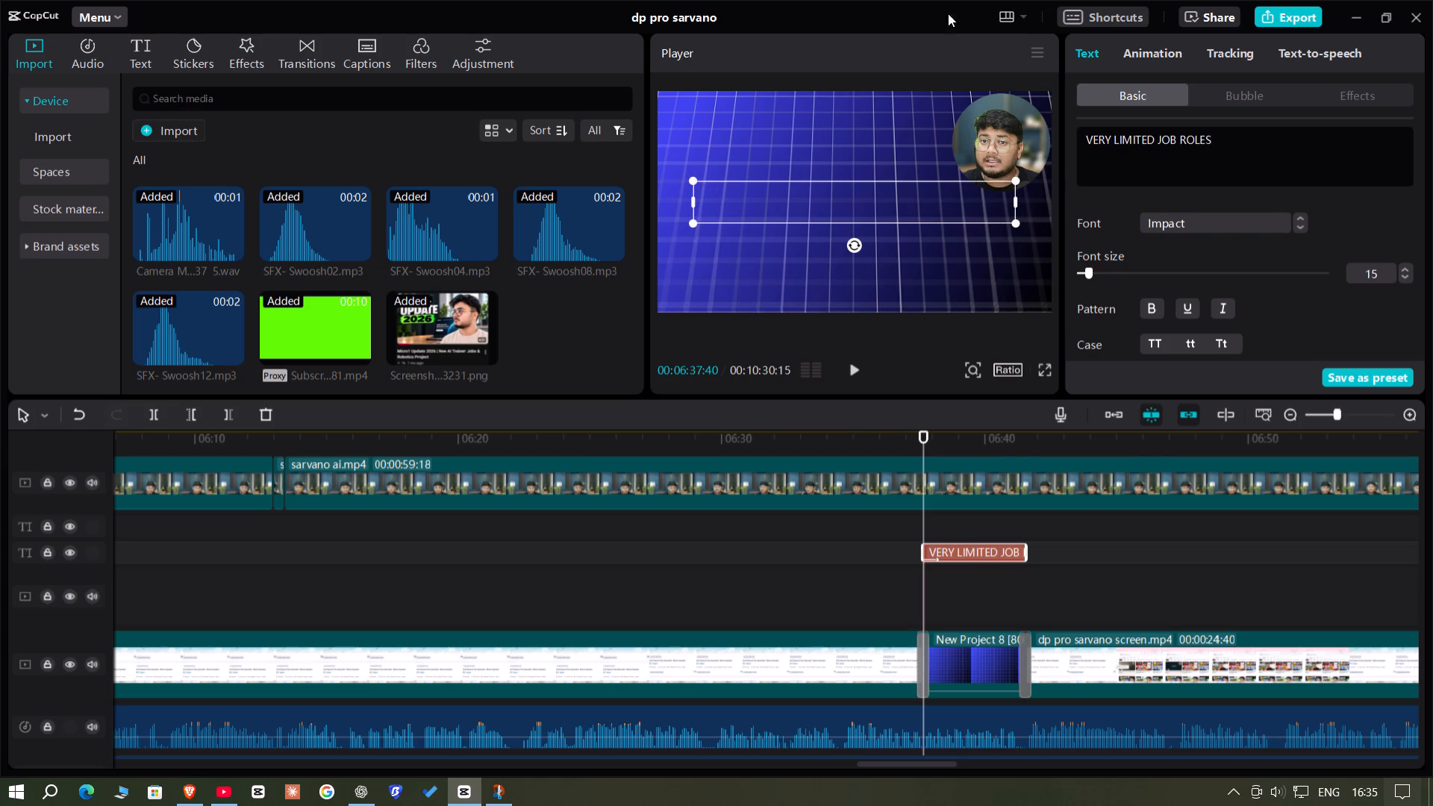
left_click(984, 532)
left_click(991, 556)
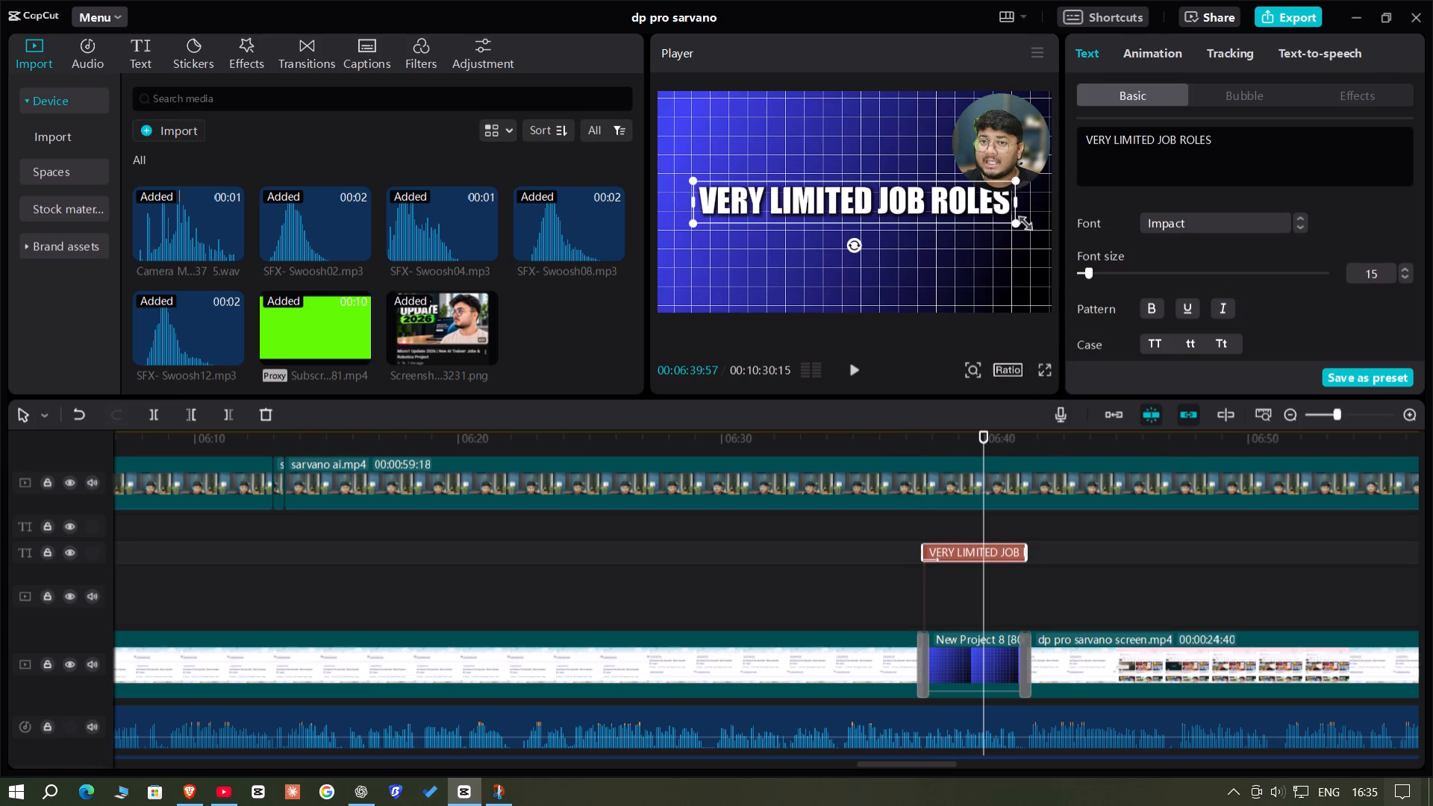
left_click_drag(1016, 217, 961, 216)
Reduce the opacity of the blue grid background clip to 47%.
left_click(980, 663)
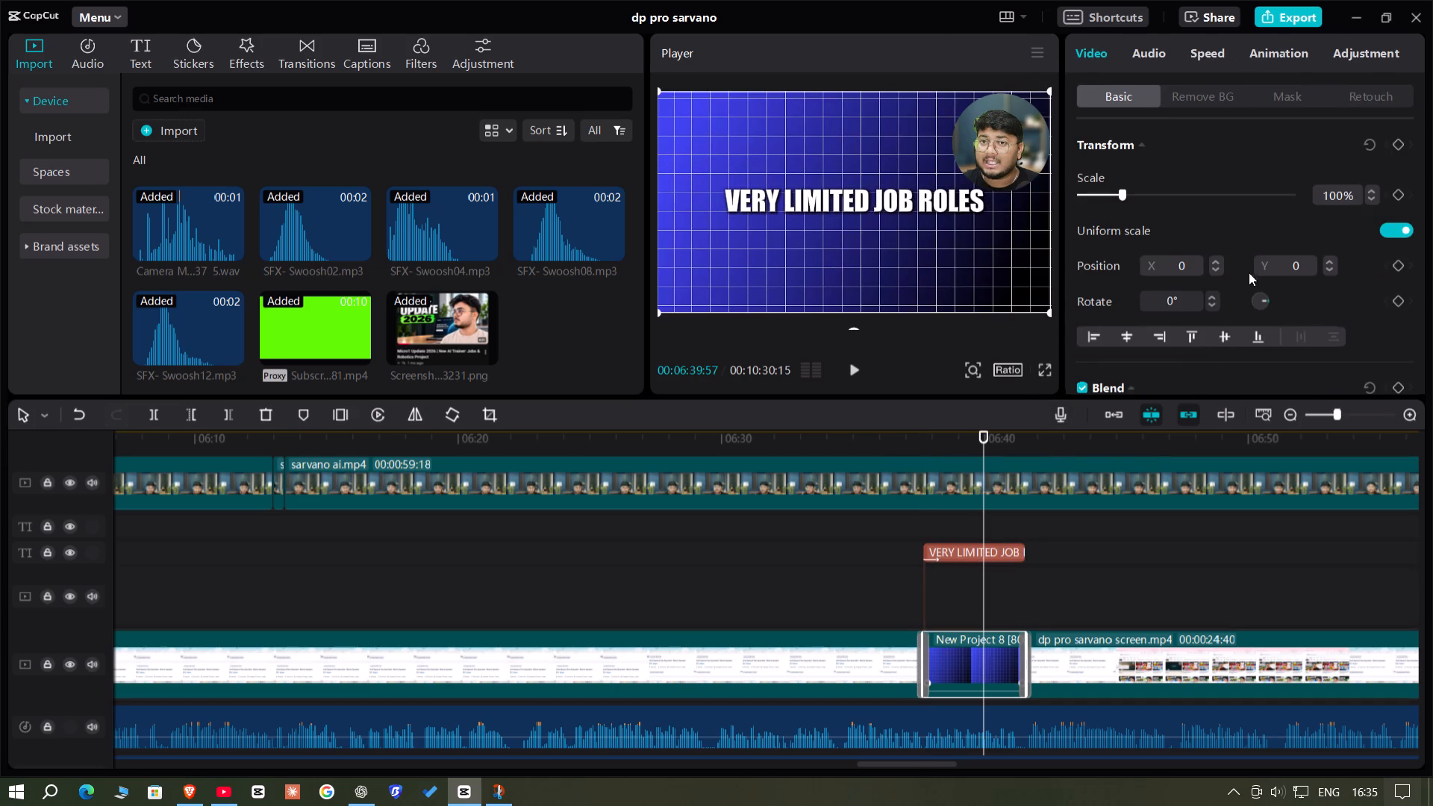
scroll(1253, 266, "down", 2)
left_click(1214, 343)
left_click_drag(1208, 343, 1180, 343)
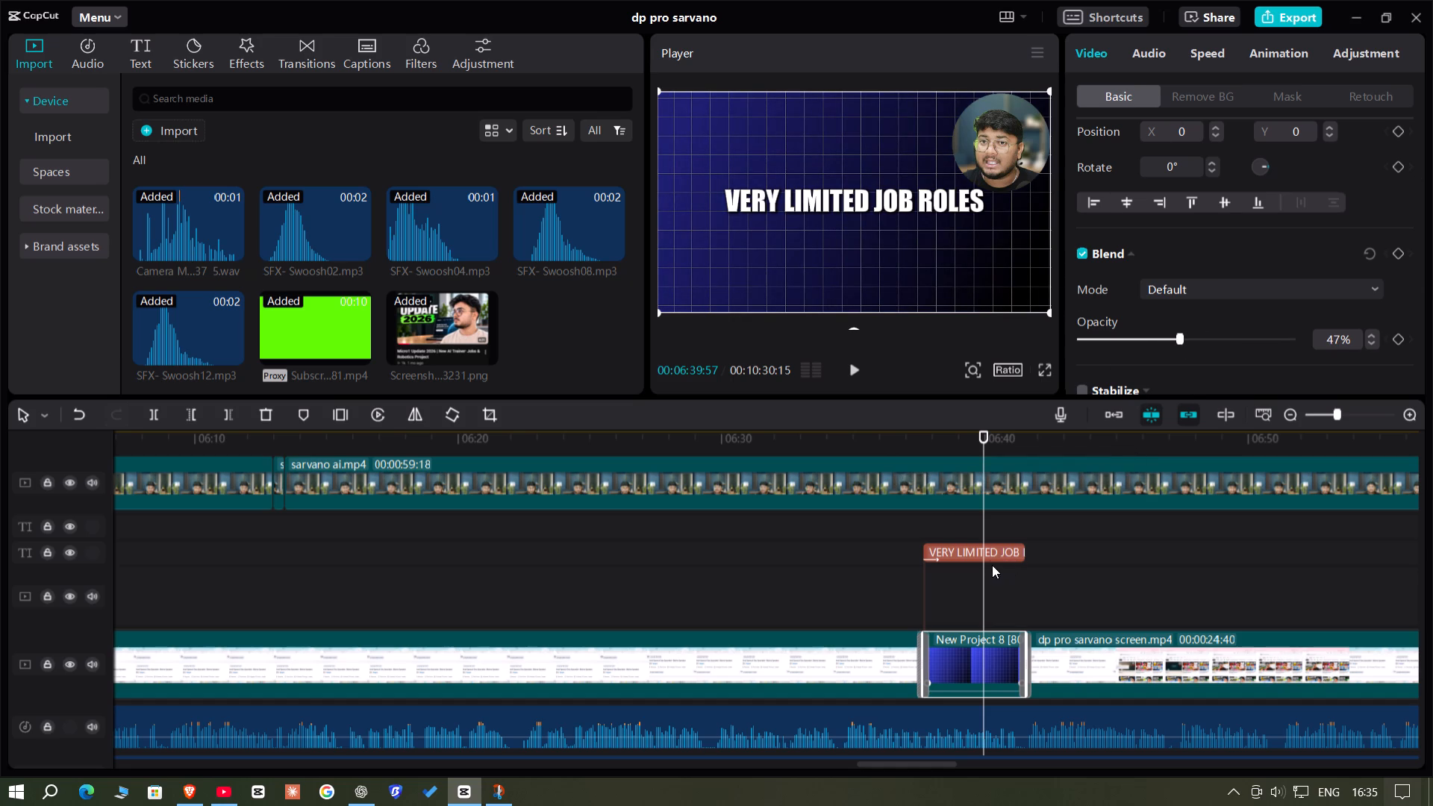
Shorten the caption over the blue grid clip to "VERY LIMITED JOBS" and scale it up slightly.
left_click(990, 560)
left_click_drag(1276, 129, 1162, 139)
left_click(1223, 145)
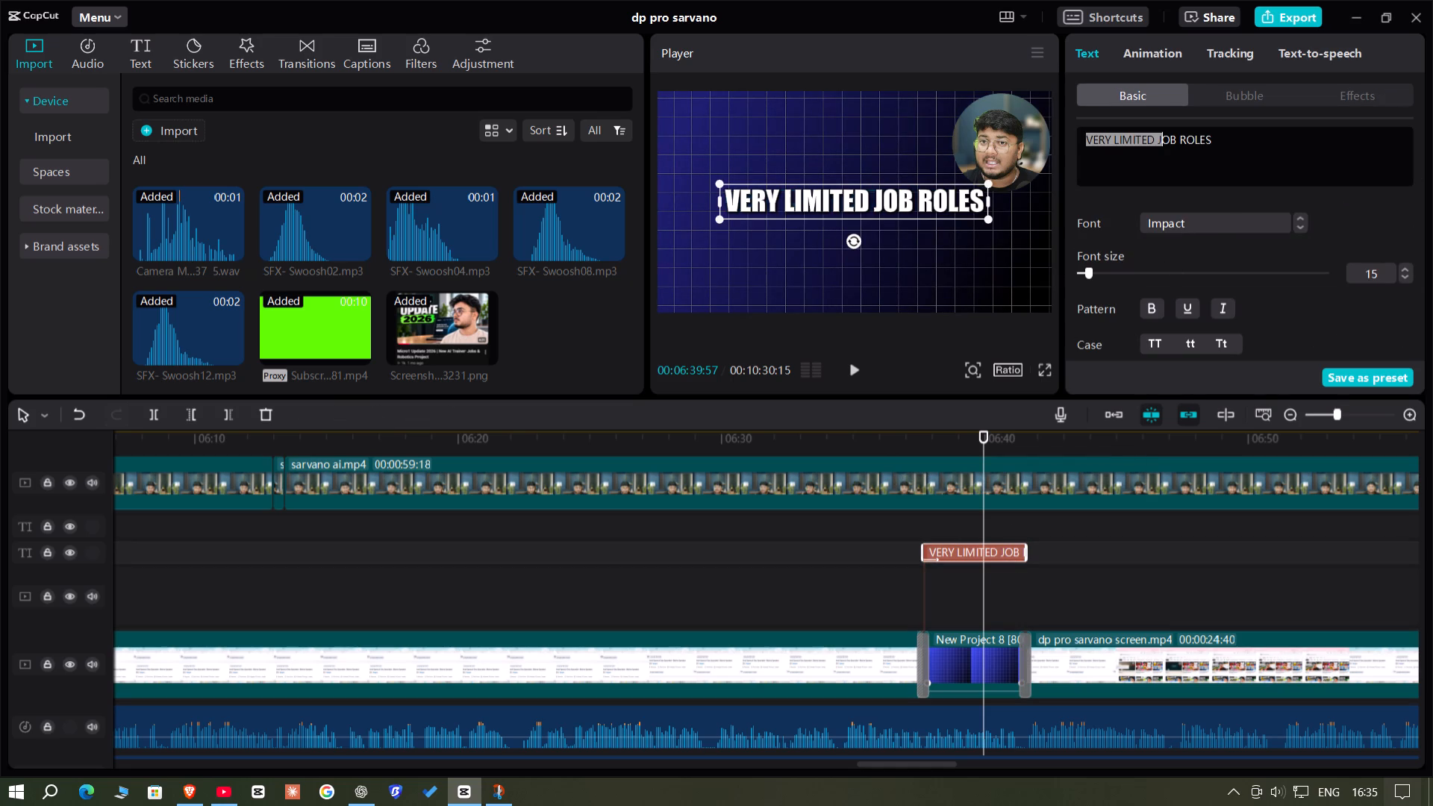
left_click_drag(1223, 145, 1184, 135)
key("BackSpace")
key("BackSpace")
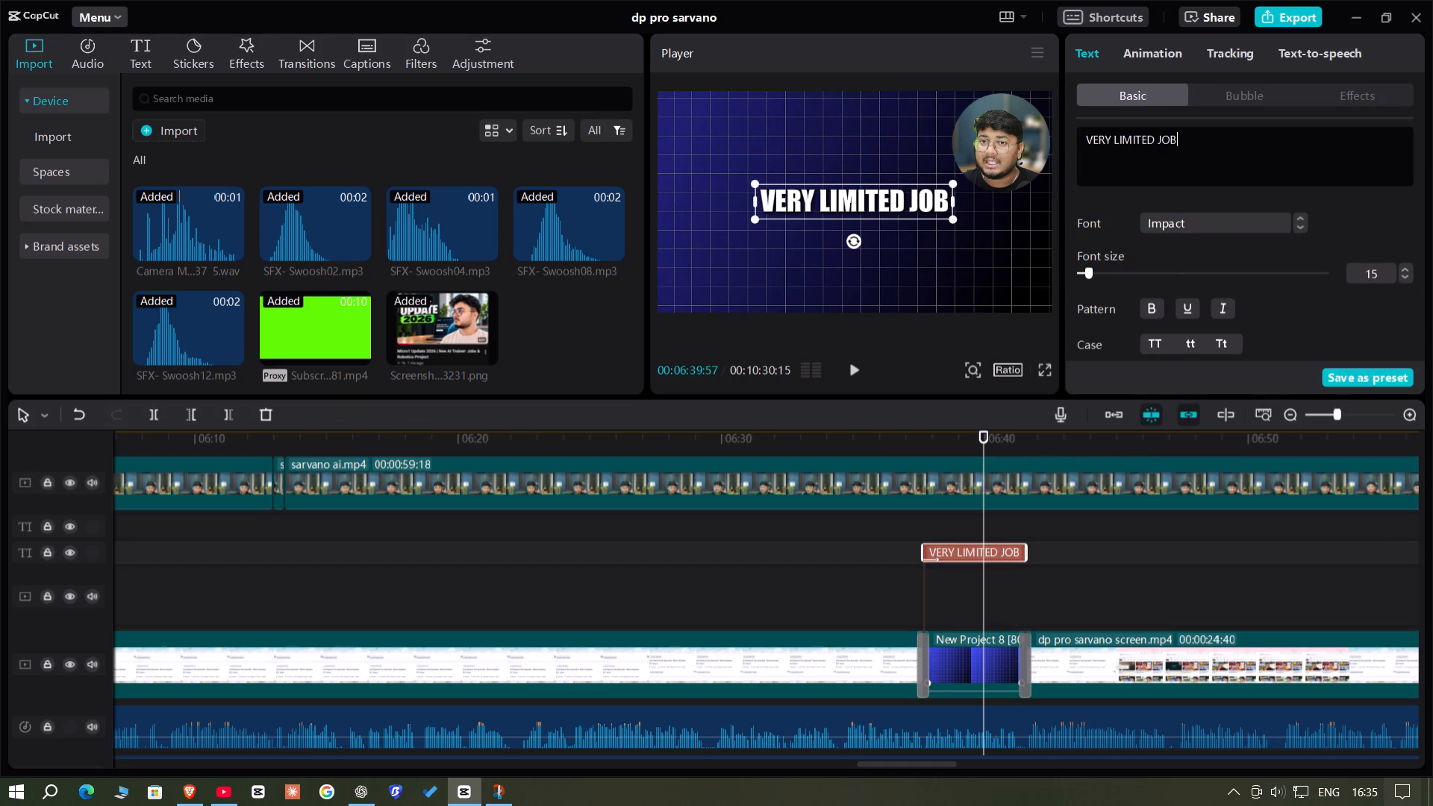
key("s")
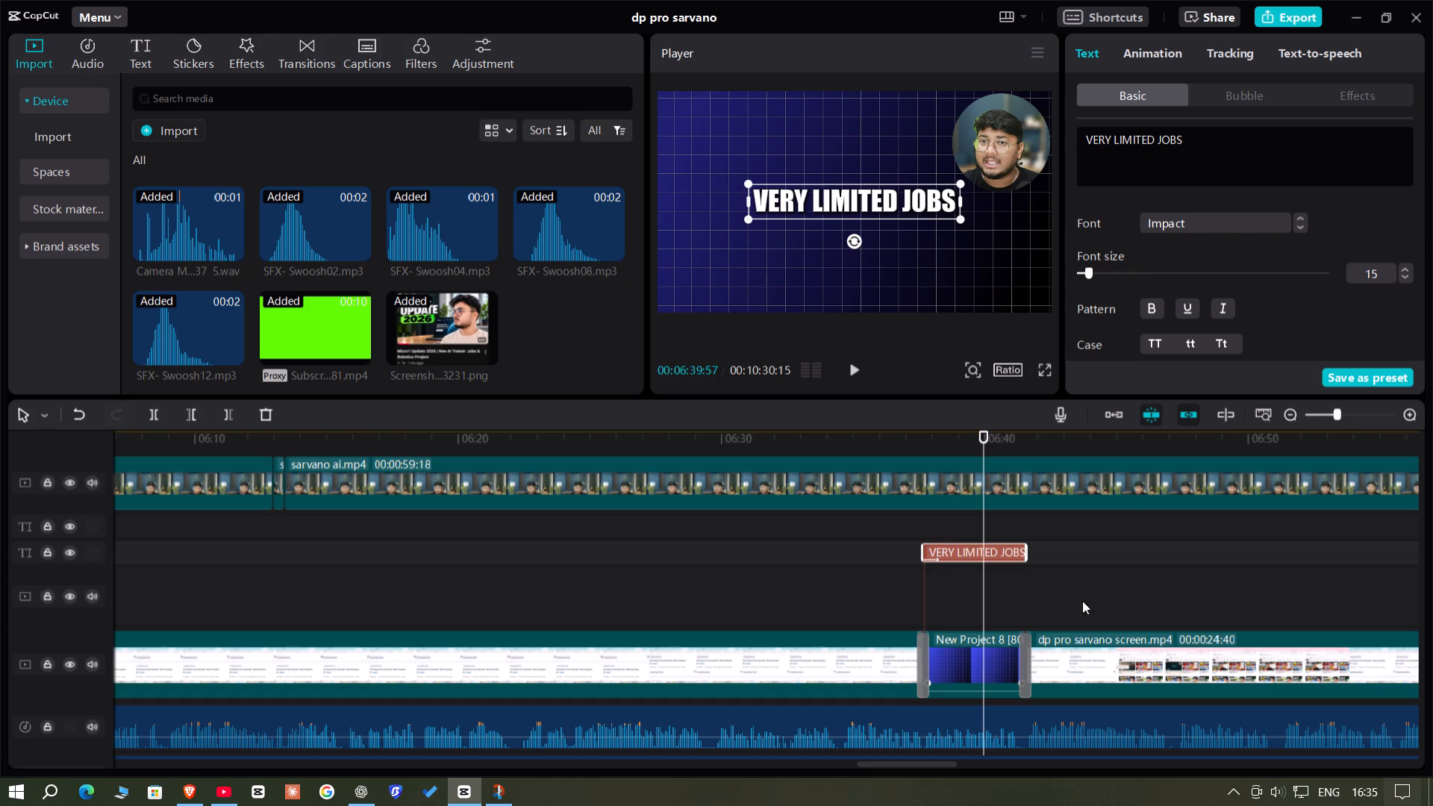
double_click(988, 595)
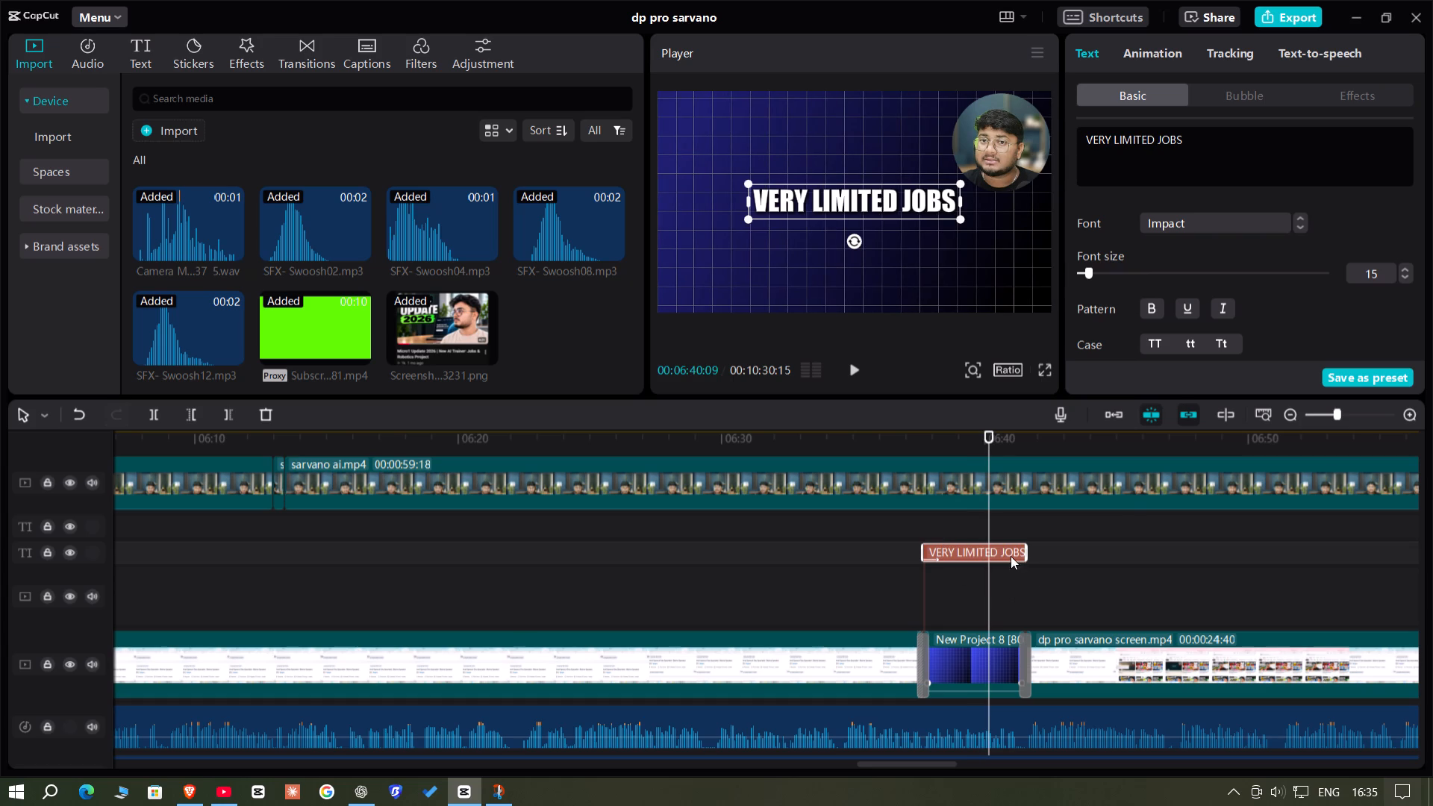
left_click_drag(958, 217, 970, 242)
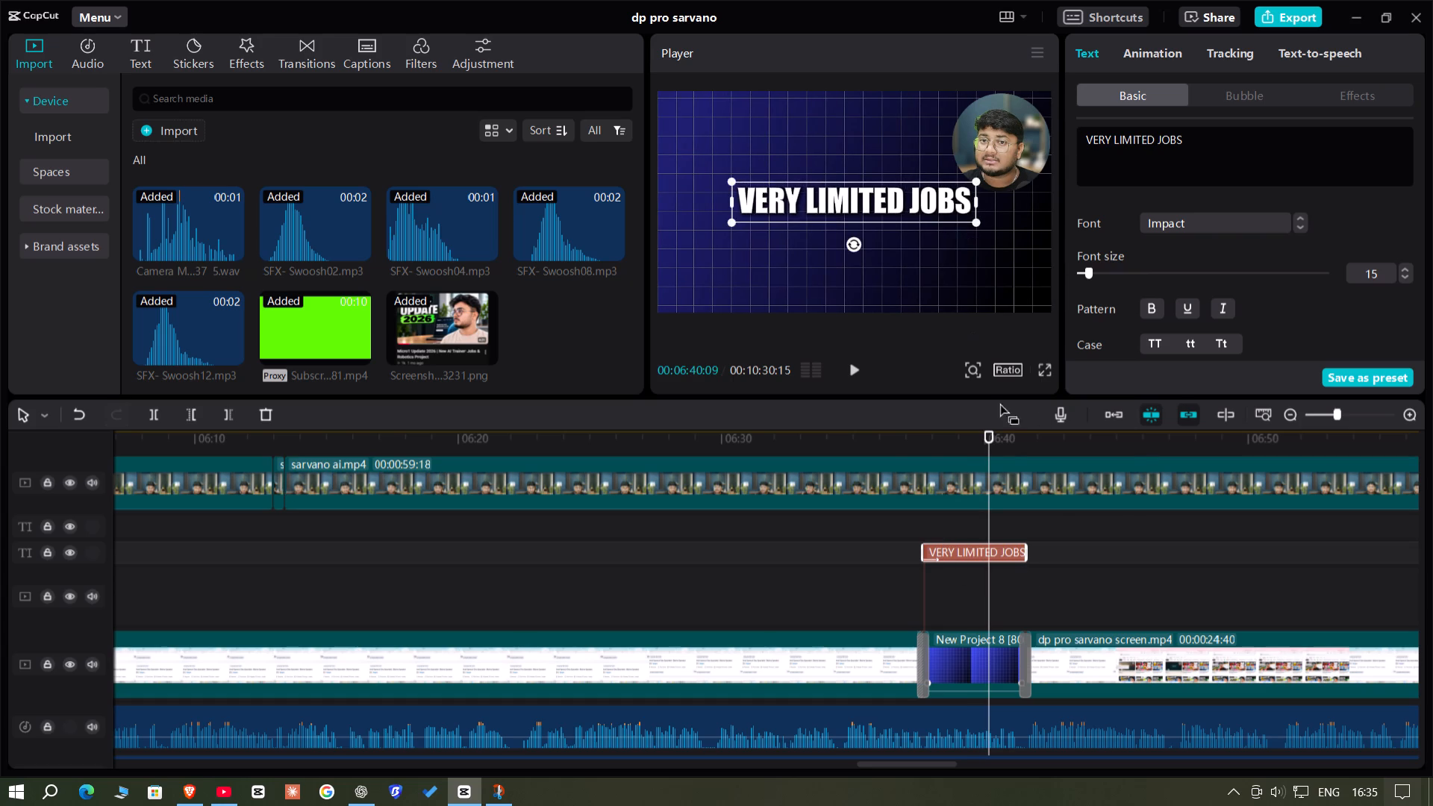
Look through the rest of the timeline for the next uncaptioned background clip and stop at the red clip's start, about 08:39.
left_click(1054, 572)
left_click_drag(1054, 572, 1333, 583)
left_click(1329, 415)
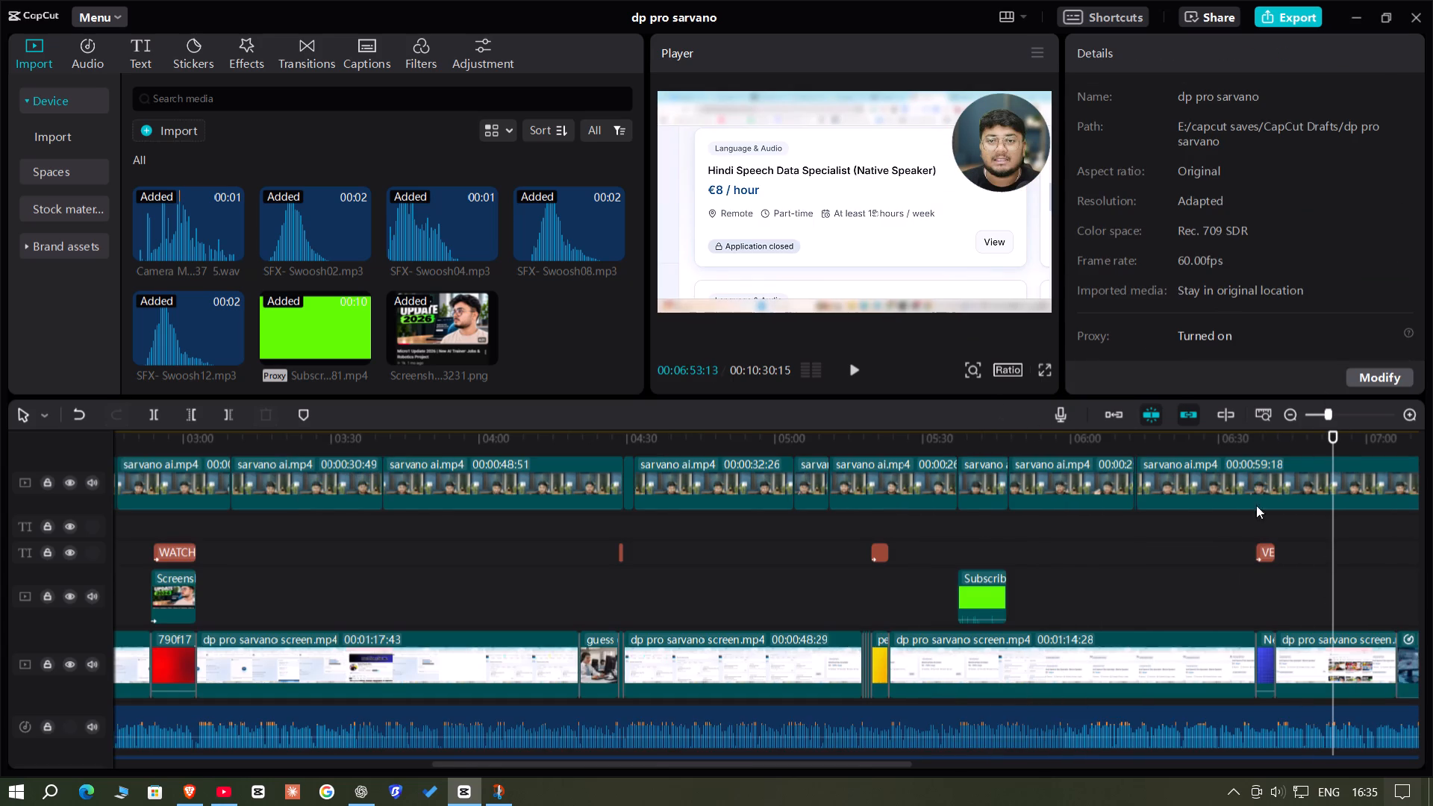
left_click(1298, 584)
left_click_drag(1298, 584, 1408, 628)
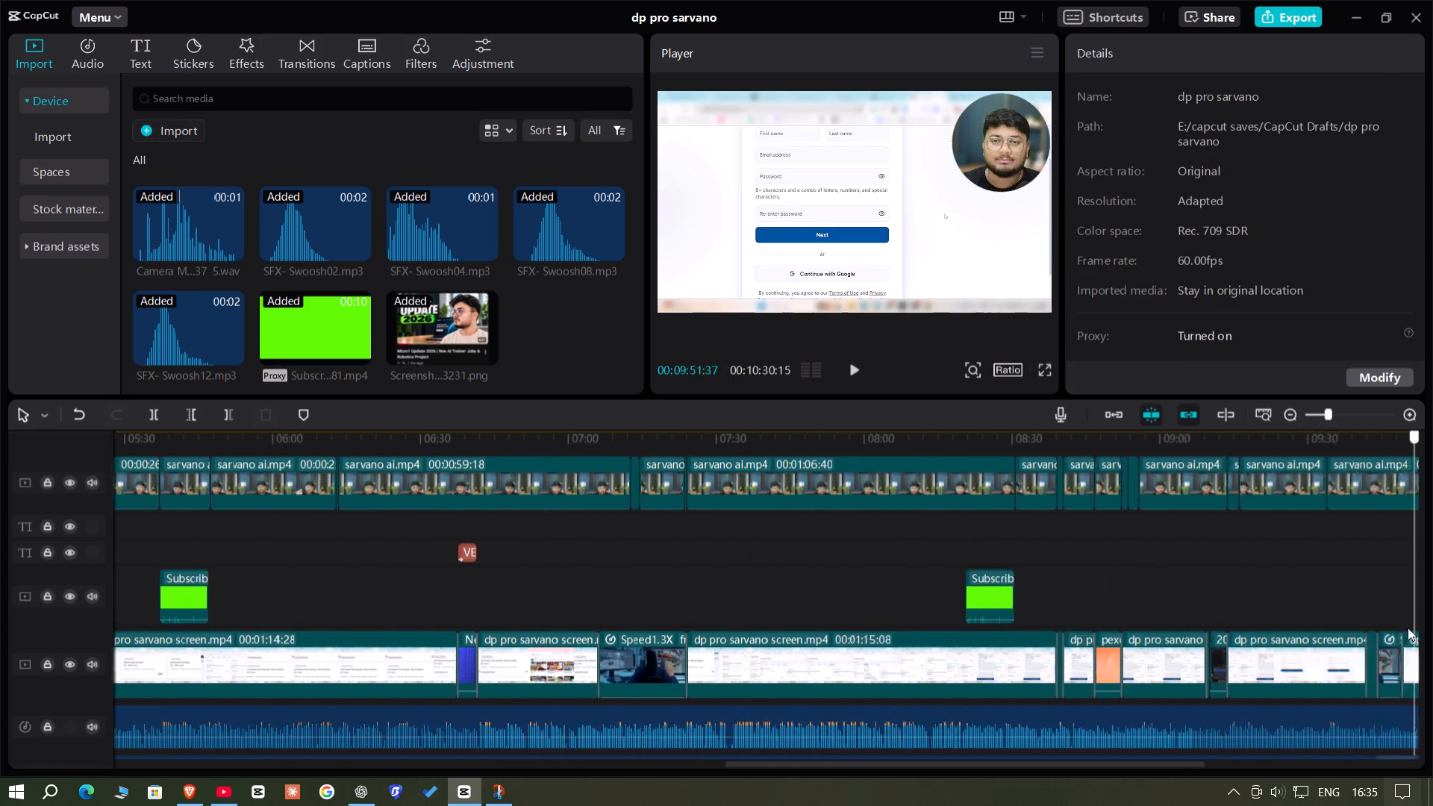
left_click_drag(1408, 628, 882, 591)
key("space")
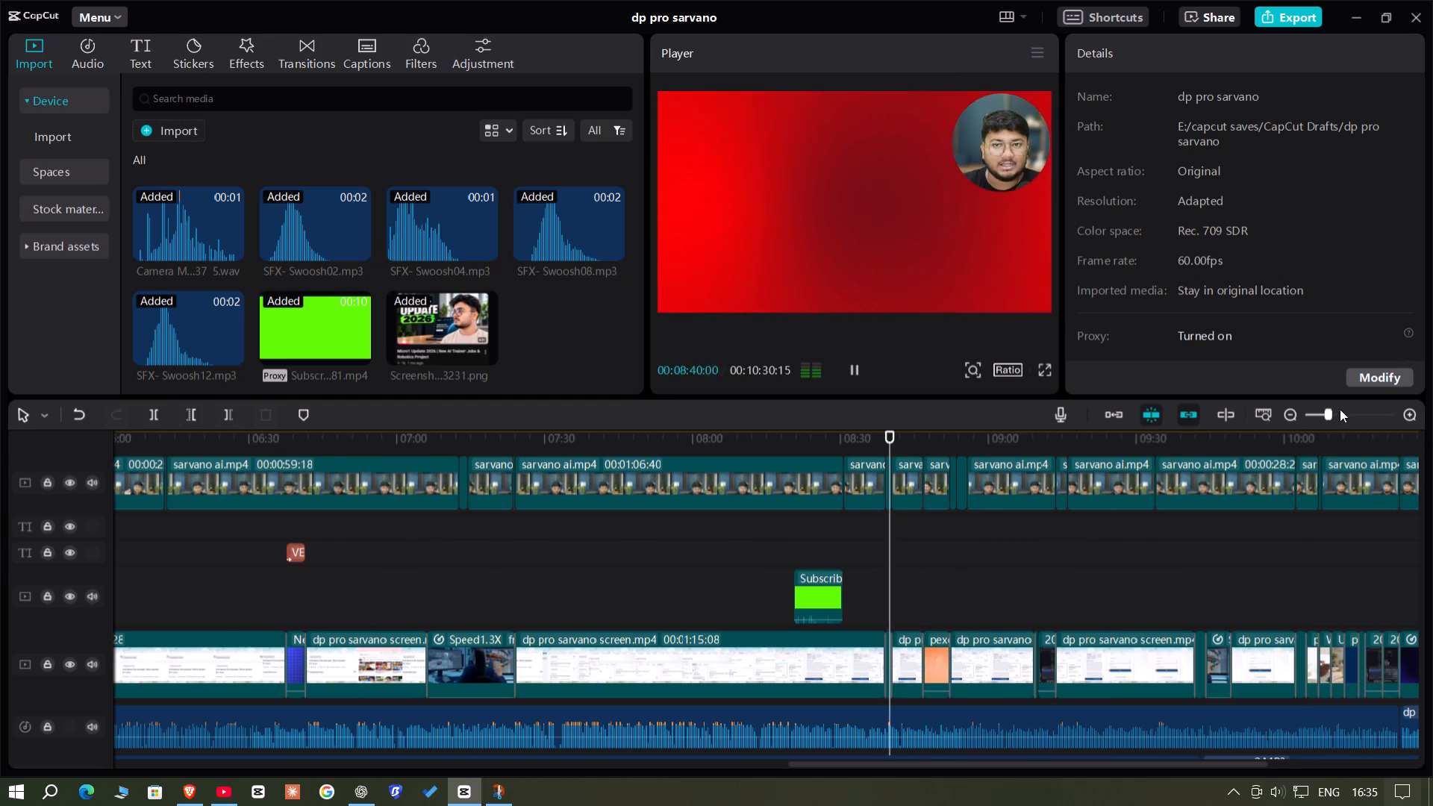
left_click(1340, 414)
key("space")
left_click(823, 586)
left_click_drag(823, 586, 852, 604)
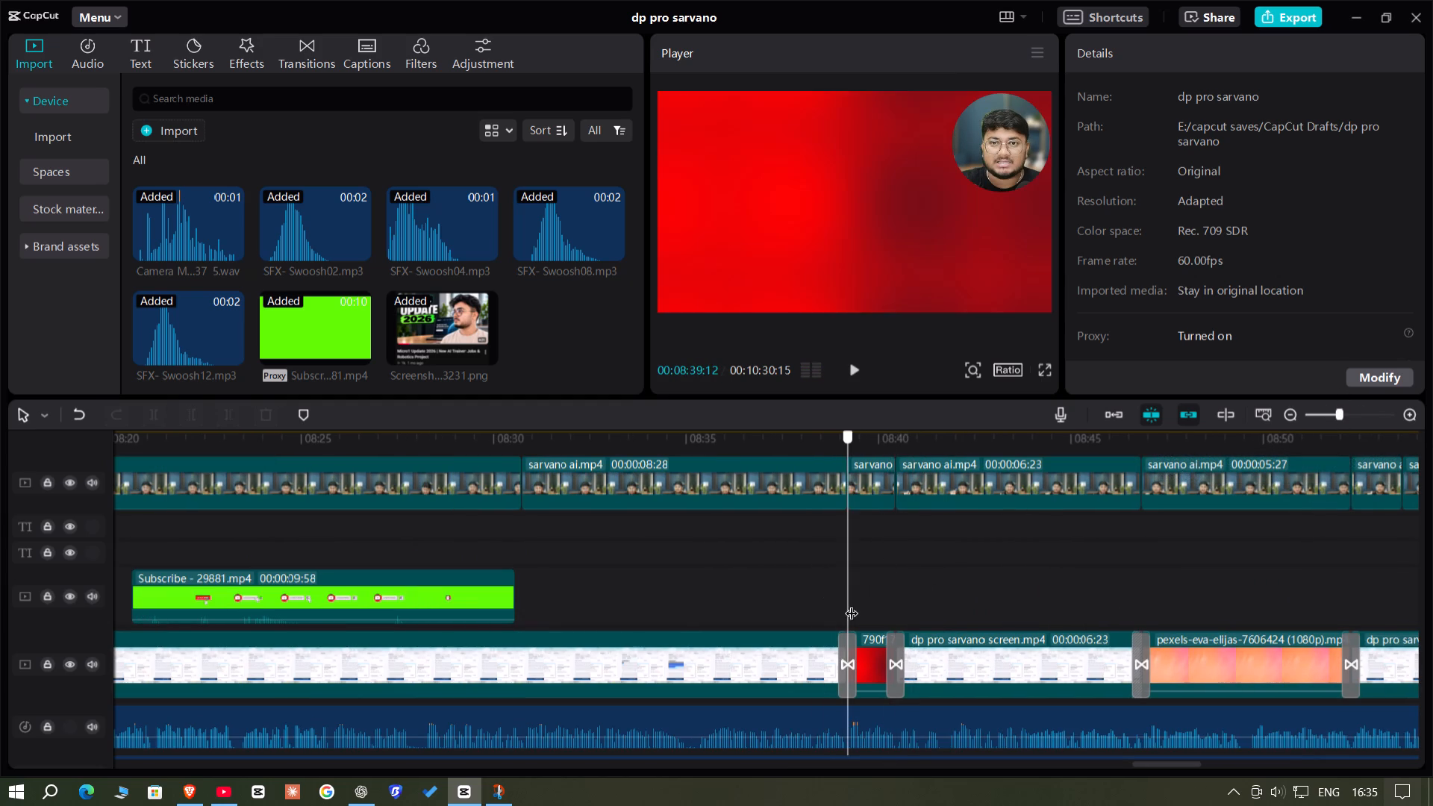
left_click_drag(852, 604, 852, 606)
left_click(139, 136)
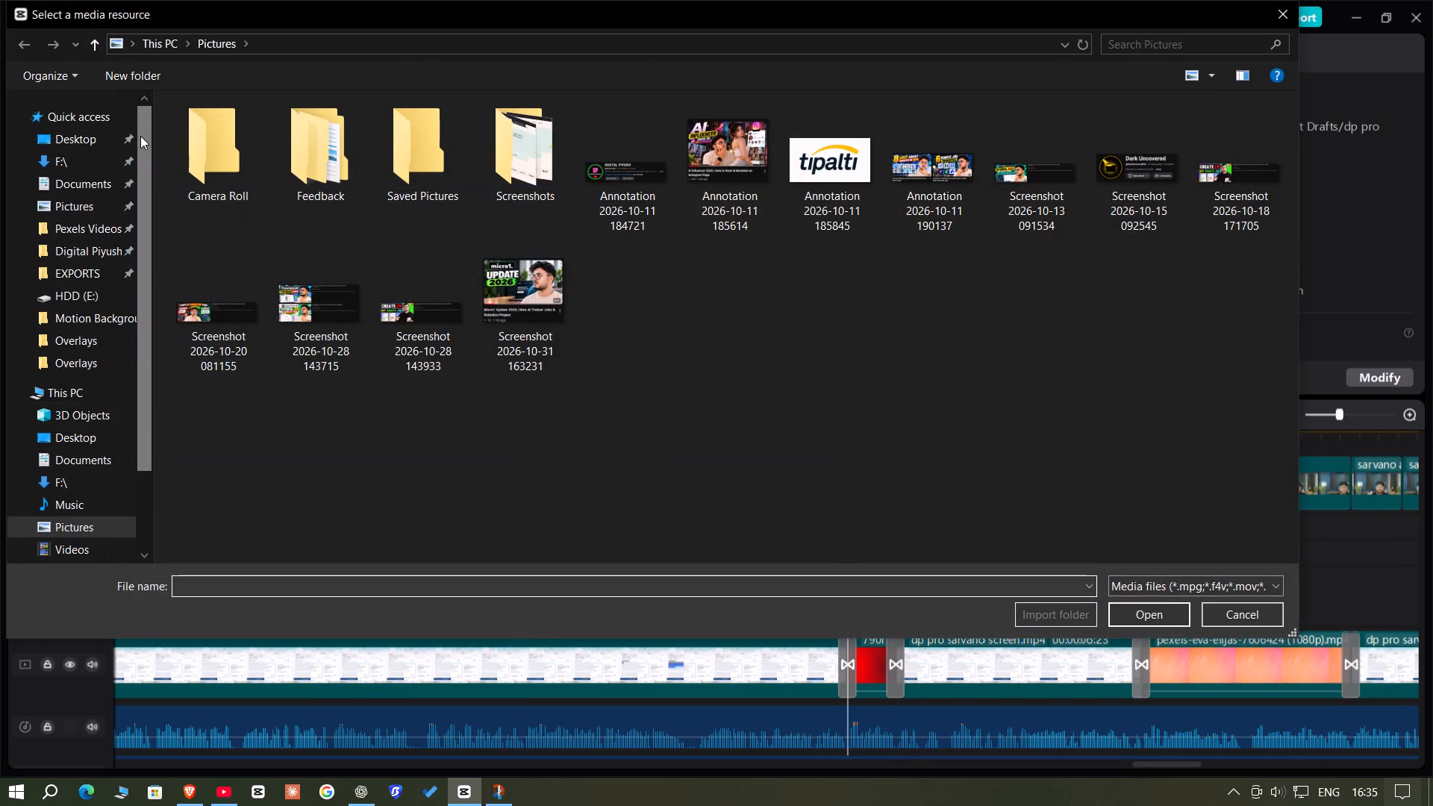
left_click(94, 247)
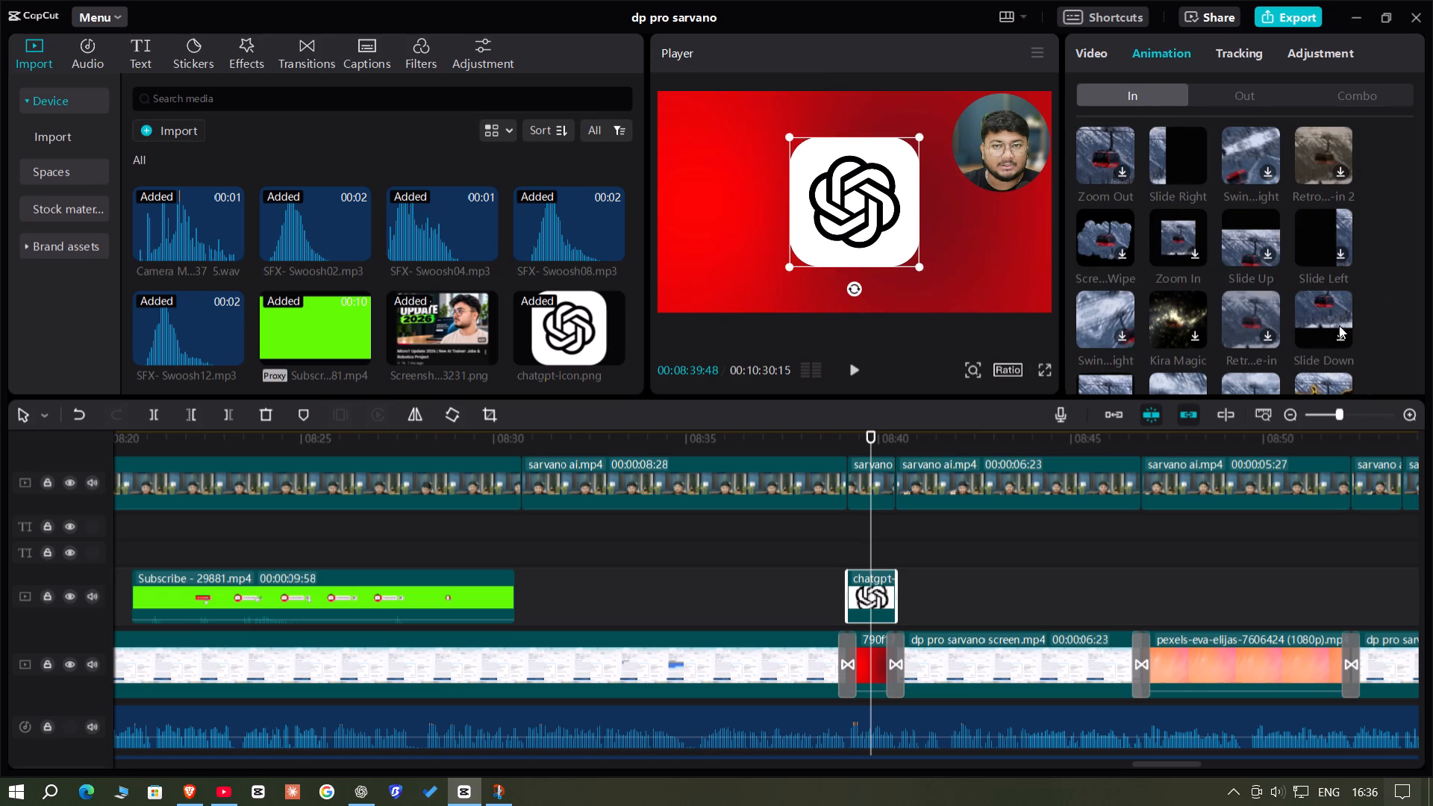
scroll(1224, 318, "down", 2)
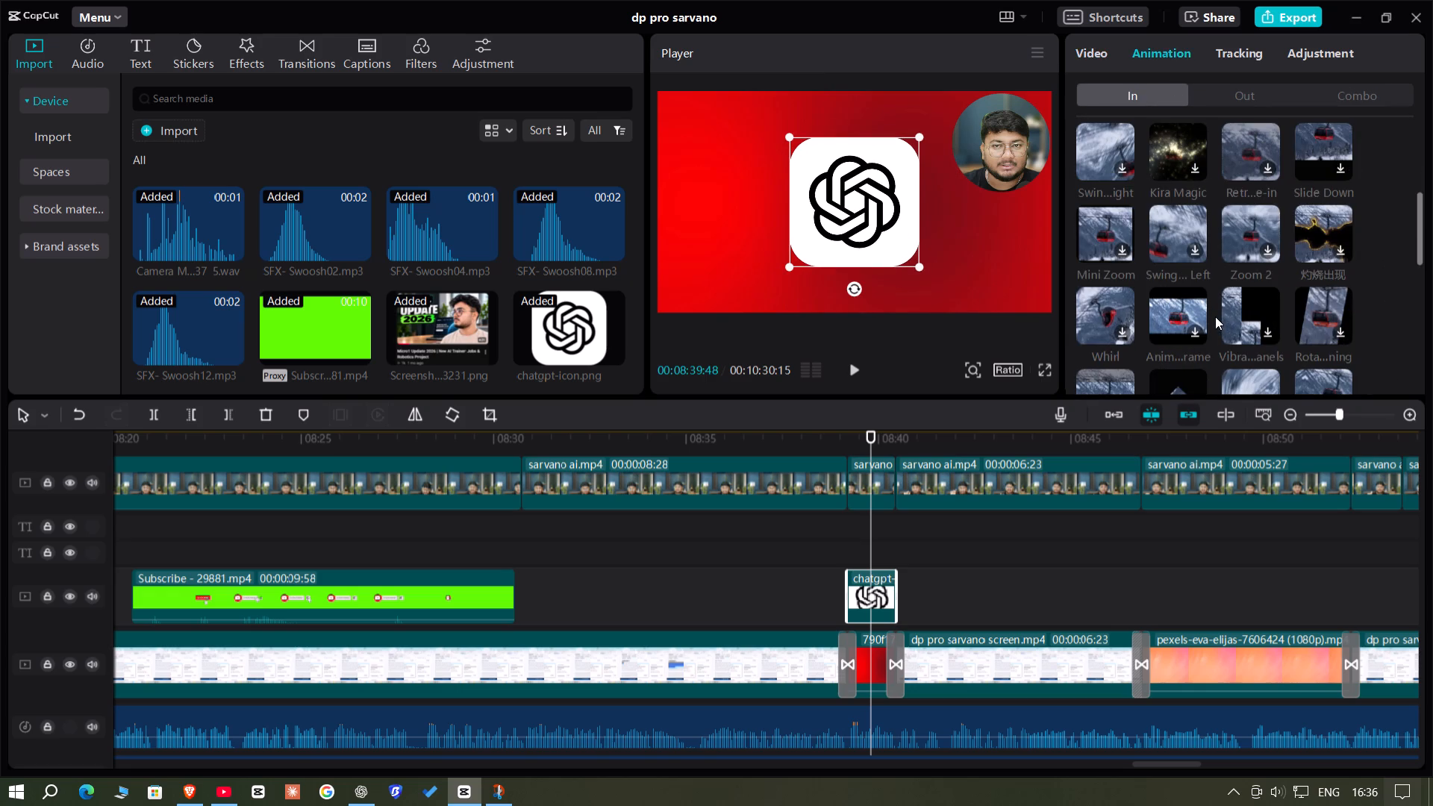
scroll(1215, 316, "down", 1)
scroll(1210, 314, "up", 6)
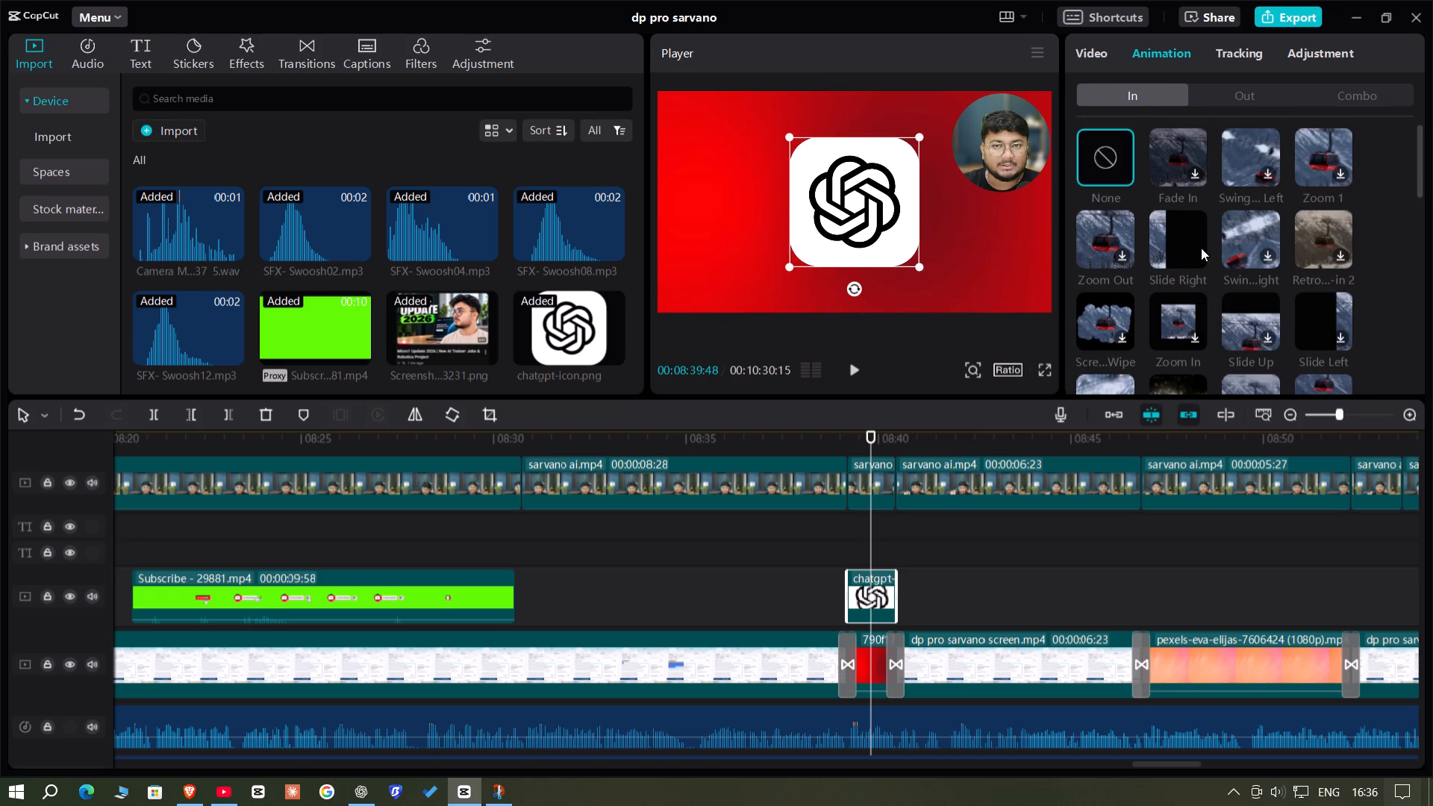
left_click(1164, 234)
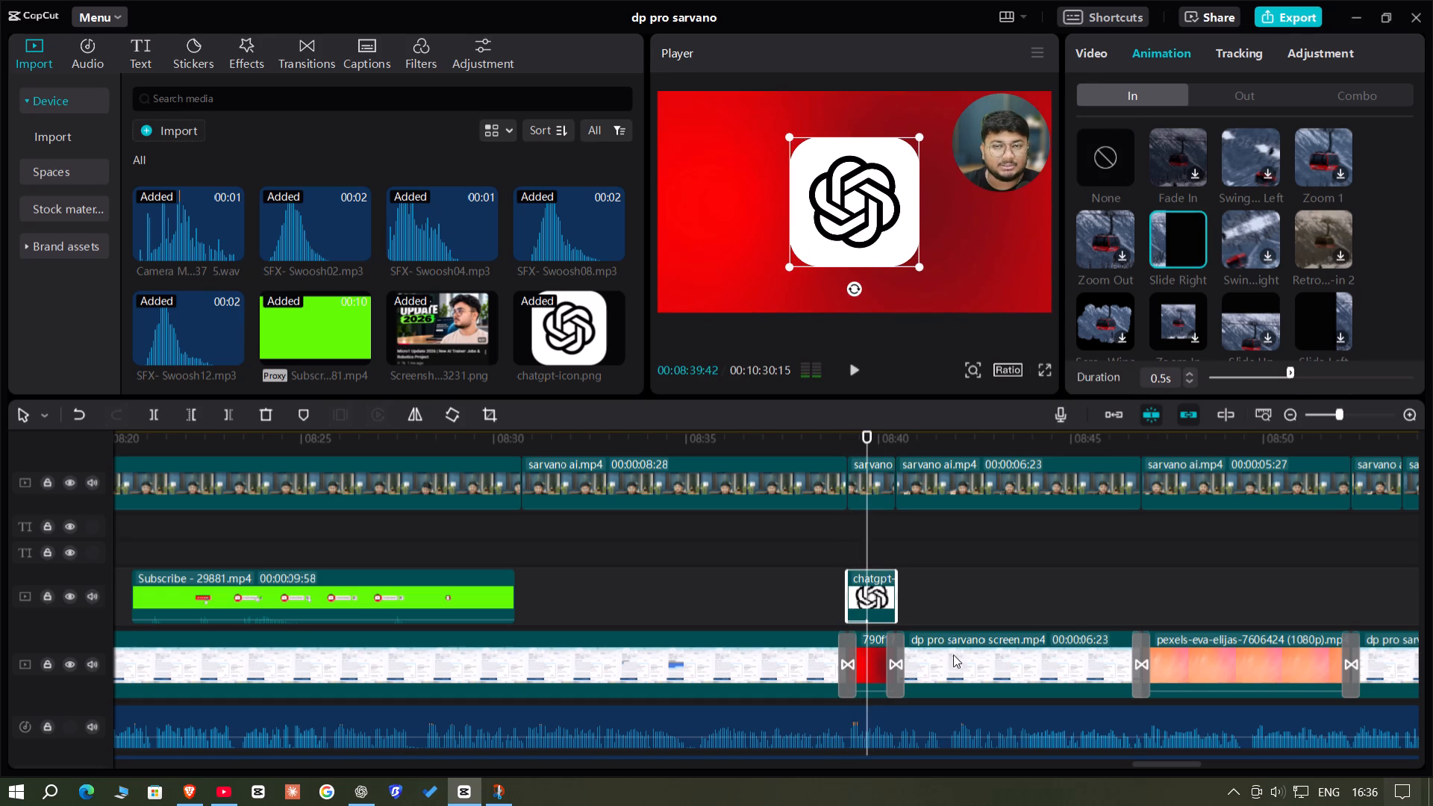
Play the narration over the orange gradient clip from about 08:46 to decide what overlay it needs.
left_click(1120, 580)
left_click_drag(1120, 580, 1142, 589)
key("space")
key("space")
key("space")
key("space")
key("space")
key("space")
key("space")
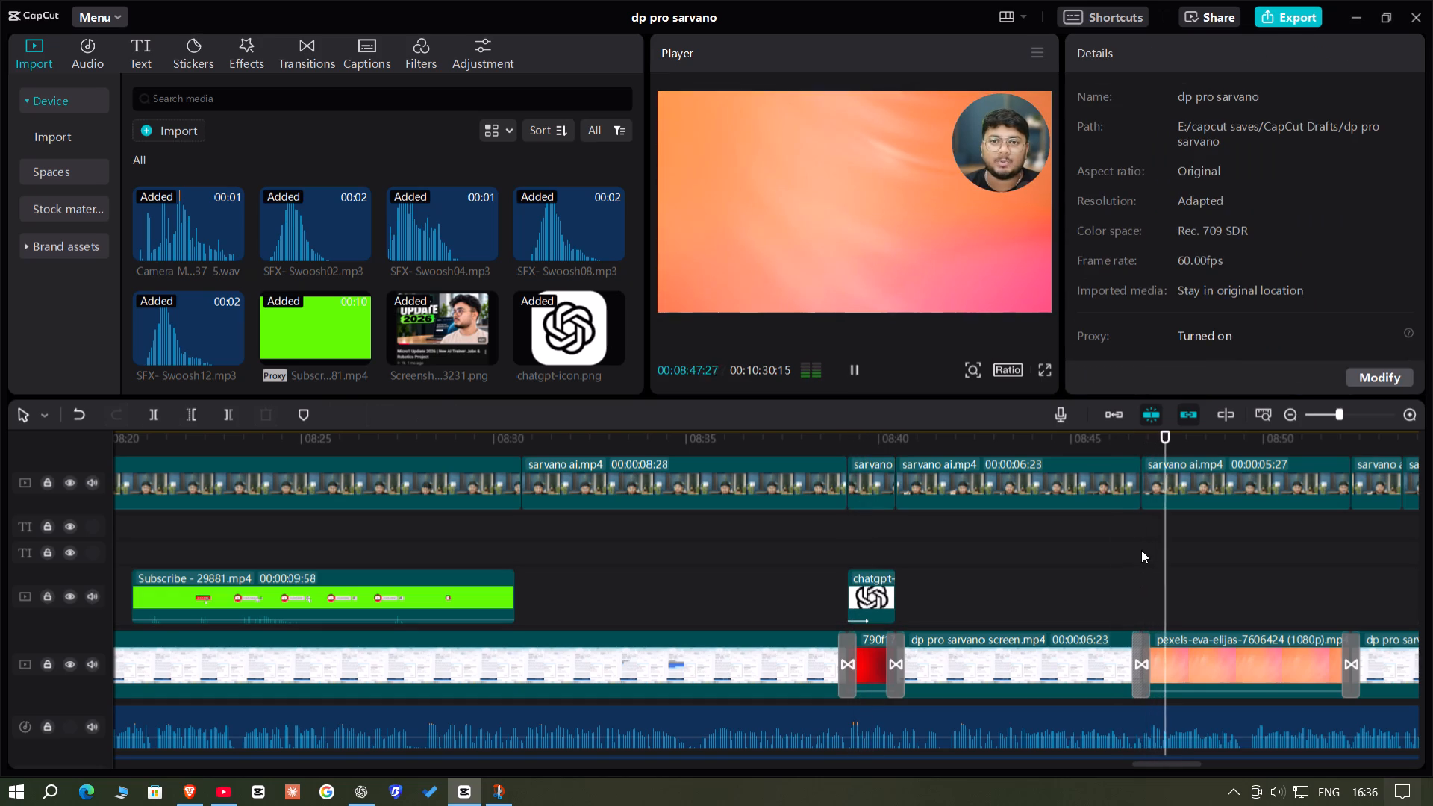
key("space")
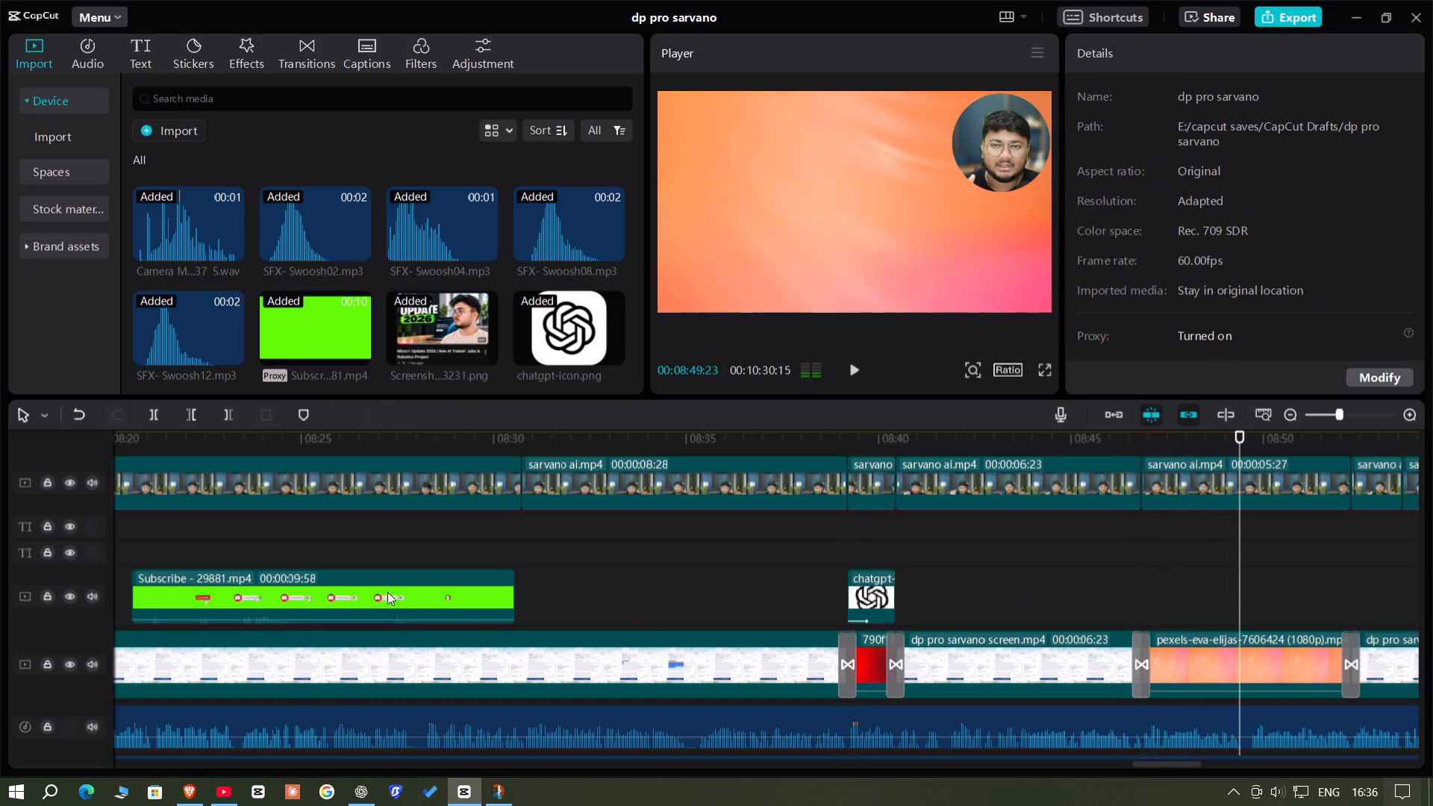
left_click(176, 132)
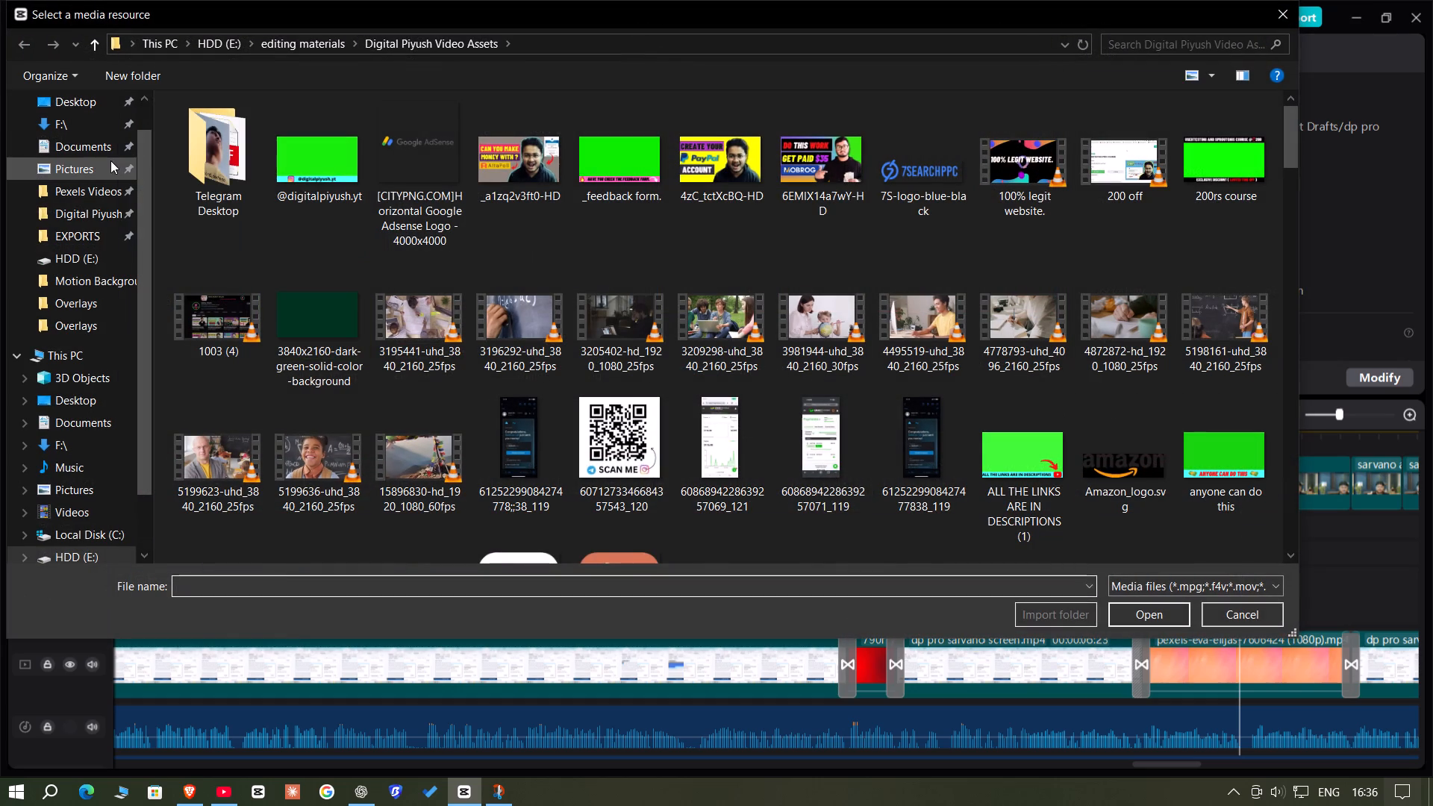
left_click(70, 166)
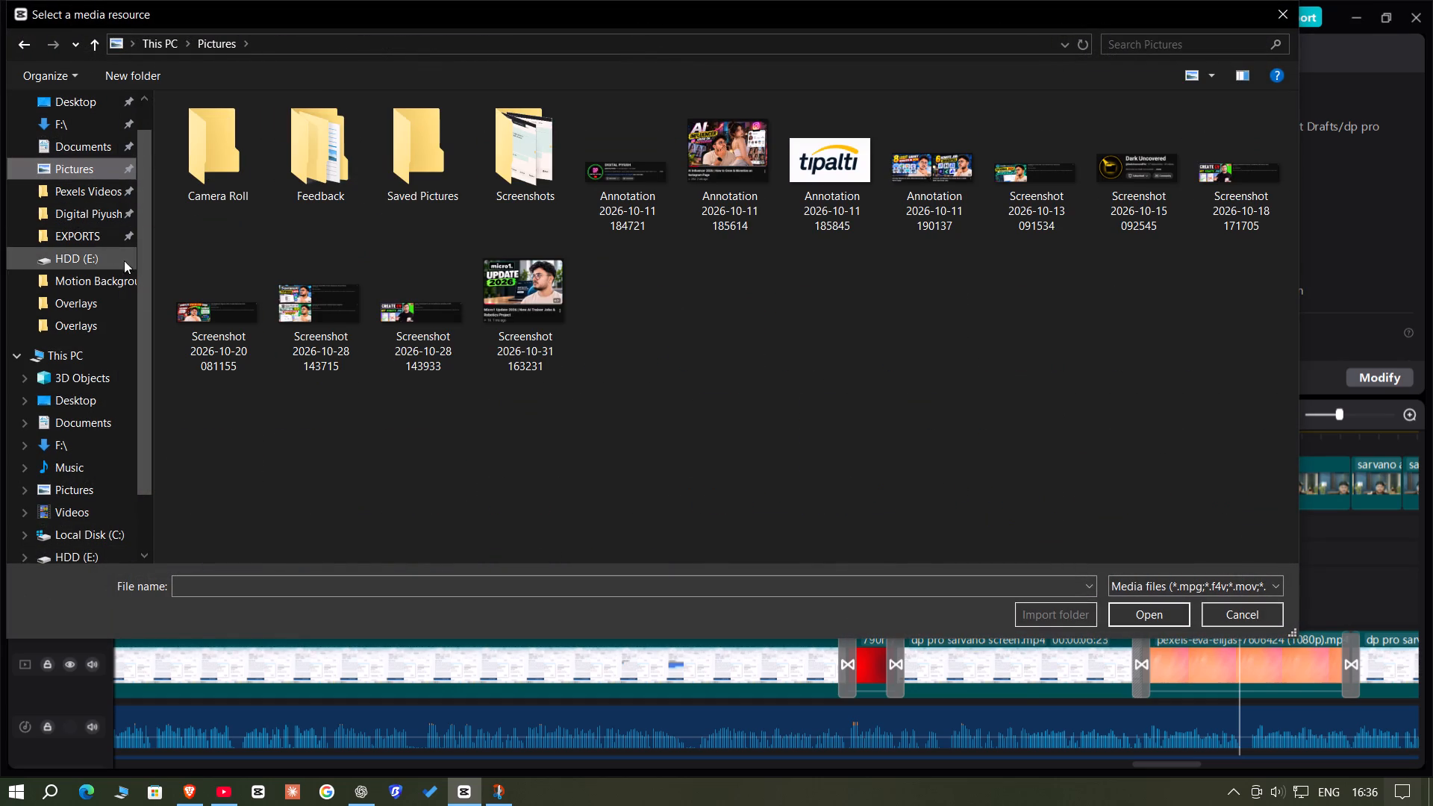
double_click(1249, 180)
left_click_drag(207, 327, 209, 327)
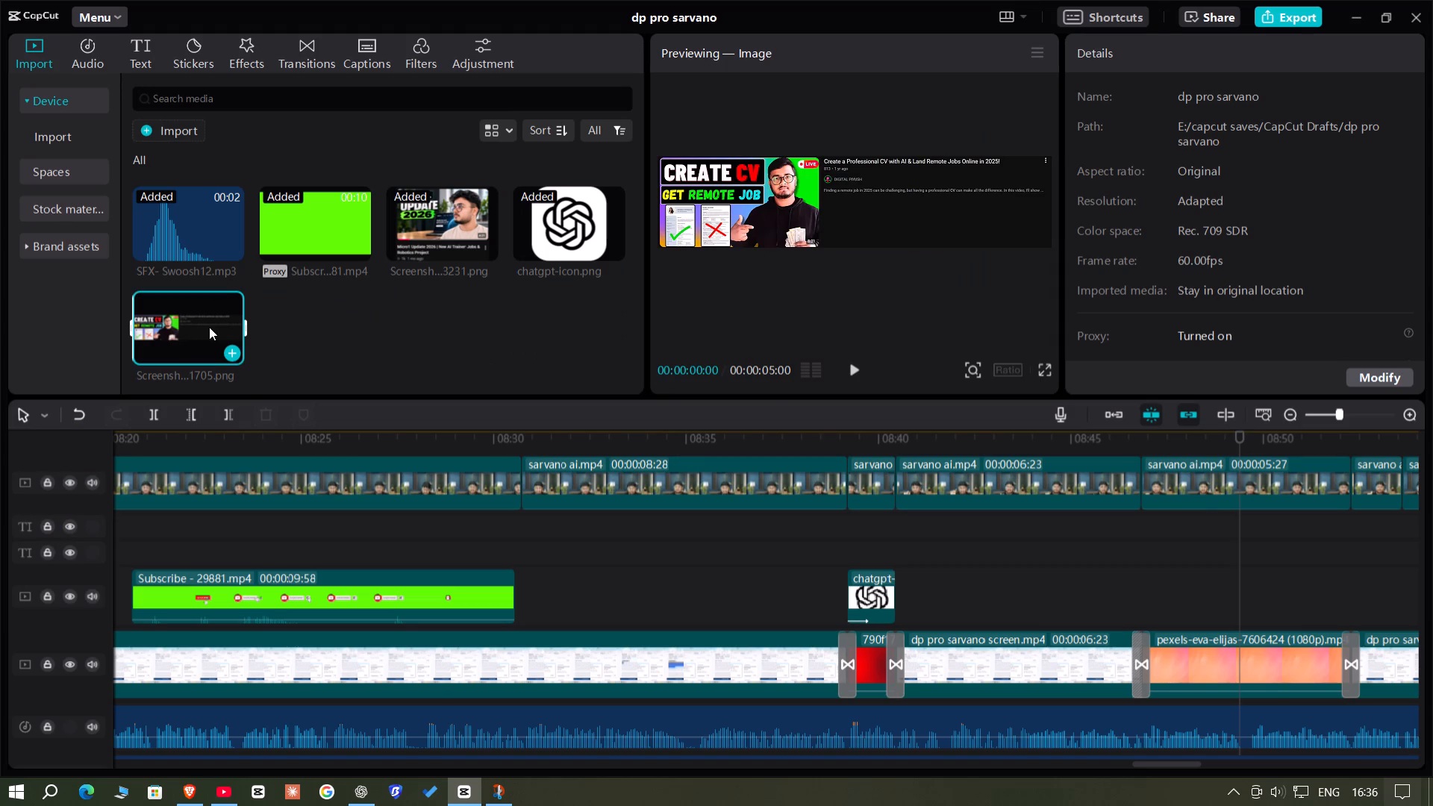
Place the "Create CV, Get Remote Job" screenshot above the orange gradient clip and extend it to that clip's end.
left_click_drag(209, 327, 1145, 593)
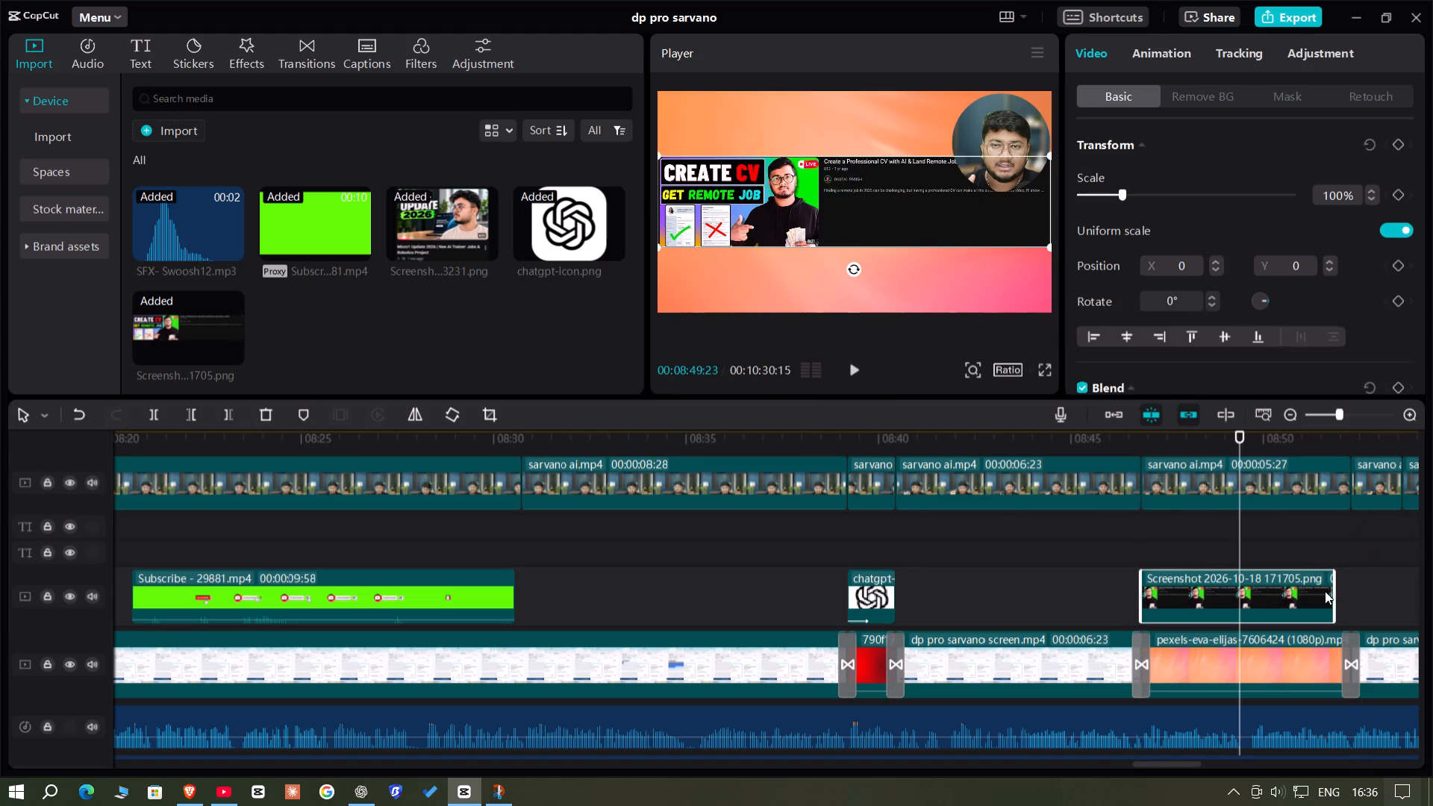
left_click_drag(1331, 587, 1350, 591)
Scale the "Create CV" screenshot down to 96%.
left_click(1310, 549)
left_click(1279, 597)
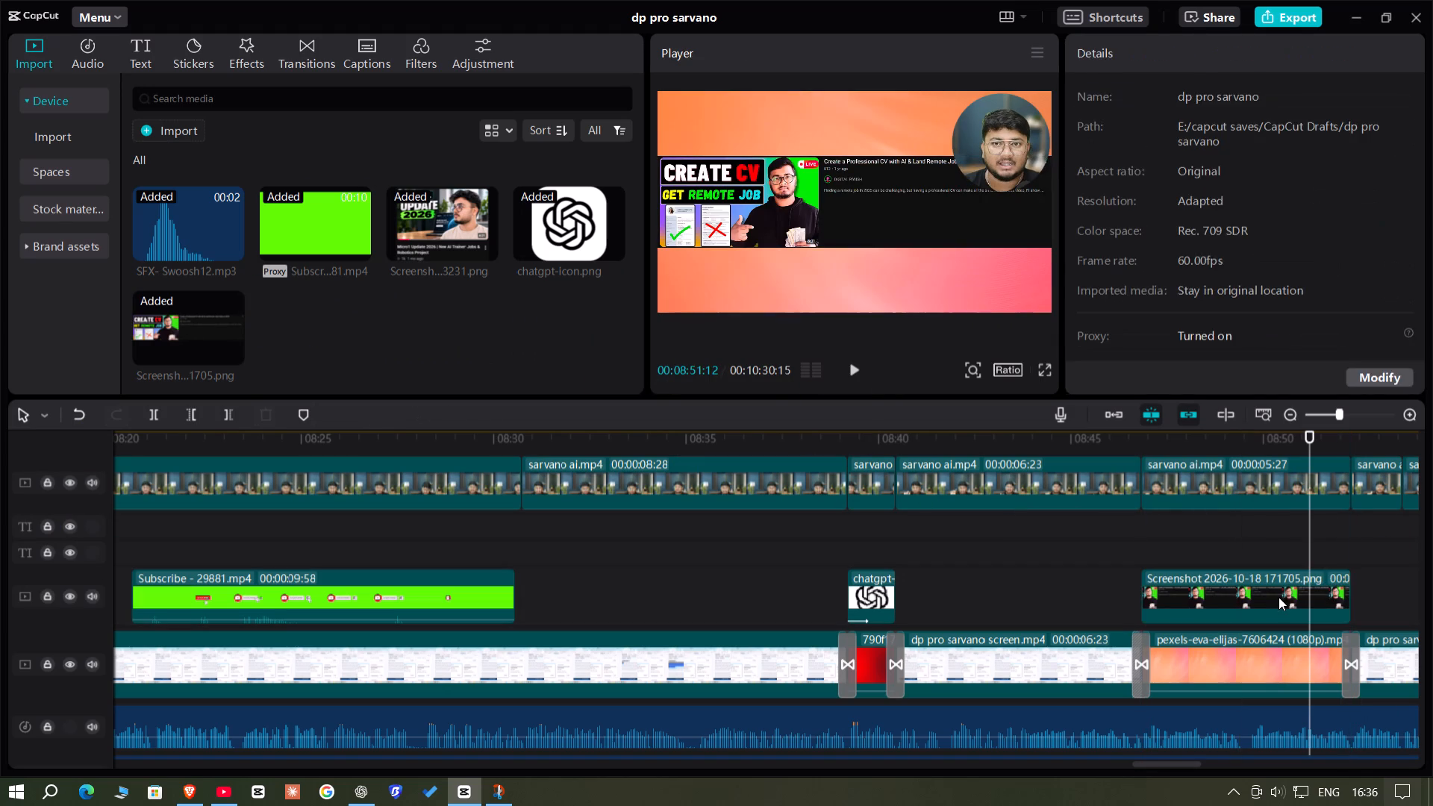
left_click_drag(1043, 244, 1028, 241)
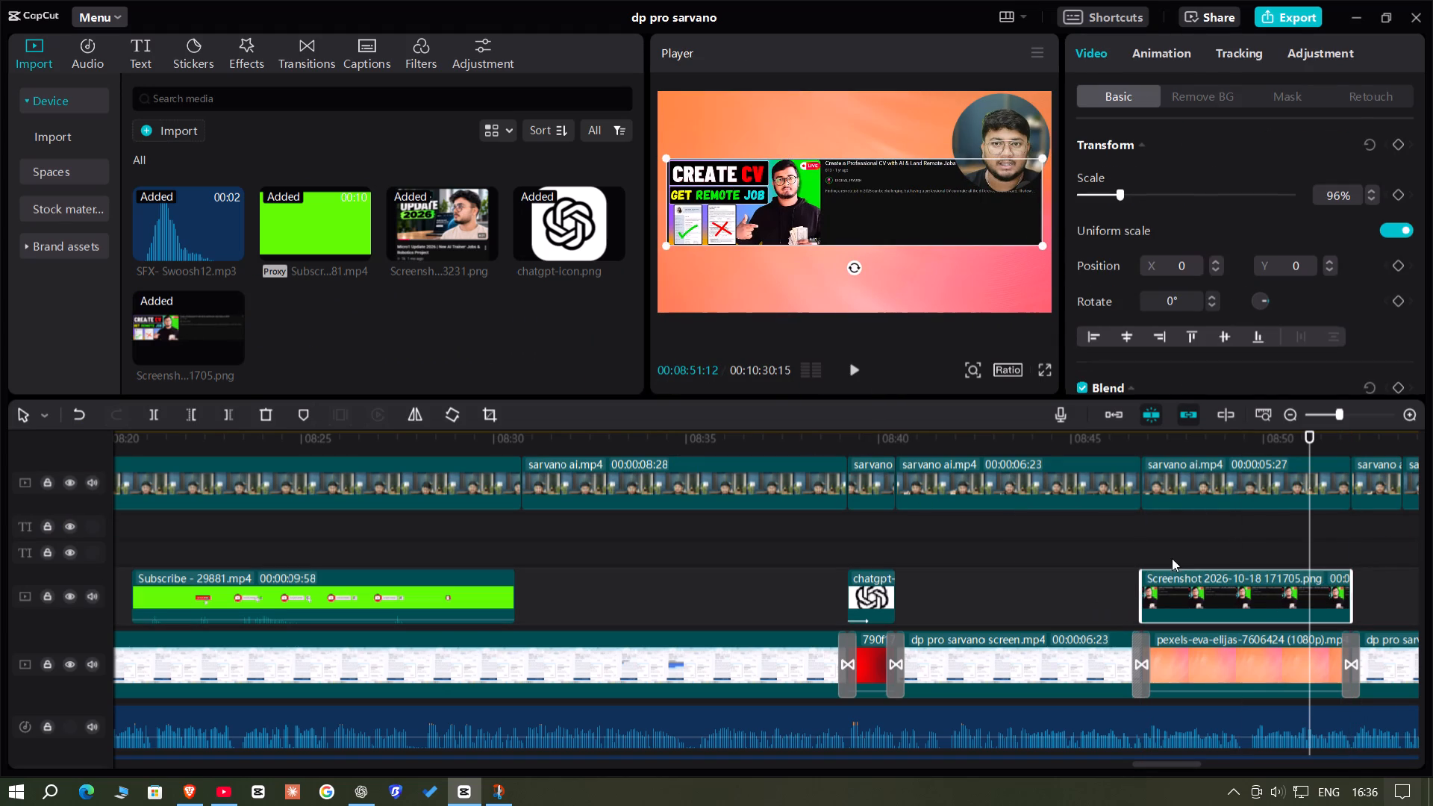
Give the "Create CV" screenshot the Slide Right entrance animation.
double_click(1142, 545)
left_click(1164, 584)
left_click(1174, 54)
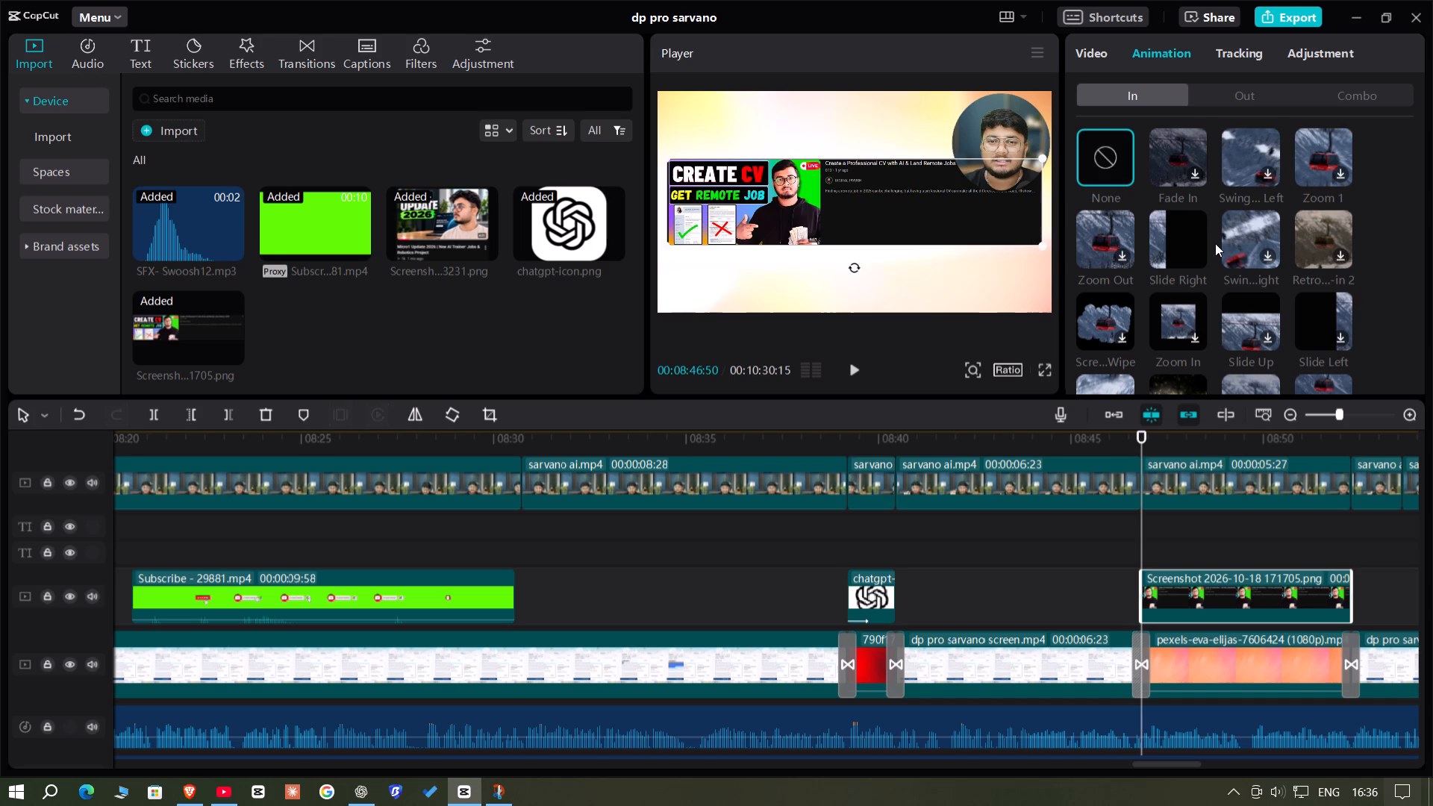
left_click(1181, 242)
Paste the copied caption at about 08:47, extend it to the end of the orange clip and change its text to "WATCH THIS".
key("ctrl+v")
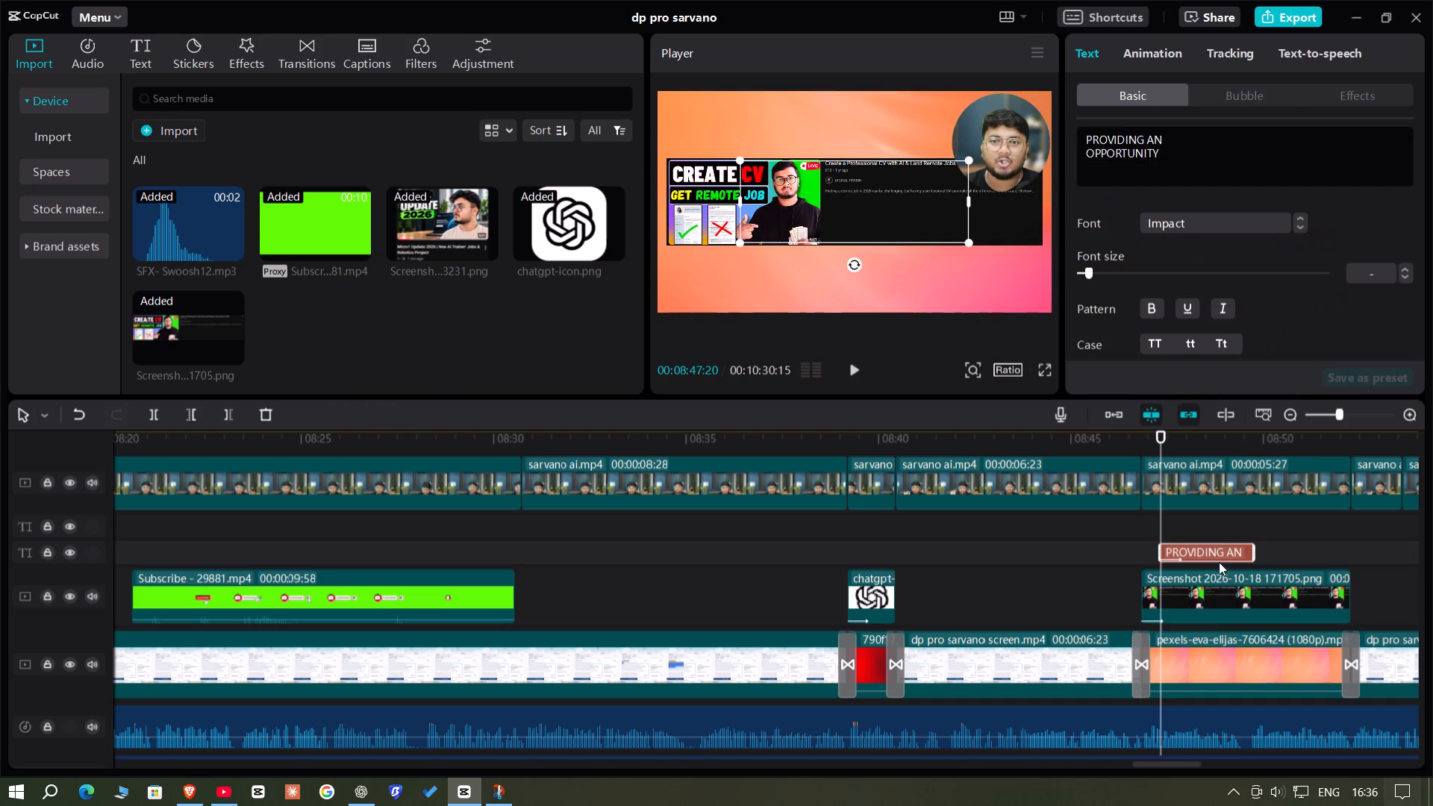
left_click_drag(1255, 552, 1347, 546)
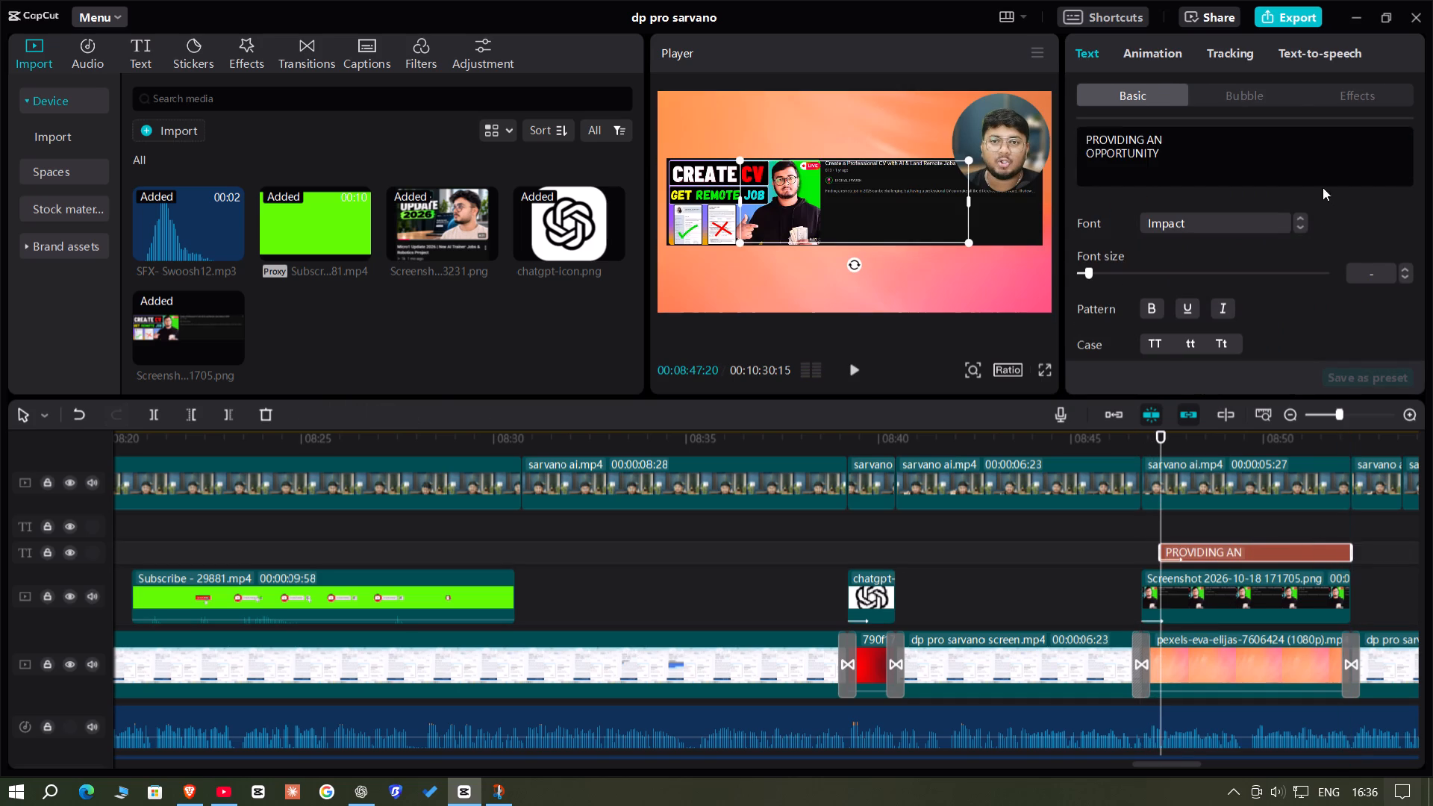
left_click_drag(1301, 177, 805, 0)
key("BackSpace")
type("WATCH THIS")
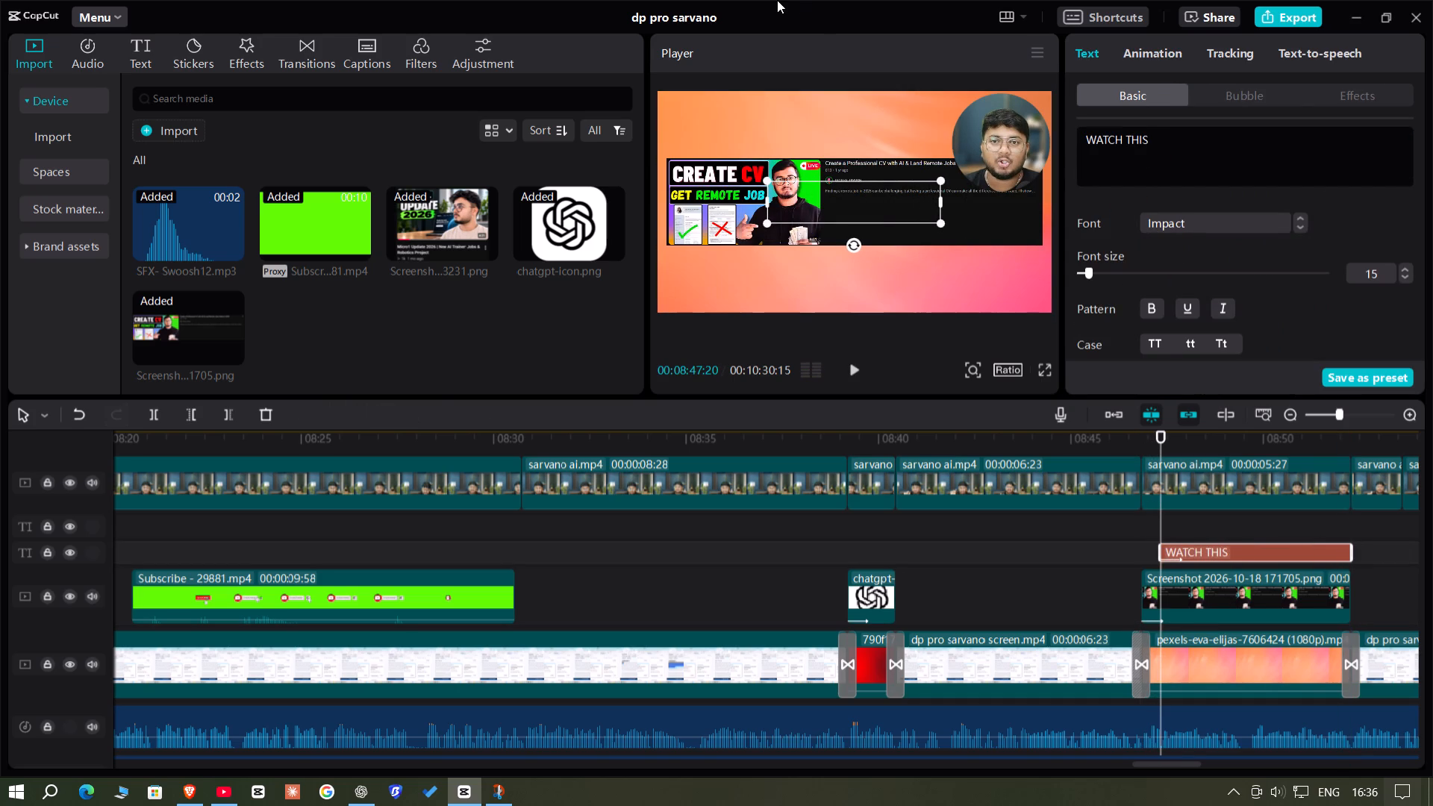
Shrink the "WATCH THIS" caption and move it to the centre below the screenshot, checking it in playback.
left_click_drag(949, 230, 899, 198)
left_click_drag(880, 206, 881, 219)
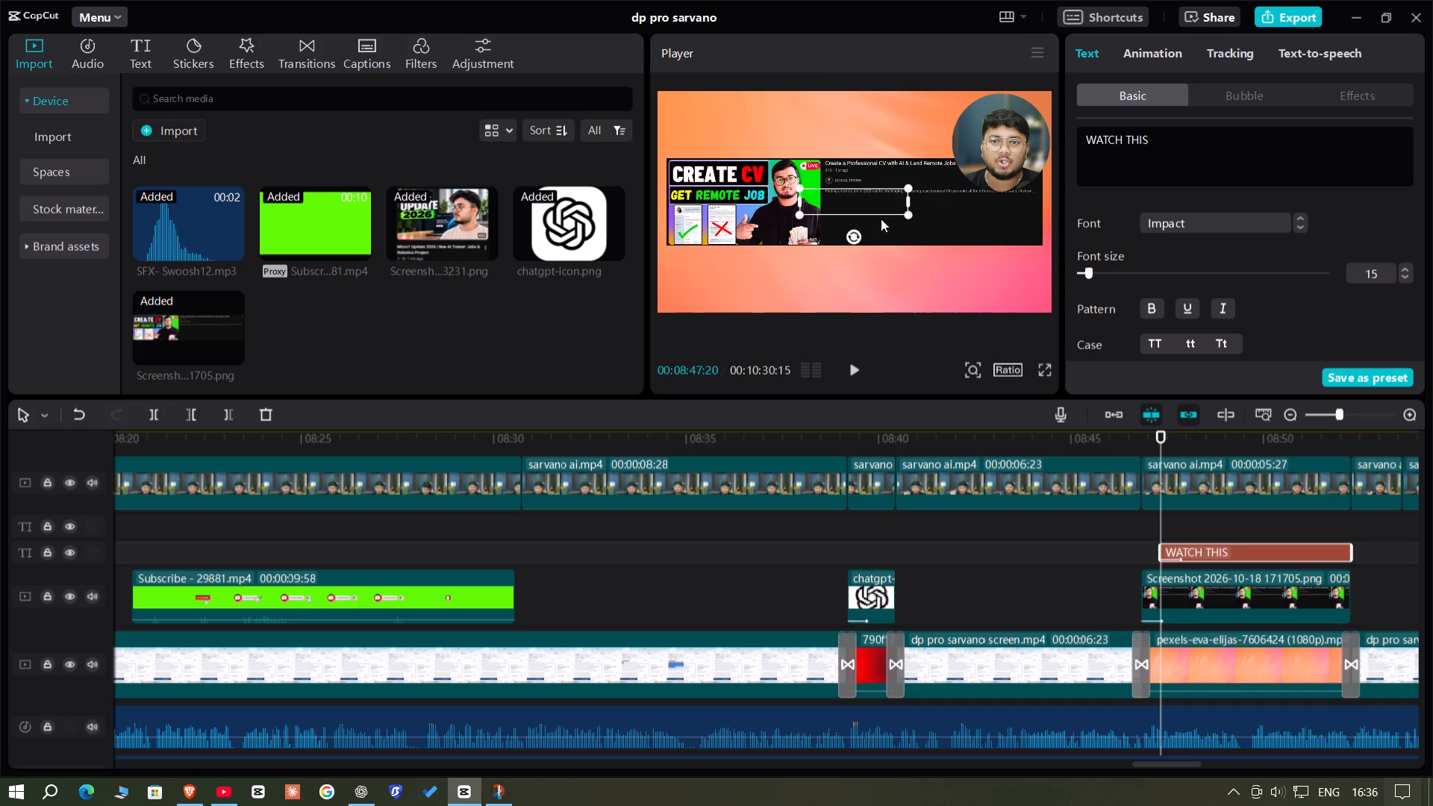
left_click_drag(881, 219, 882, 283)
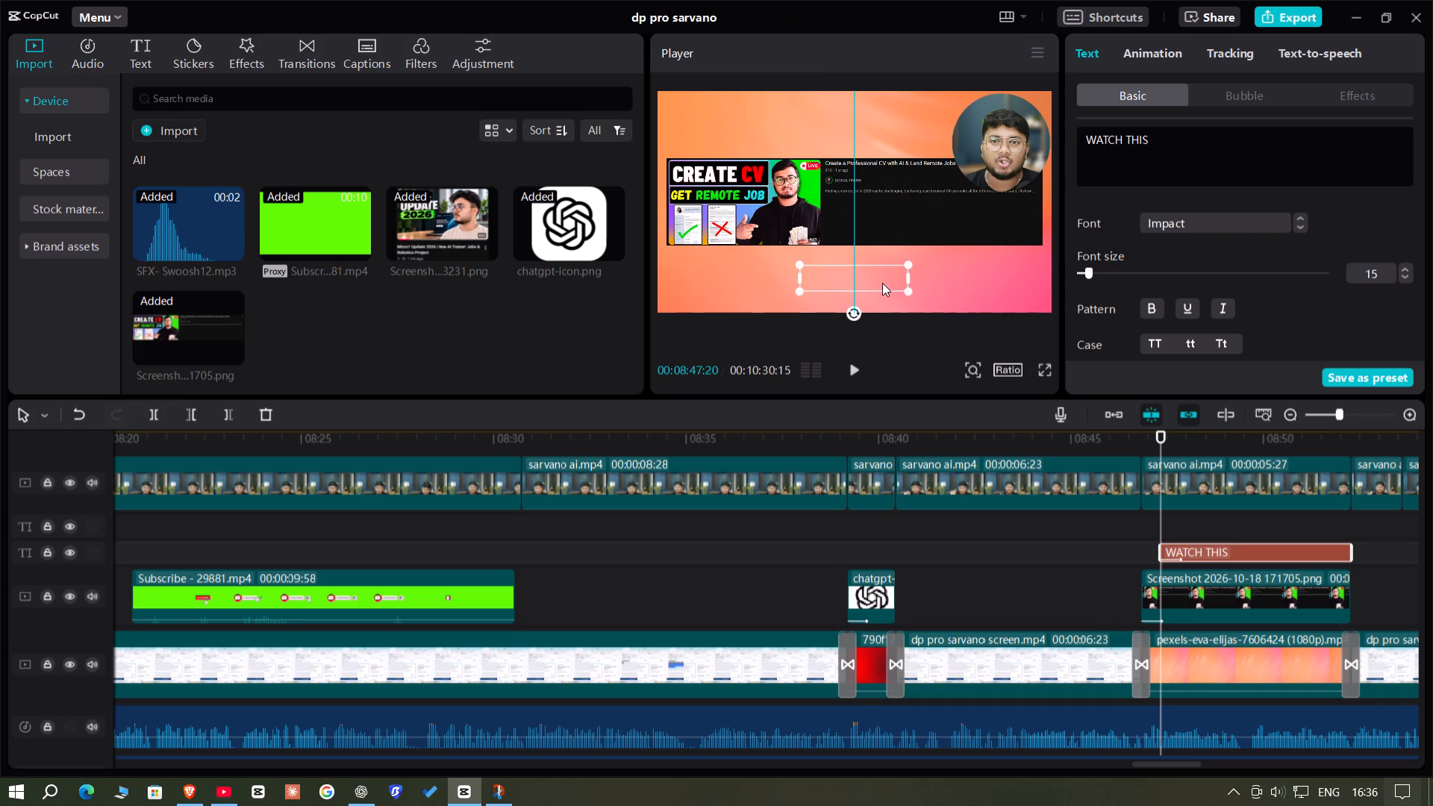
left_click_drag(882, 283, 882, 281)
left_click(1146, 549)
key("space")
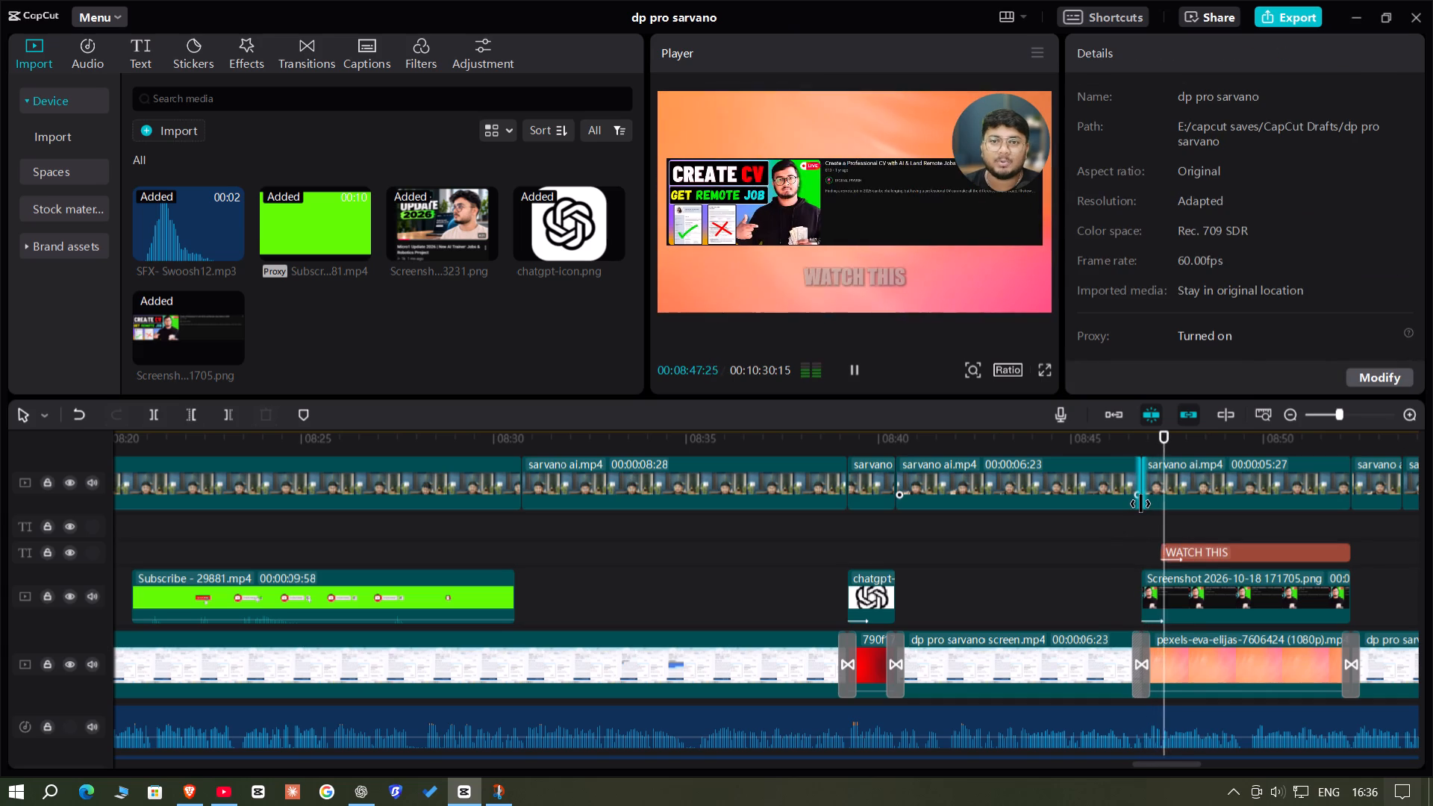
Look through the timeline after 08:52 for the next background clip needing a caption, examining the crumpled paper clip around 09:42.
left_click(1384, 569)
left_click_drag(1384, 569, 1014, 584)
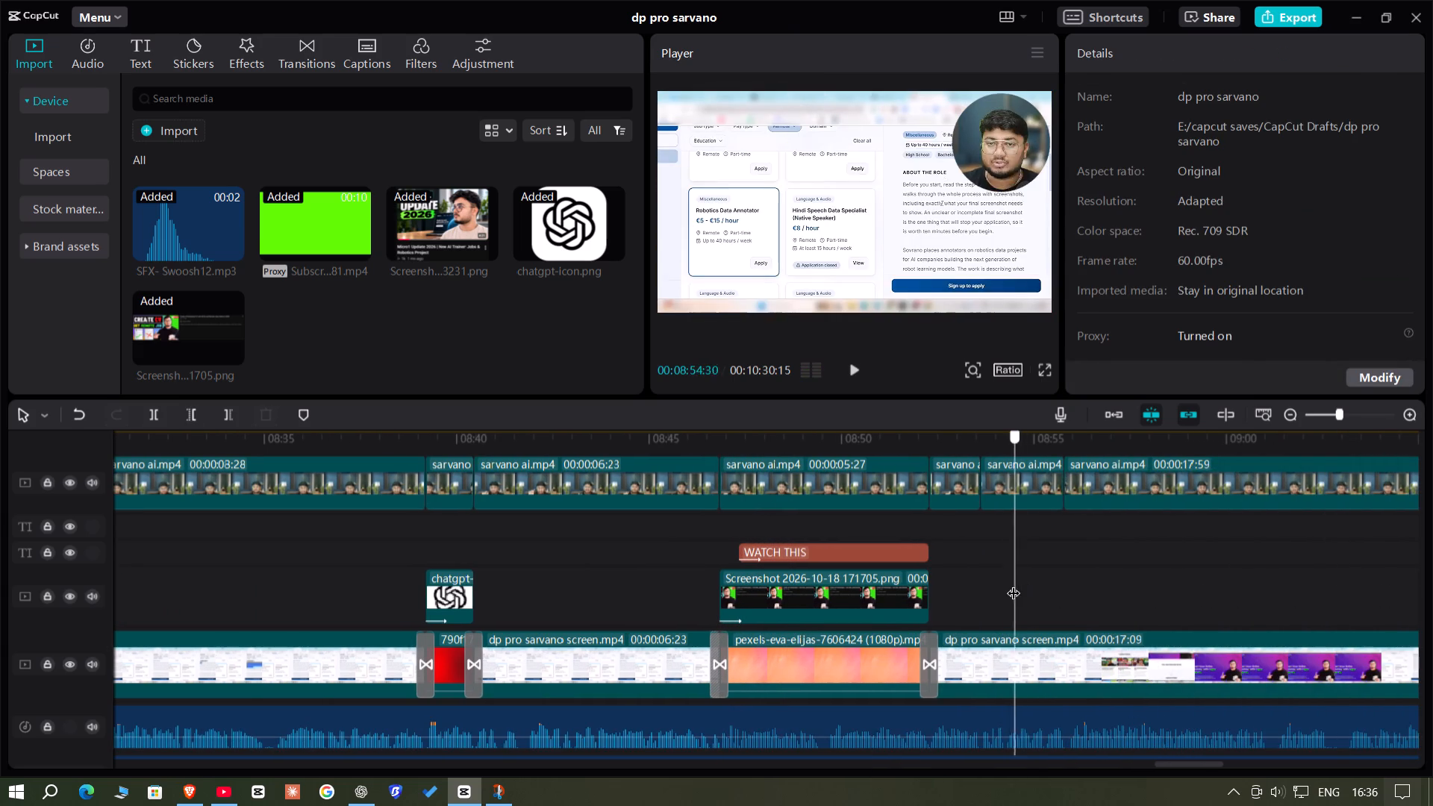
left_click_drag(1014, 584, 1101, 601)
left_click(1324, 413)
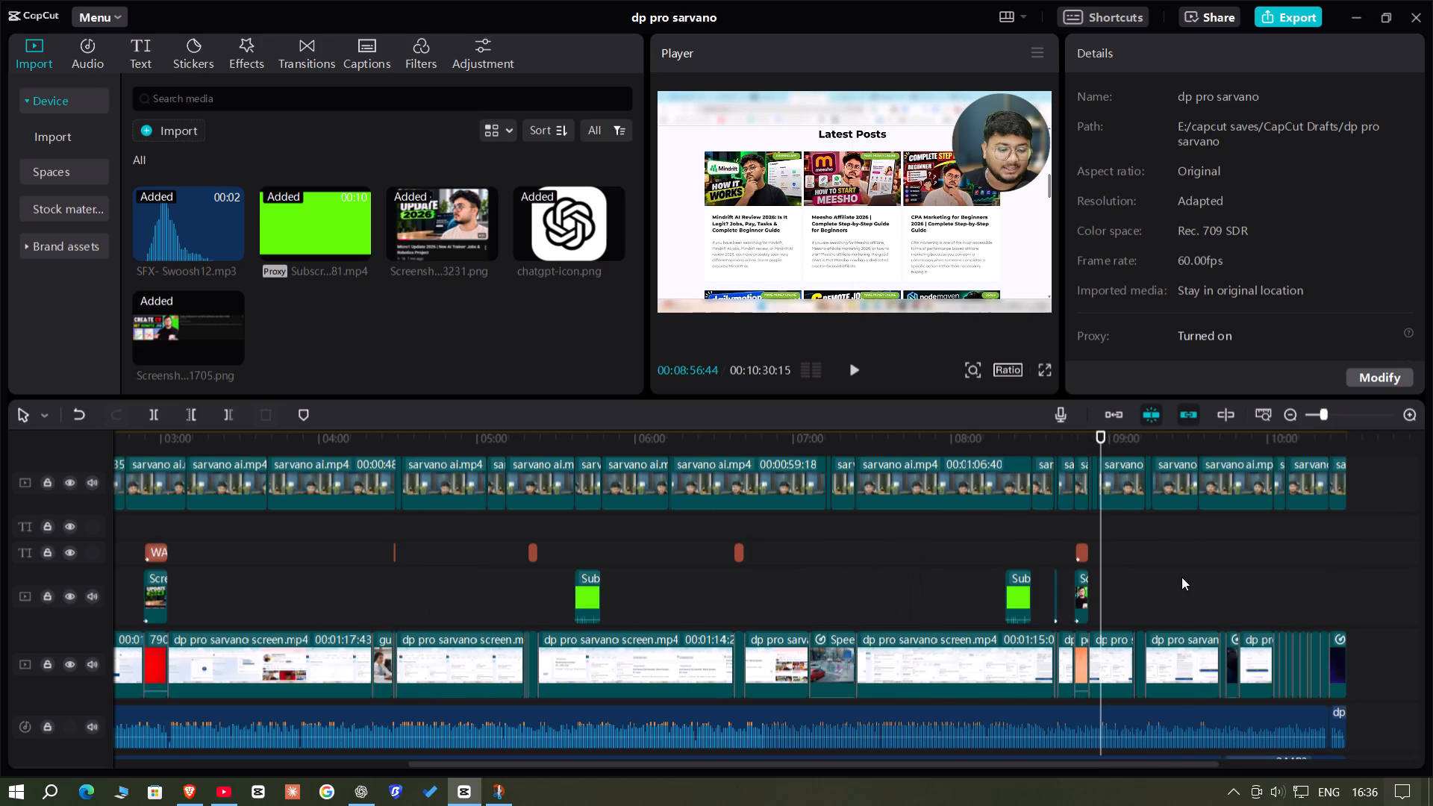
left_click(1181, 577)
left_click_drag(1181, 577, 1223, 591)
key("space")
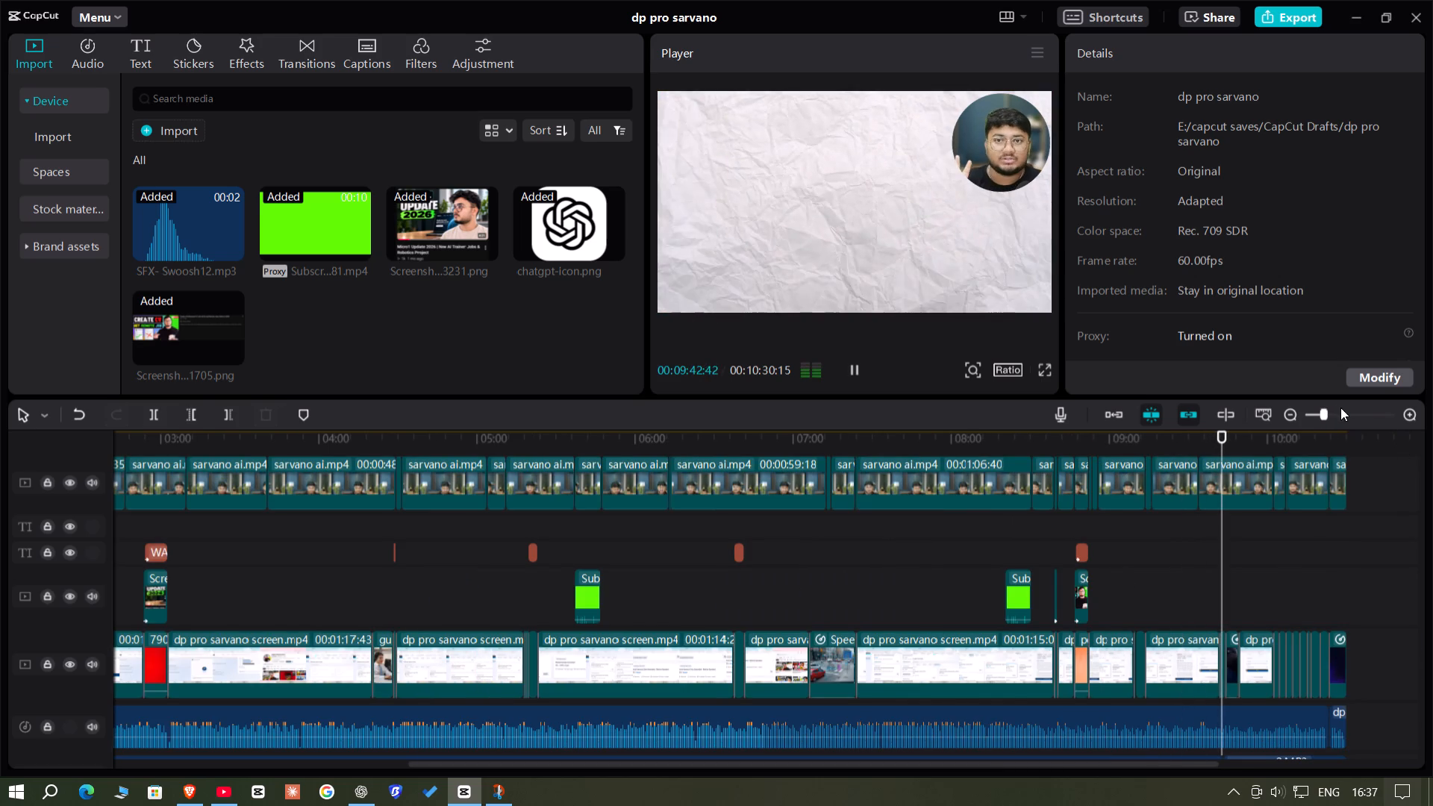
left_click(1340, 422)
left_click(1346, 413)
key("space")
left_click(1040, 573)
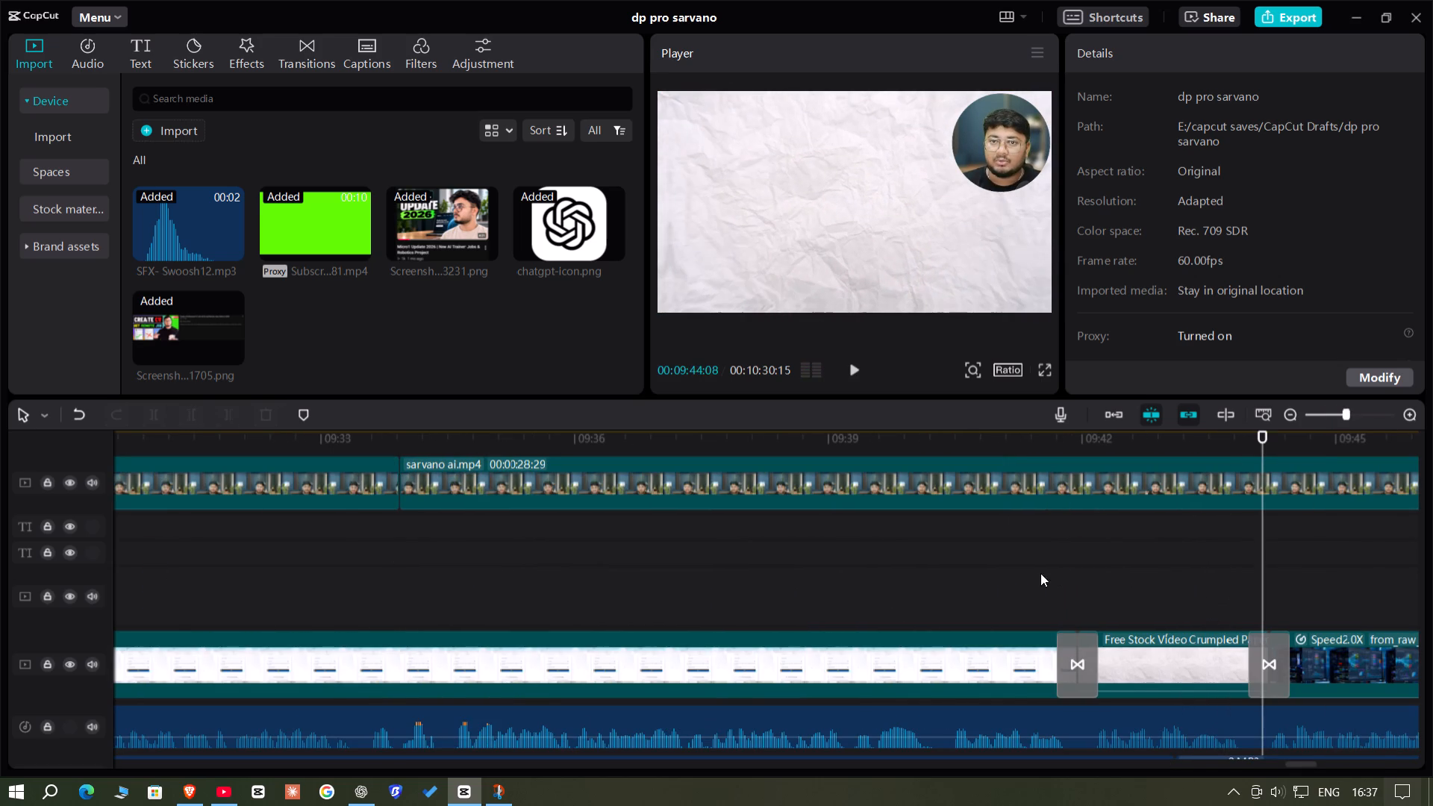
Paste the caption at the start of the crumpled paper clip, trim it to the clip's end and change its text to "2 SKILLS MUST !!".
left_click_drag(1046, 573, 1084, 587)
left_click(1070, 560)
left_click_drag(1070, 560, 1081, 569)
key("ctrl+v")
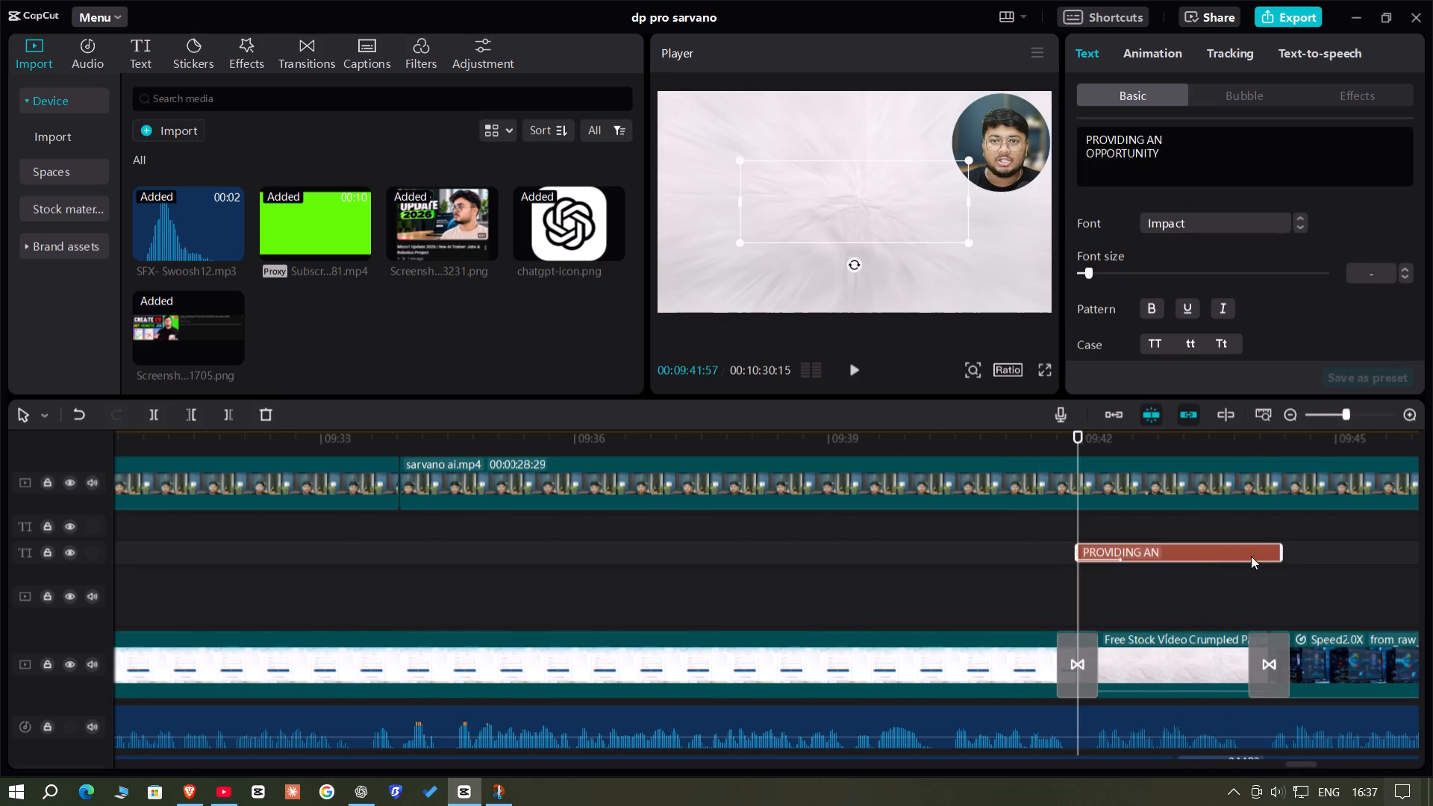
left_click_drag(1282, 551, 1265, 551)
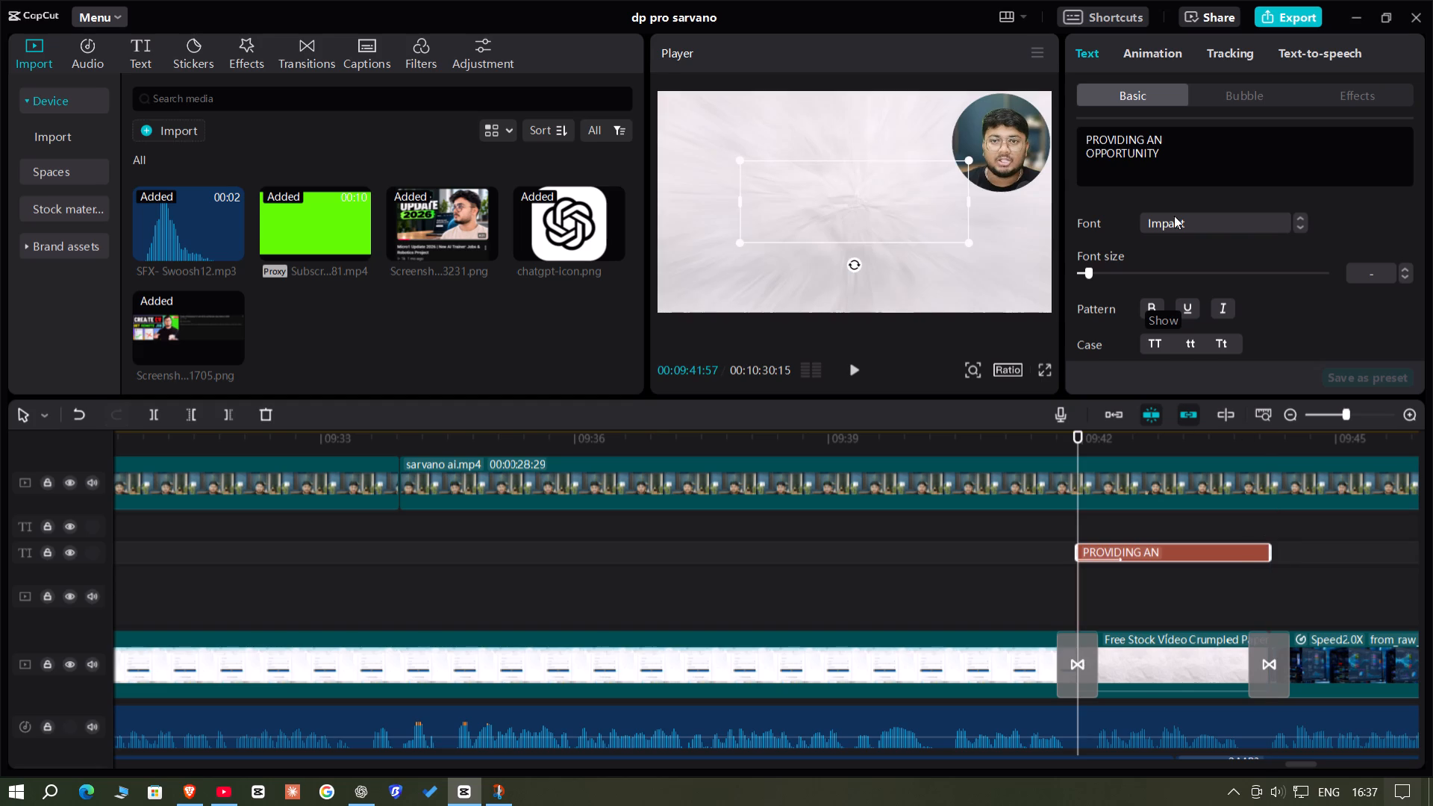
left_click_drag(1202, 151, 675, 0)
key("BackSpace")
type("2")
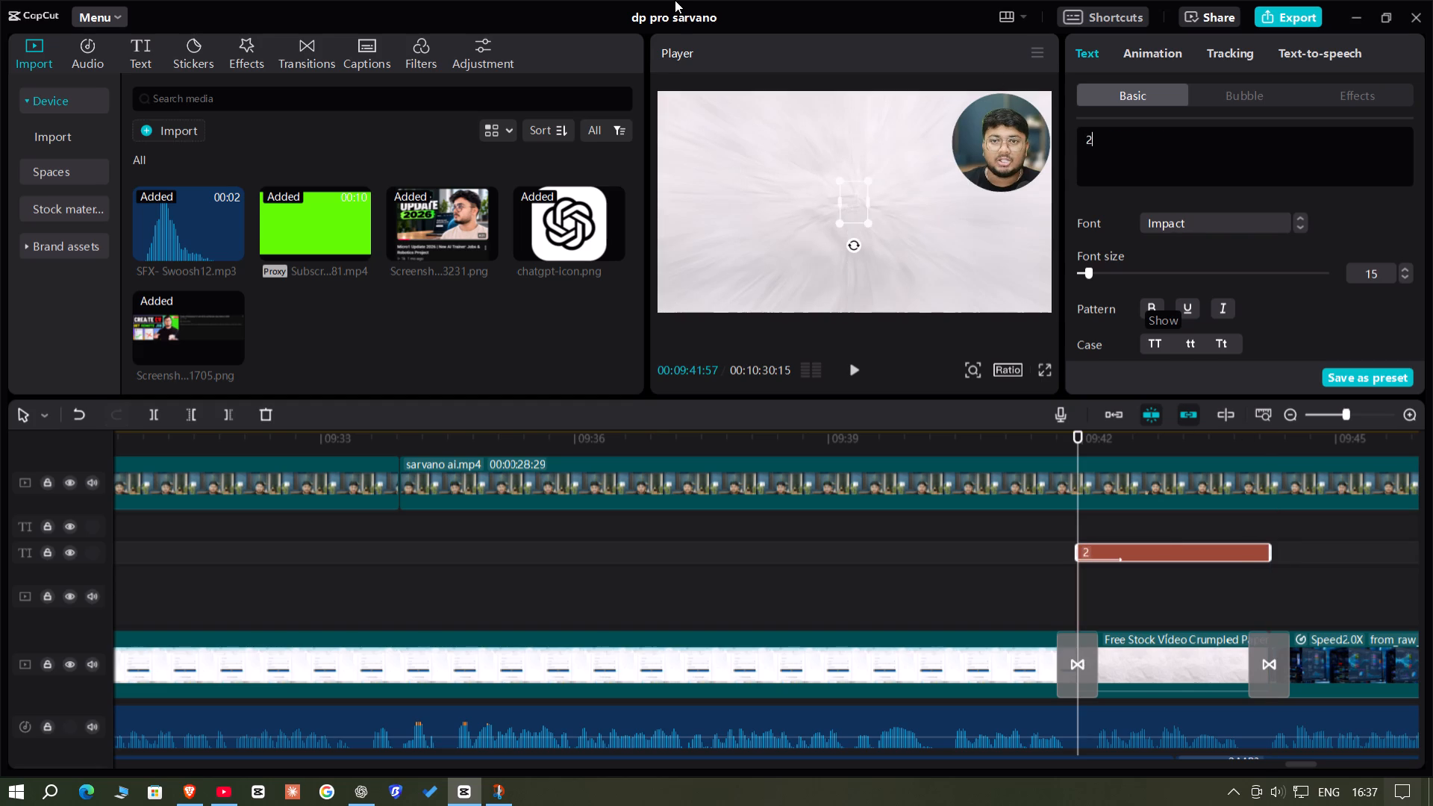
key("space")
type("SKILLS")
key("space")
type("MUST !!")
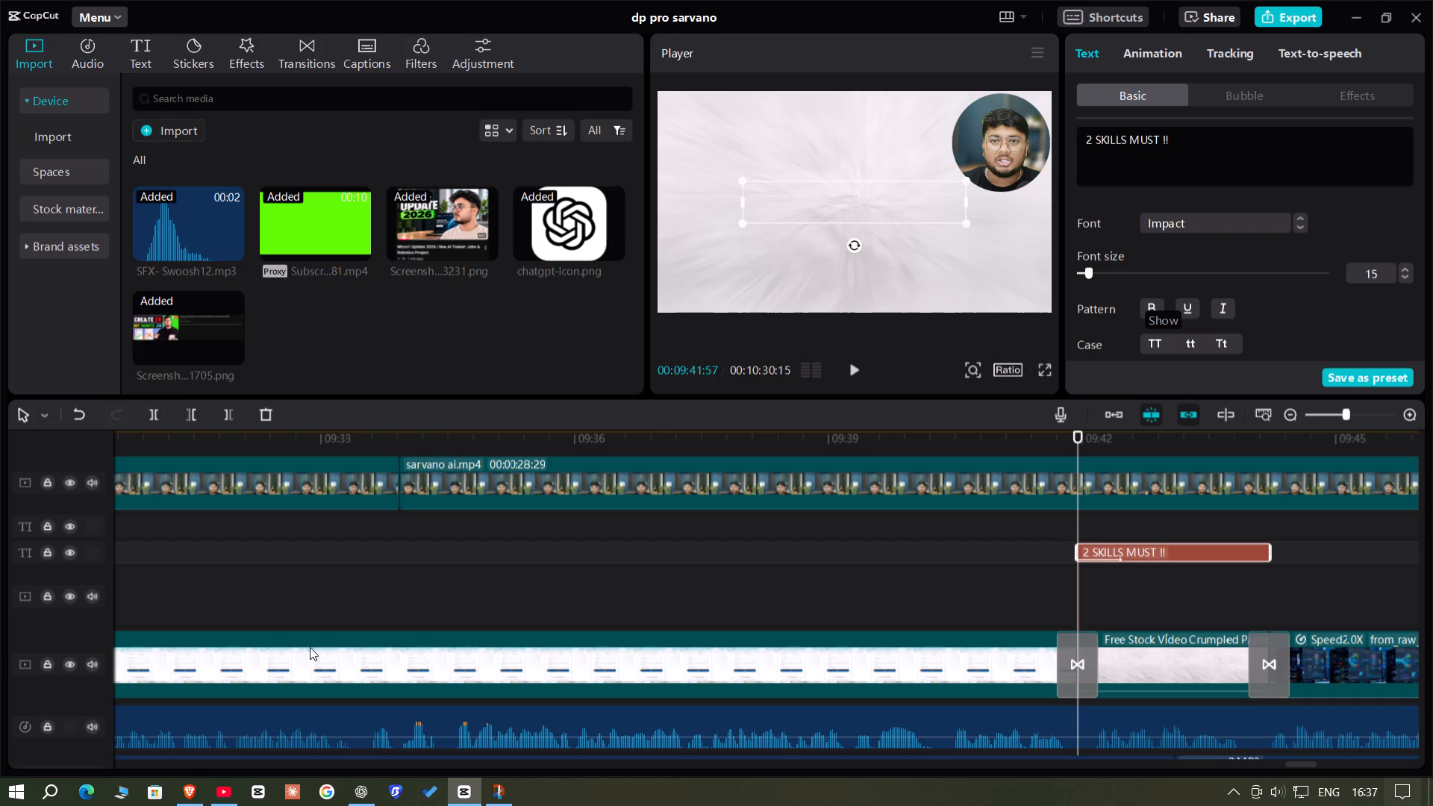
Preview the "2 SKILLS MUST !!" caption and reduce the crumpled paper background clip's opacity to 71%.
left_click(1063, 579)
key("space")
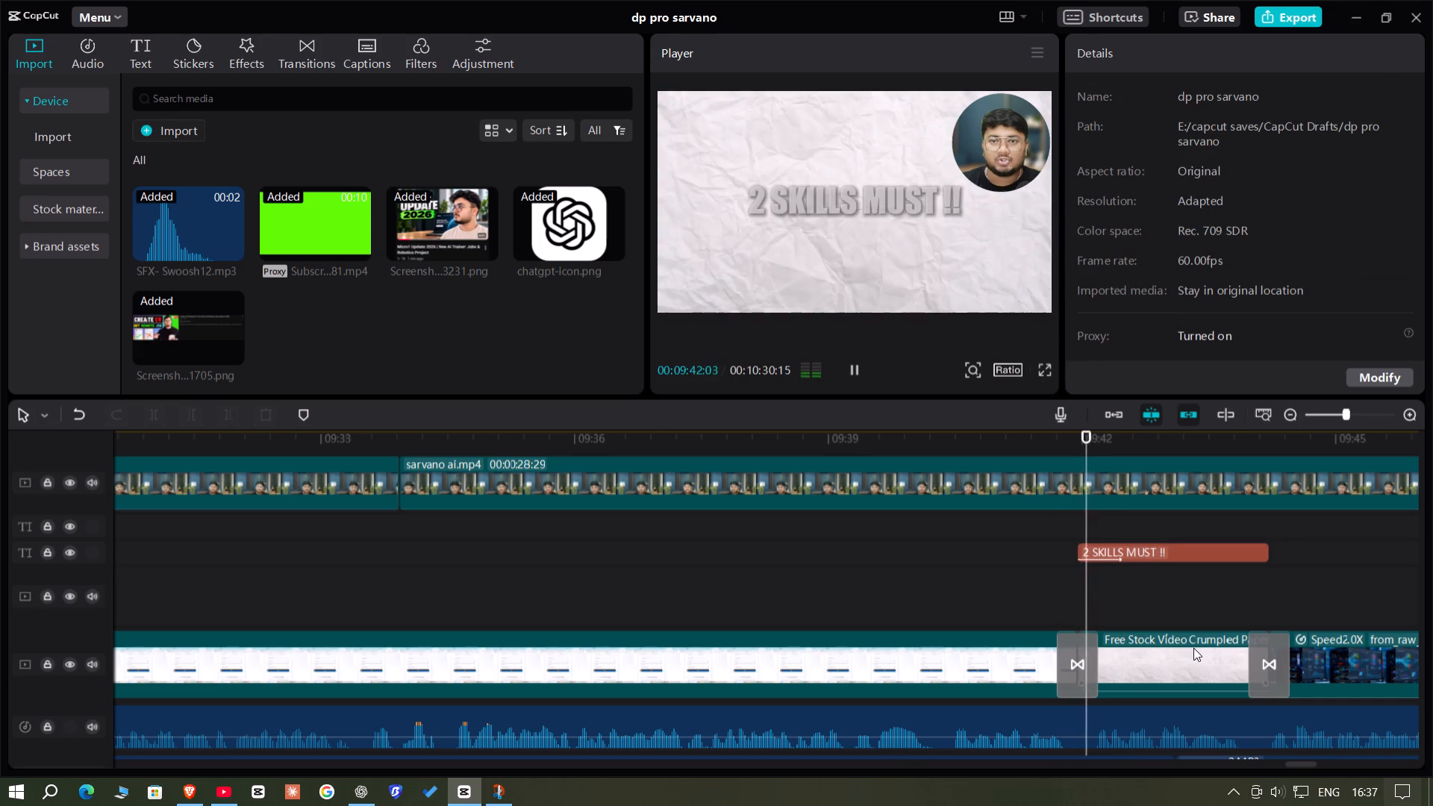
key("space")
left_click(1195, 654)
scroll(1258, 117, "down", 1)
scroll(1234, 320, "down", 1)
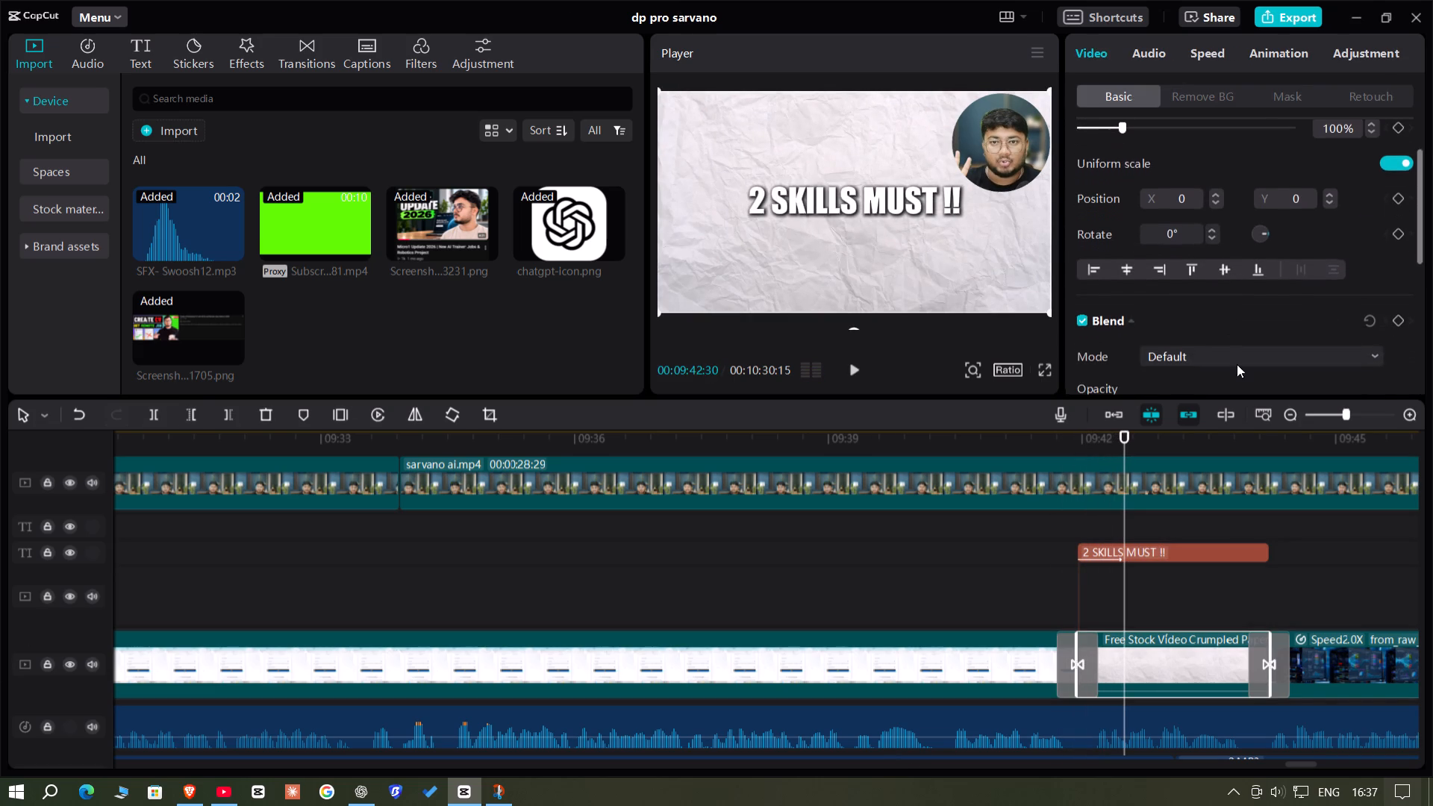
scroll(1237, 377, "down", 1)
left_click(1231, 340)
Look through the timeline after 09:45 for the next background clip needing a caption, examining the red clip around 10:02.
key("space")
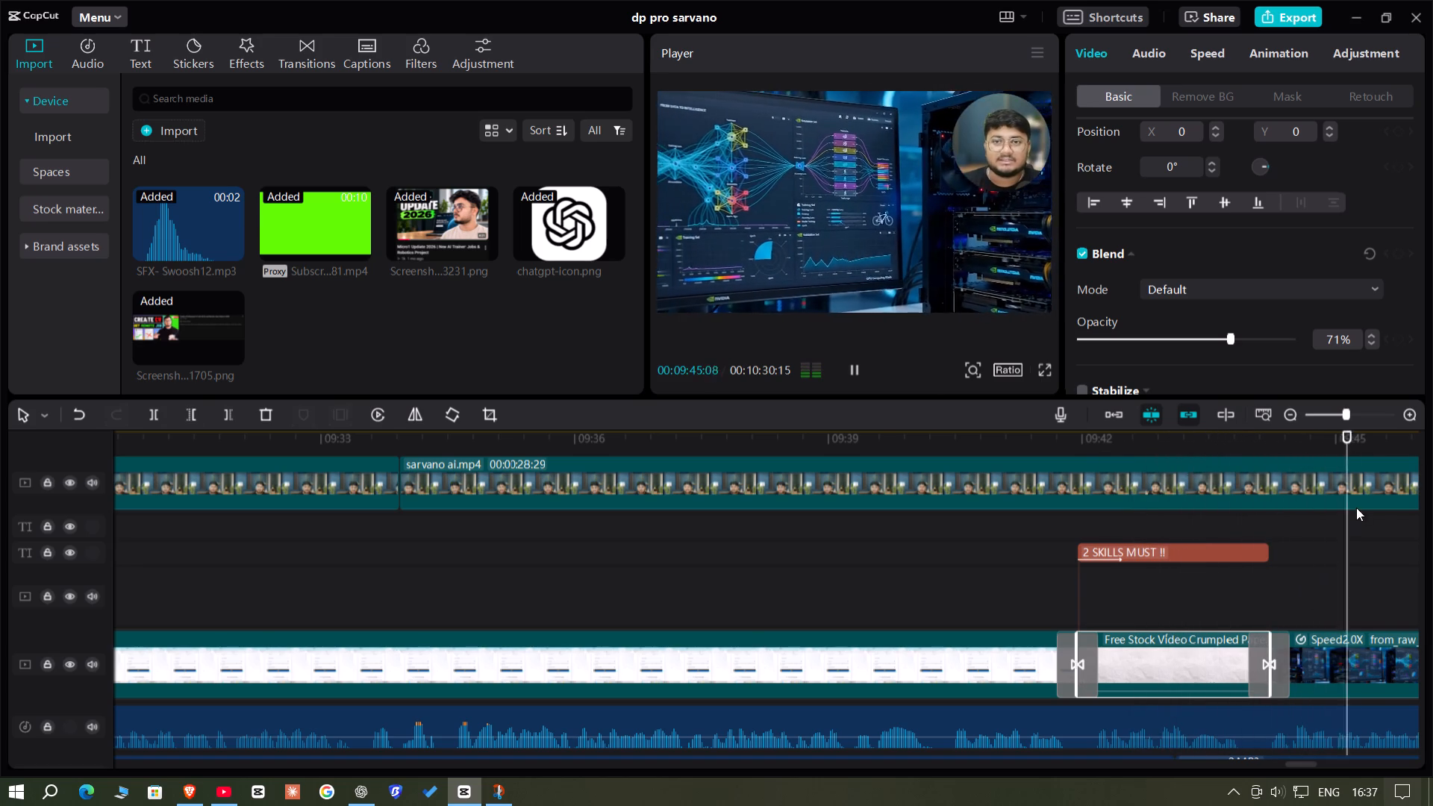
left_click(1333, 412)
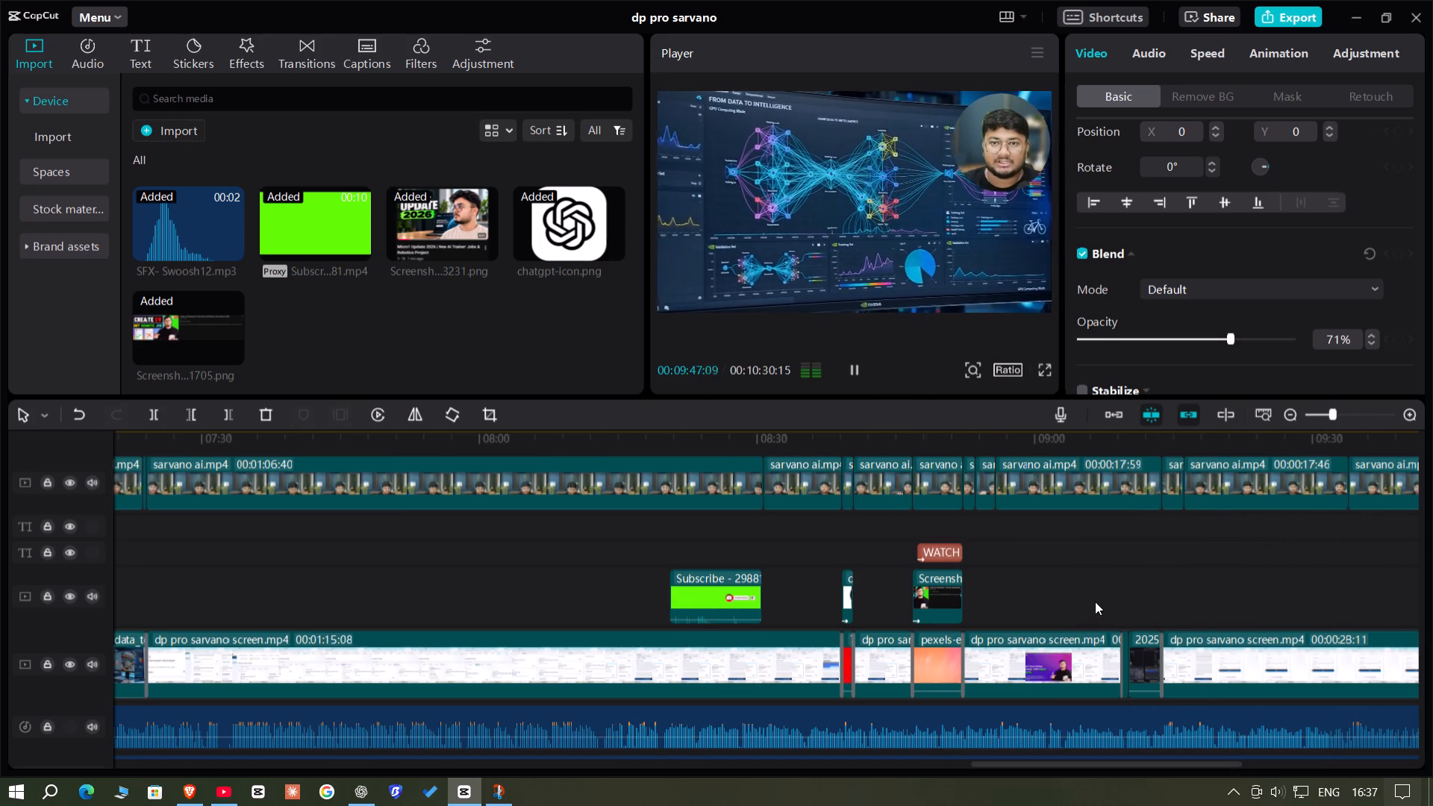
left_click(1204, 561)
left_click_drag(1204, 561, 1005, 557)
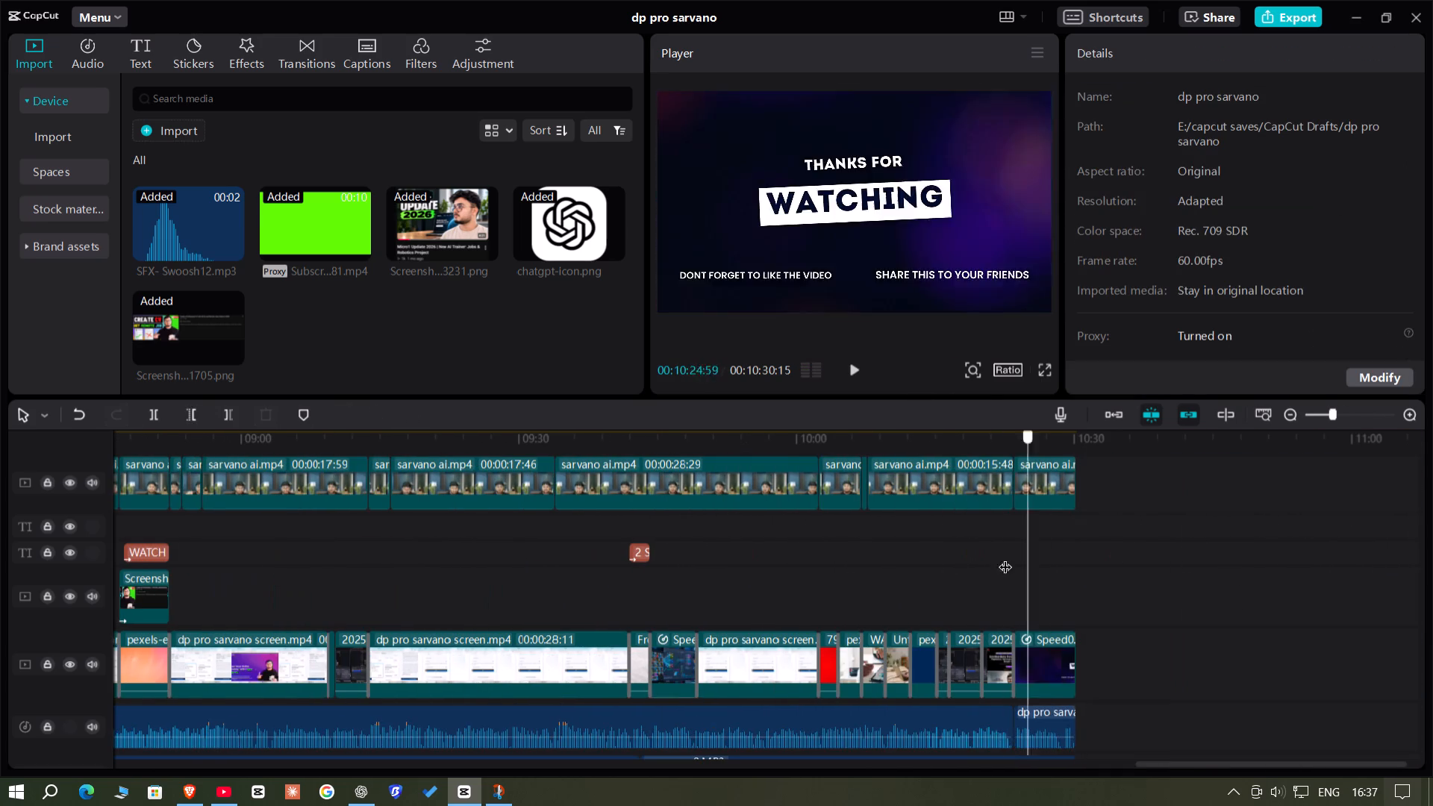
left_click_drag(1005, 557, 820, 564)
key("space")
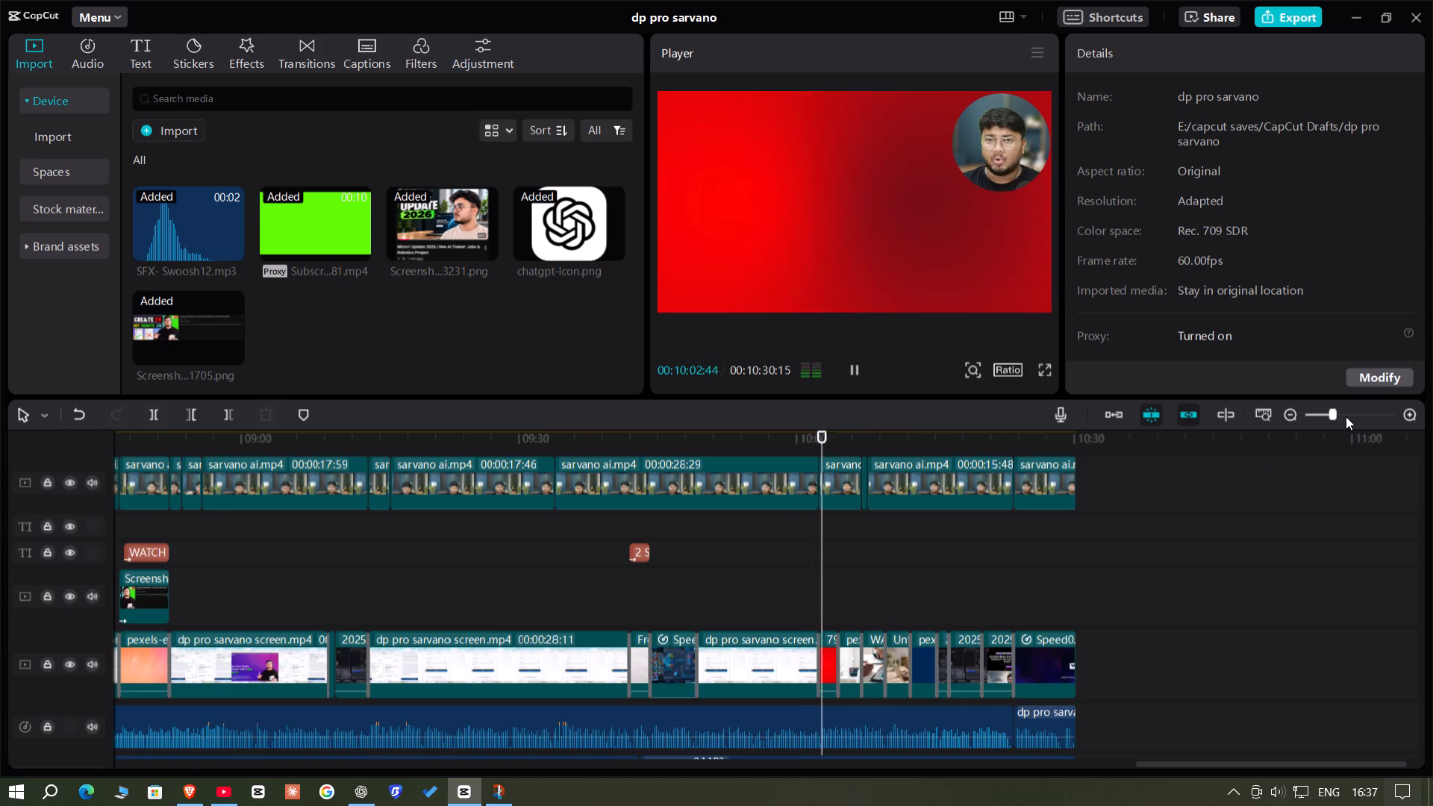
left_click(1346, 416)
key("space")
Paste the caption at the start of the dark red clip, trim it to the clip's end and change its text to "I HOPE YOU LIKE THIS VIDEO".
left_click(781, 554)
left_click_drag(781, 554, 795, 561)
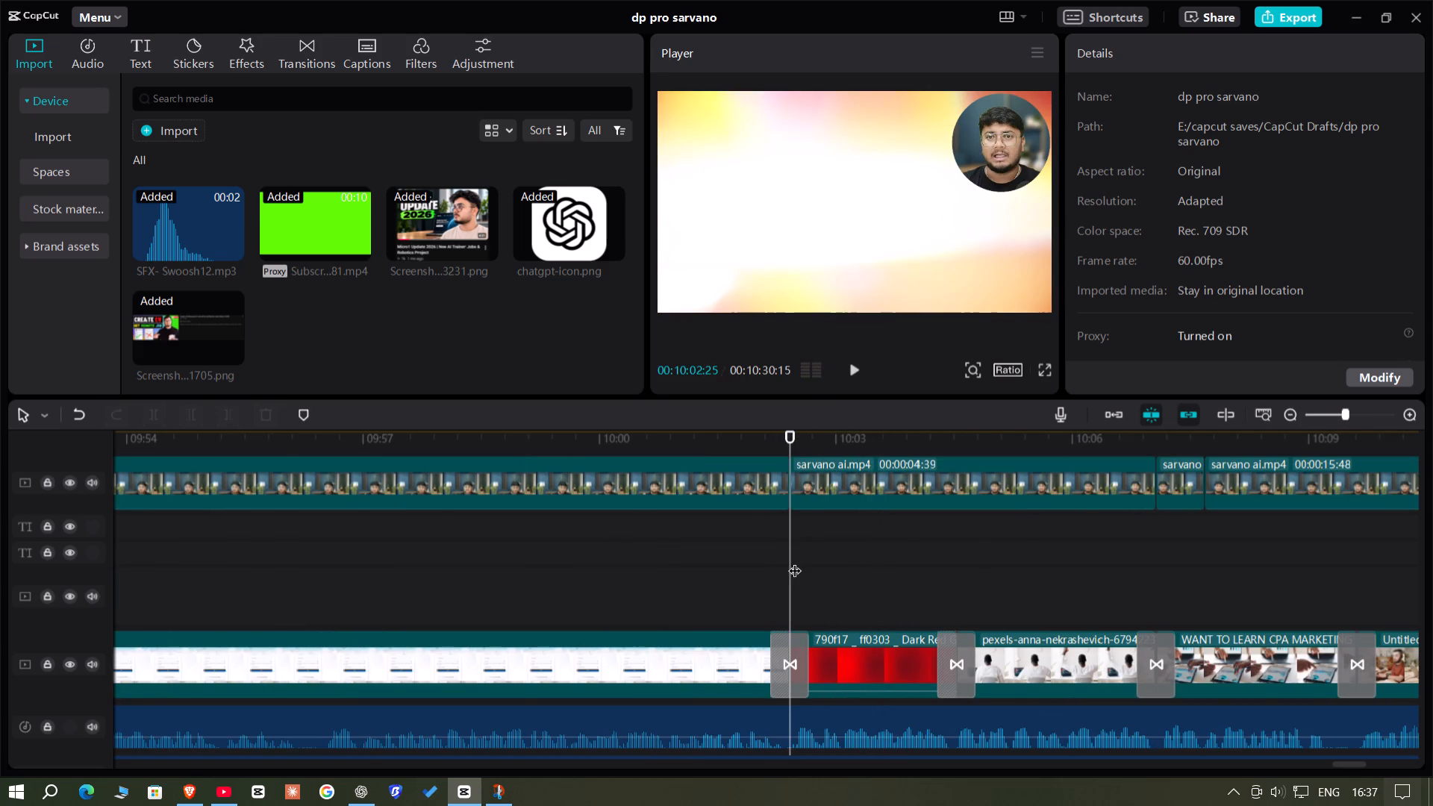
key("ctrl+v")
left_click_drag(977, 552, 952, 552)
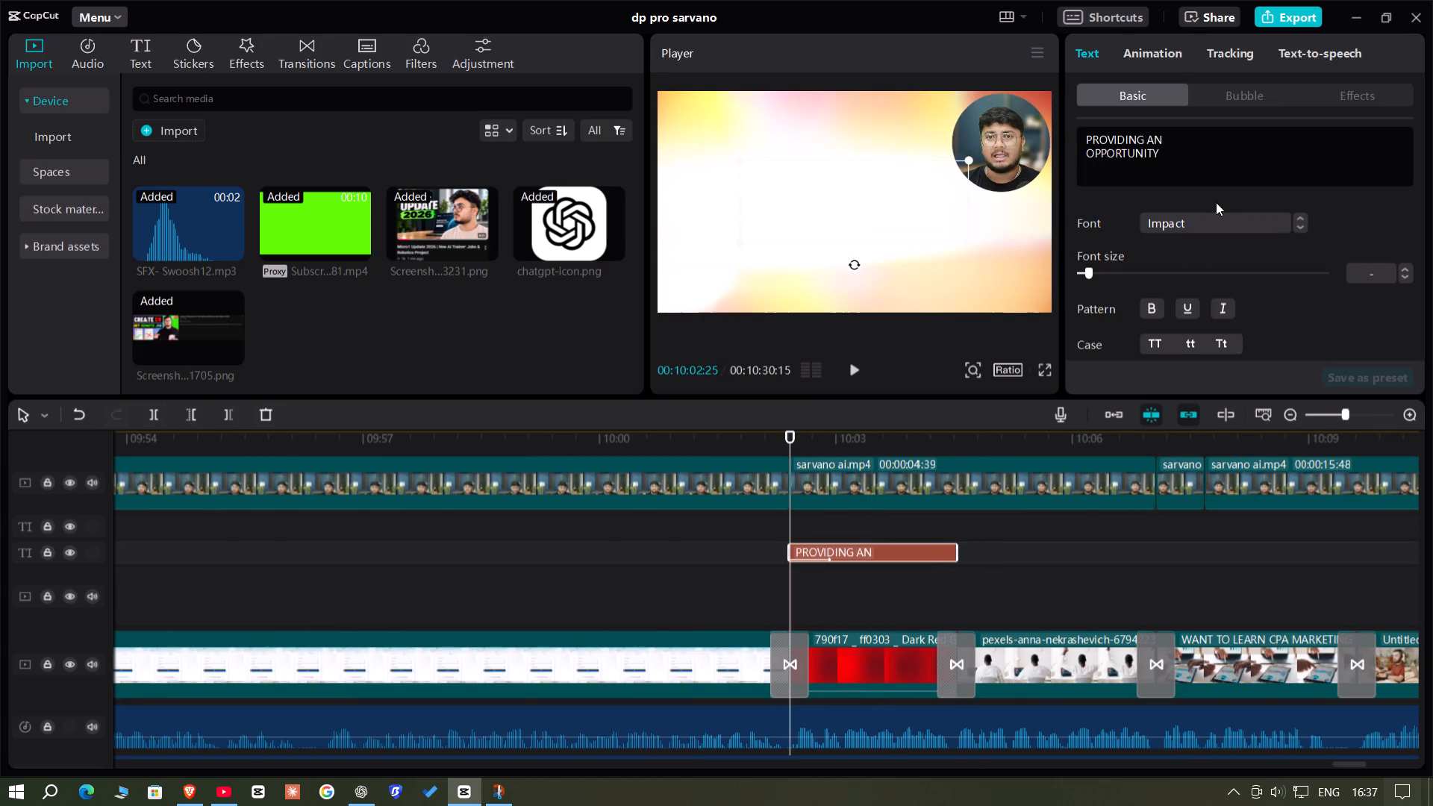
left_click_drag(1224, 154, 879, 0)
key("BackSpace")
type("I HOPW")
key("BackSpace")
type("E YOU LIKE THIS VIDEO")
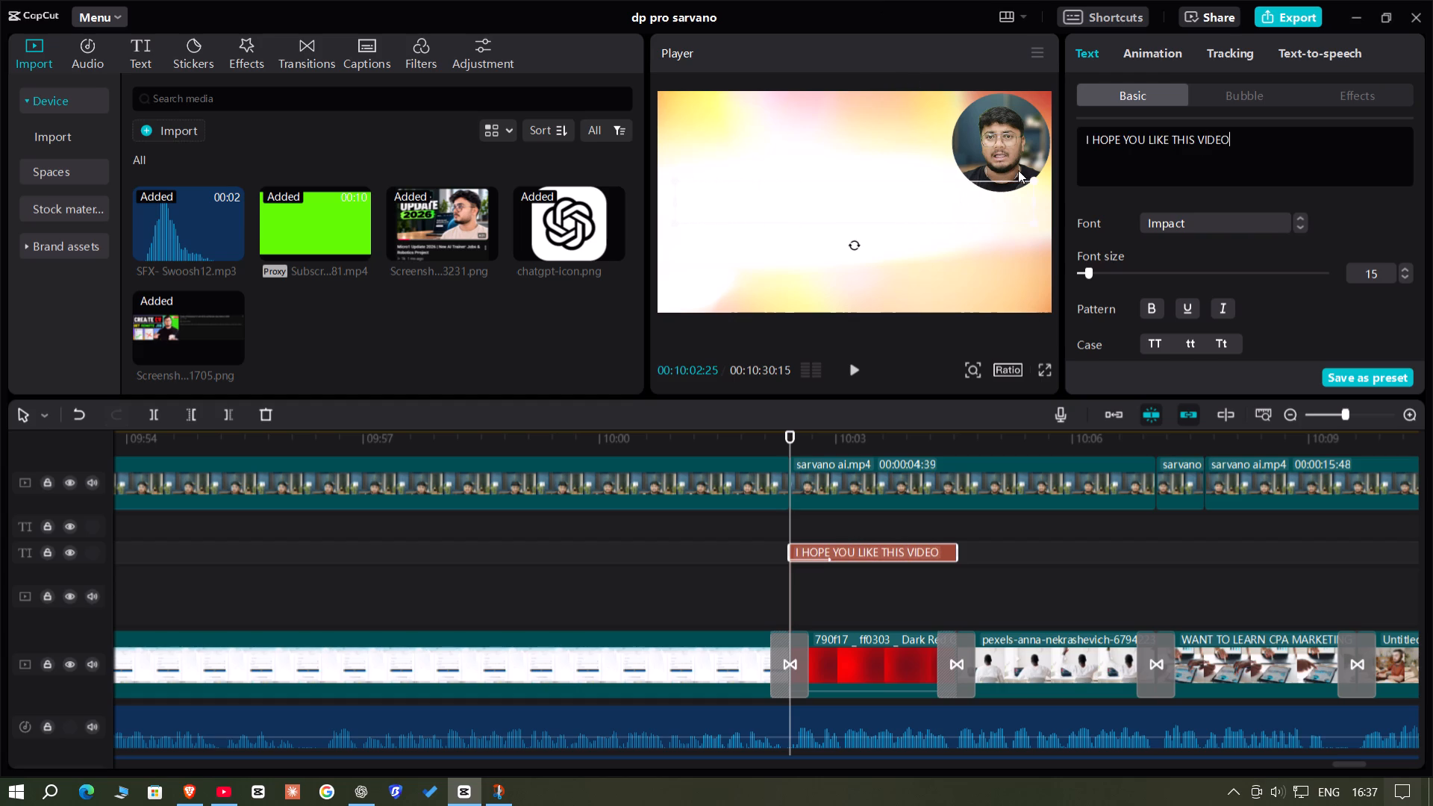
Shrink the "I HOPE YOU LIKE THIS VIDEO" caption so it clears the presenter's circle, and check it over the red clip.
left_click_drag(1040, 219, 966, 203)
left_click(827, 576)
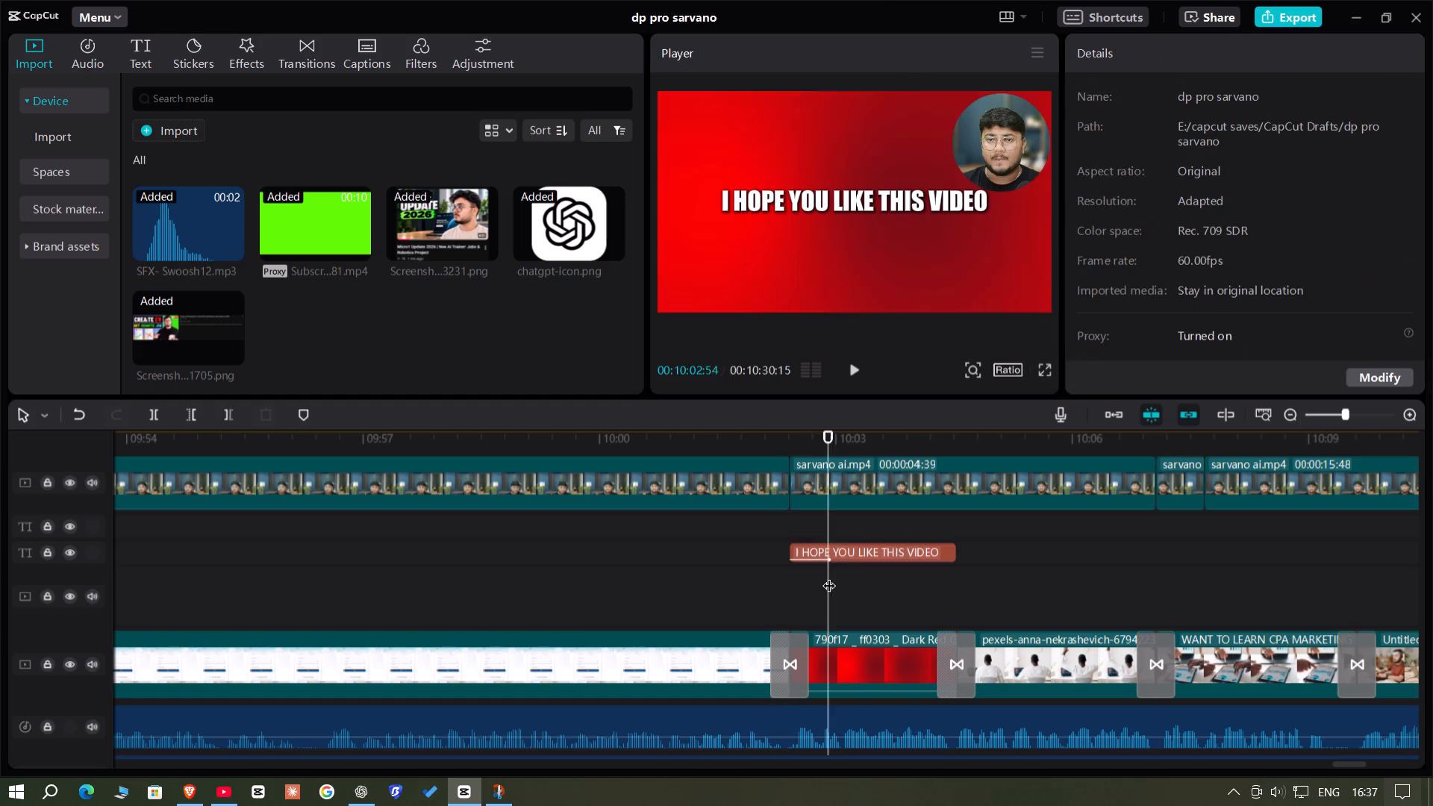
Paste the caption at the start of the blue wave clip around 10:12, extend it to the clip's end and change its text to "WANT TO LEARN ?".
left_click_drag(831, 576, 787, 592)
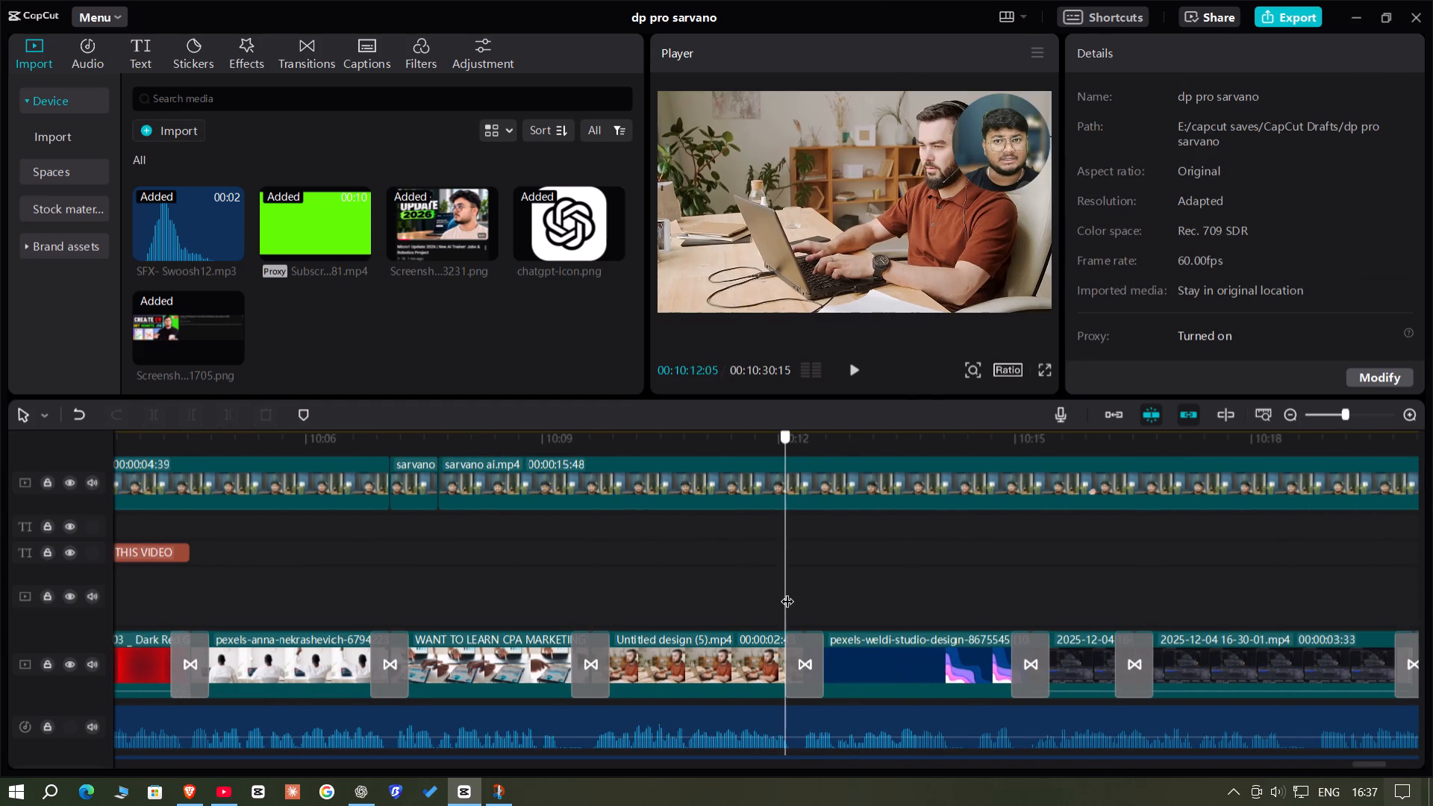
left_click_drag(787, 592, 802, 596)
key("space")
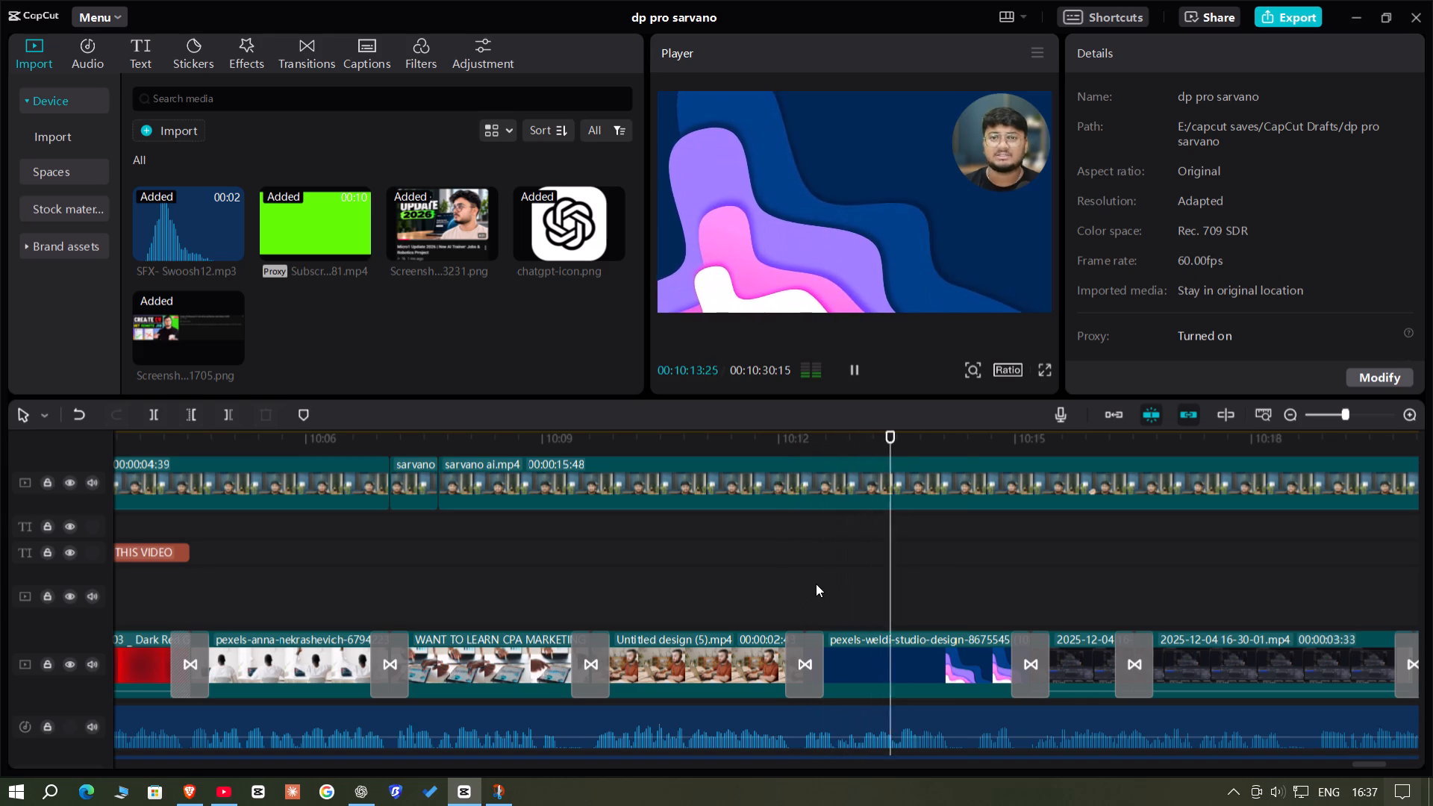
left_click(812, 584)
left_click_drag(812, 584, 800, 584)
key("ctrl+v")
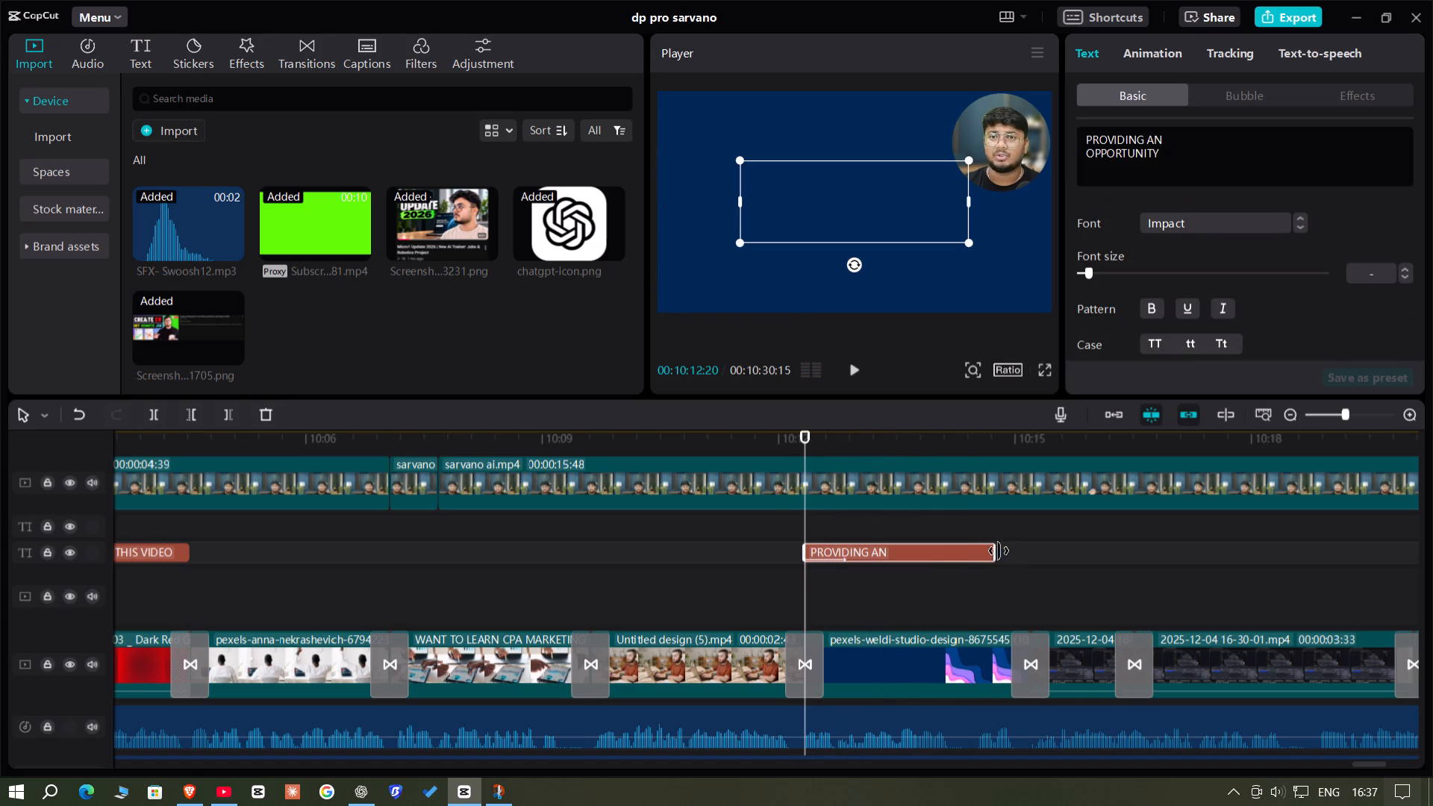
left_click_drag(993, 550, 1031, 565)
left_click_drag(1214, 169, 851, 73)
key("BackSpace")
type("WANT TO LEARN")
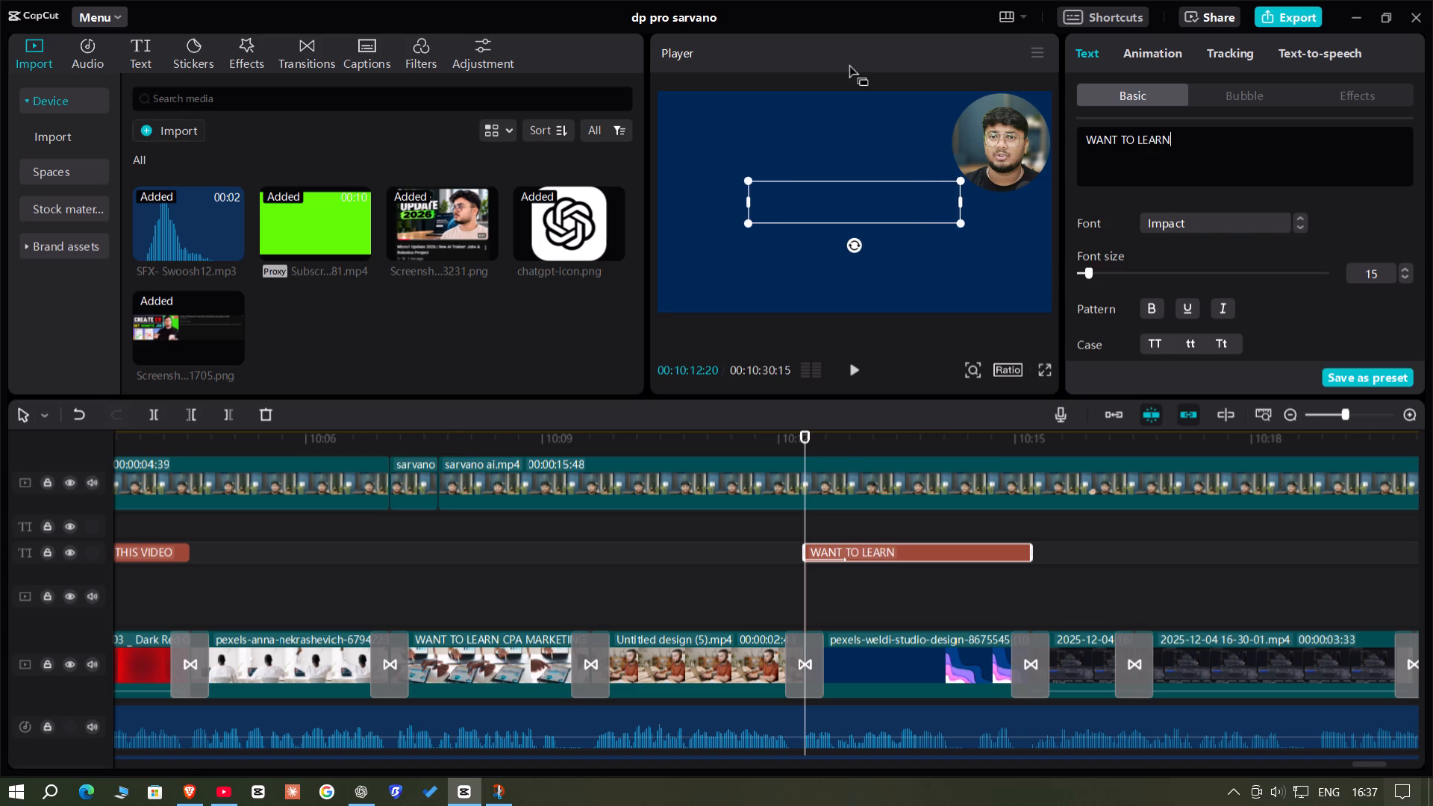
key("space")
type("?")
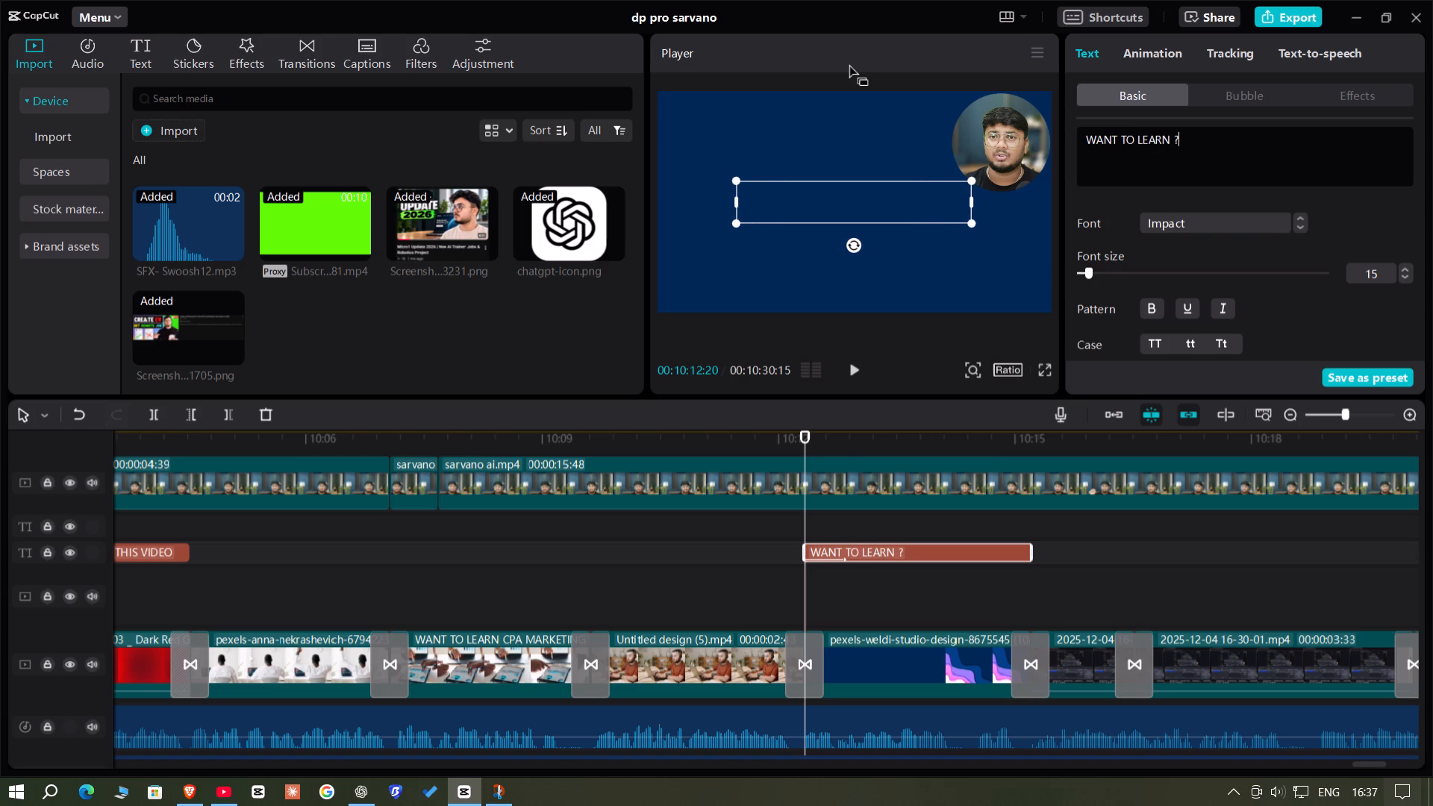
Preview the "WANT TO LEARN ?" caption and check the remaining clips through the closing "Thanks for watching" screen.
left_click(749, 567)
key("space")
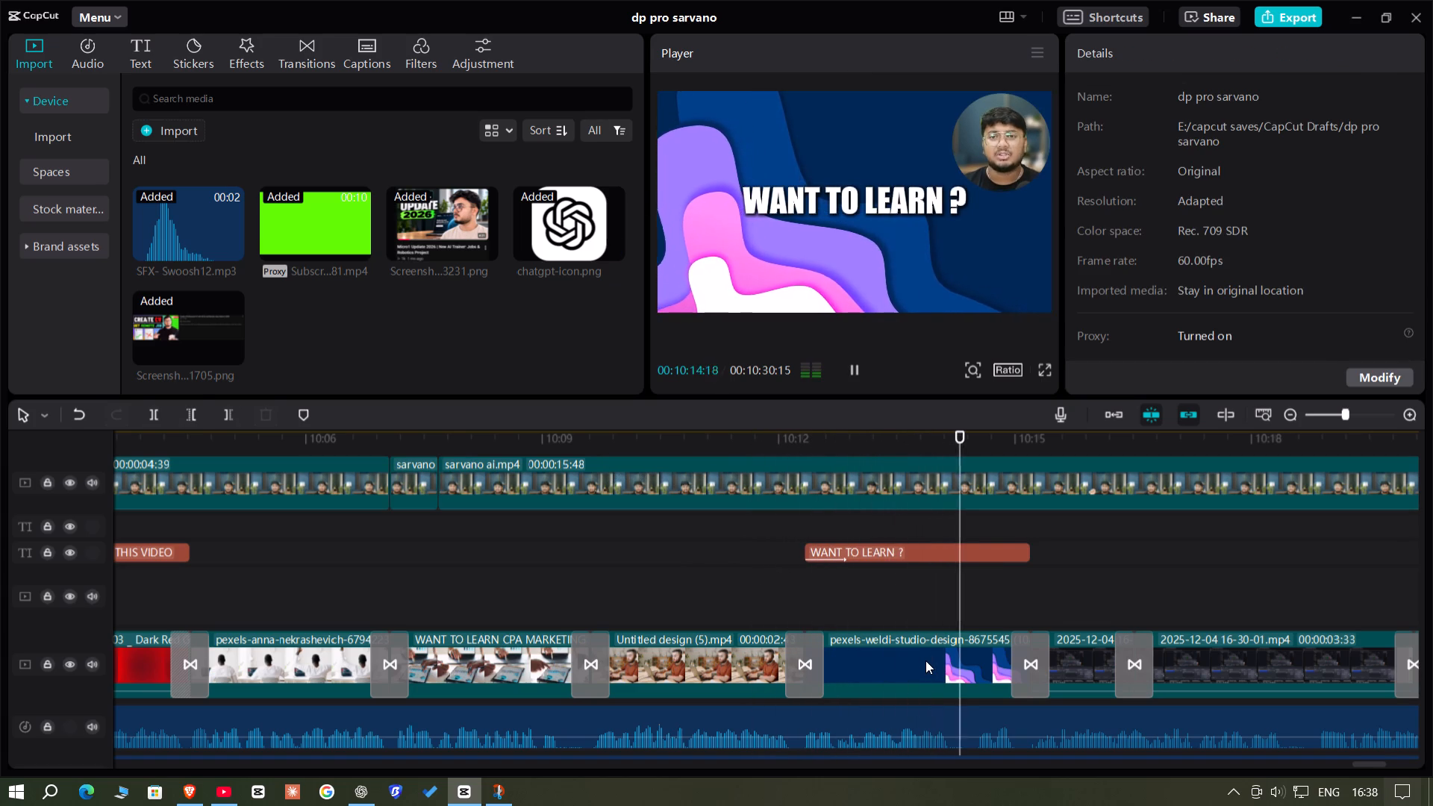
left_click(1217, 581)
left_click_drag(1217, 581, 1432, 584)
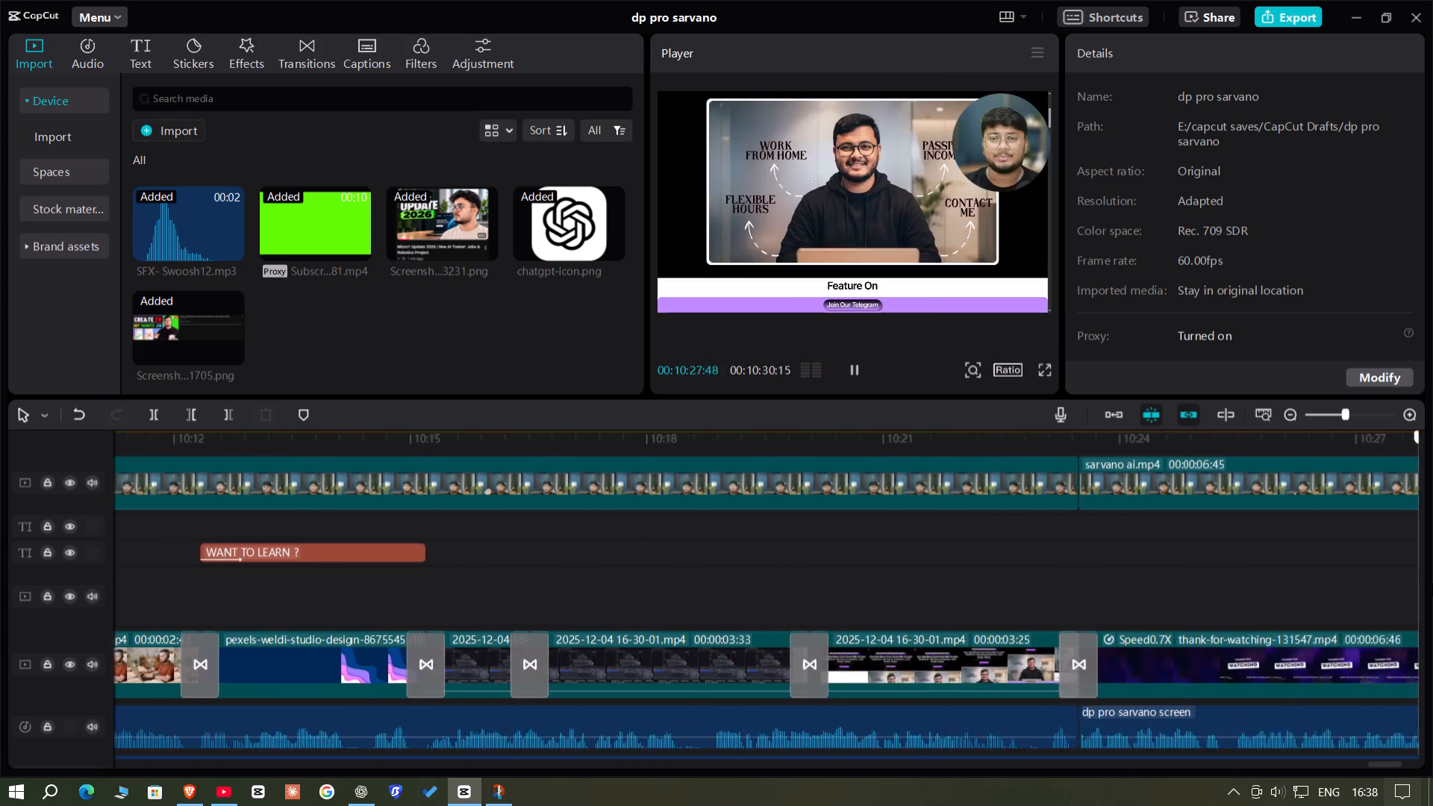
left_click_drag(1432, 584, 625, 555)
left_click(1321, 416)
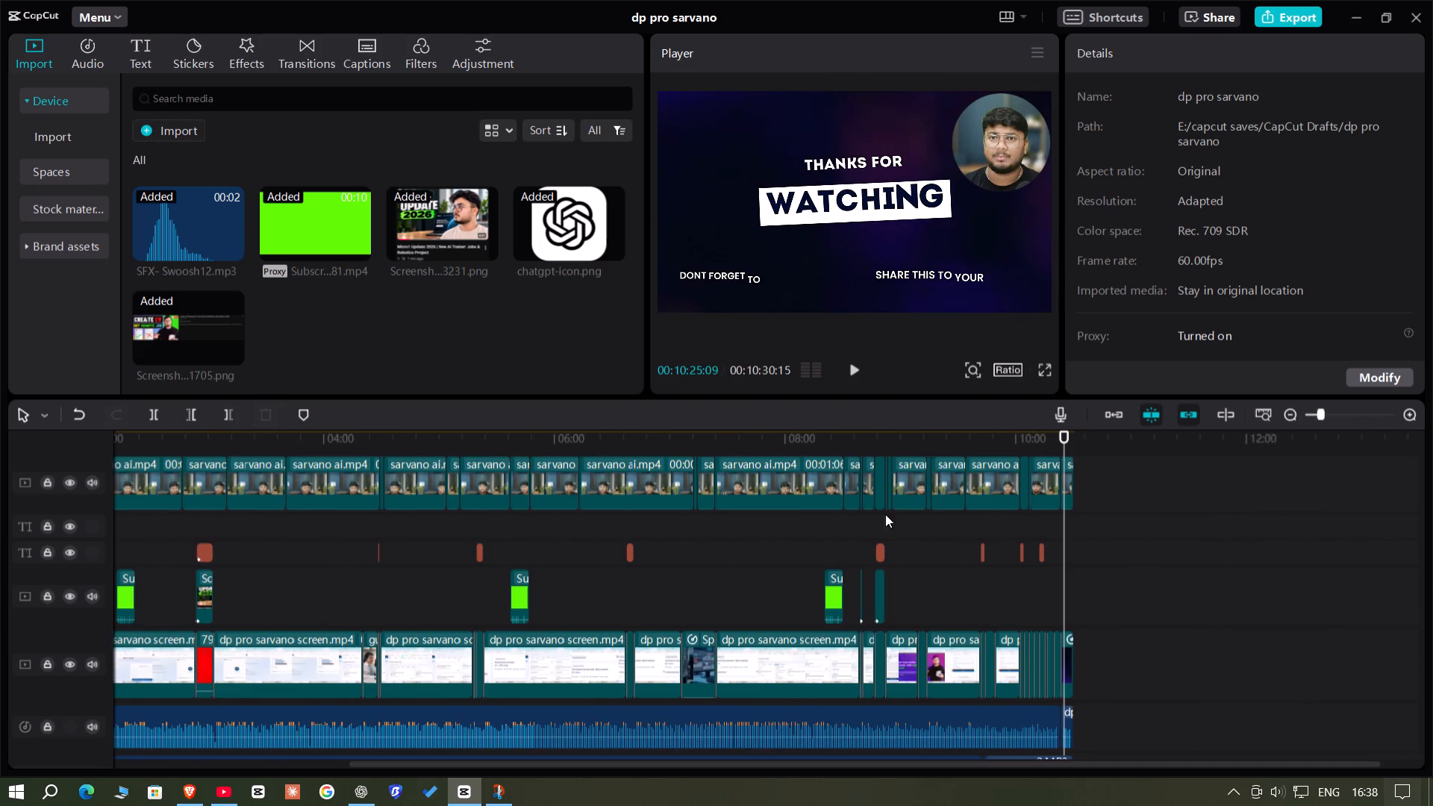
left_click(939, 536)
left_click_drag(939, 536, 1164, 602)
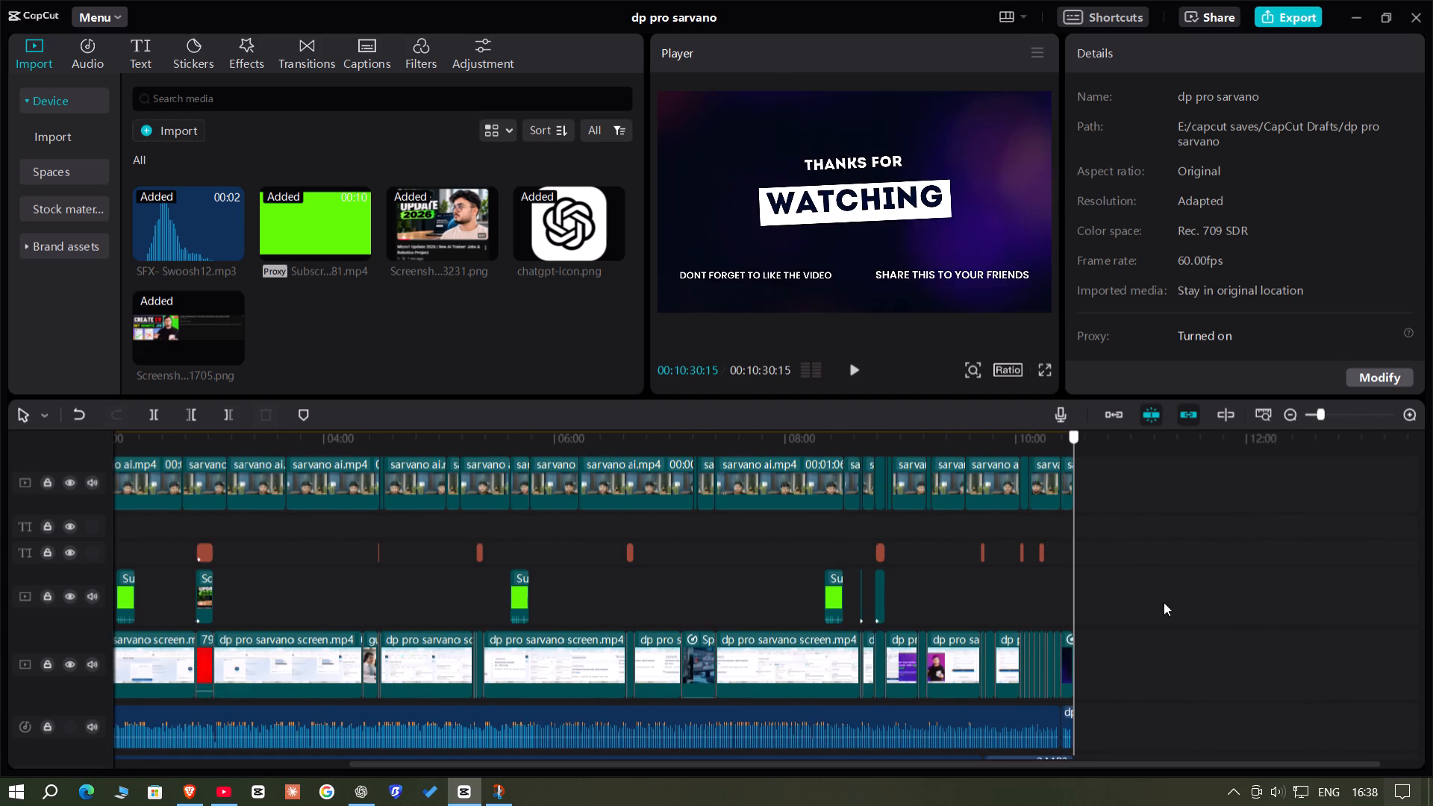
Review the whole timeline from the opening disclaimer to the end, checking the caption, video and audio tracks.
left_click_drag(1164, 602, 0, 760)
scroll(761, 645, "down", 8)
key("space")
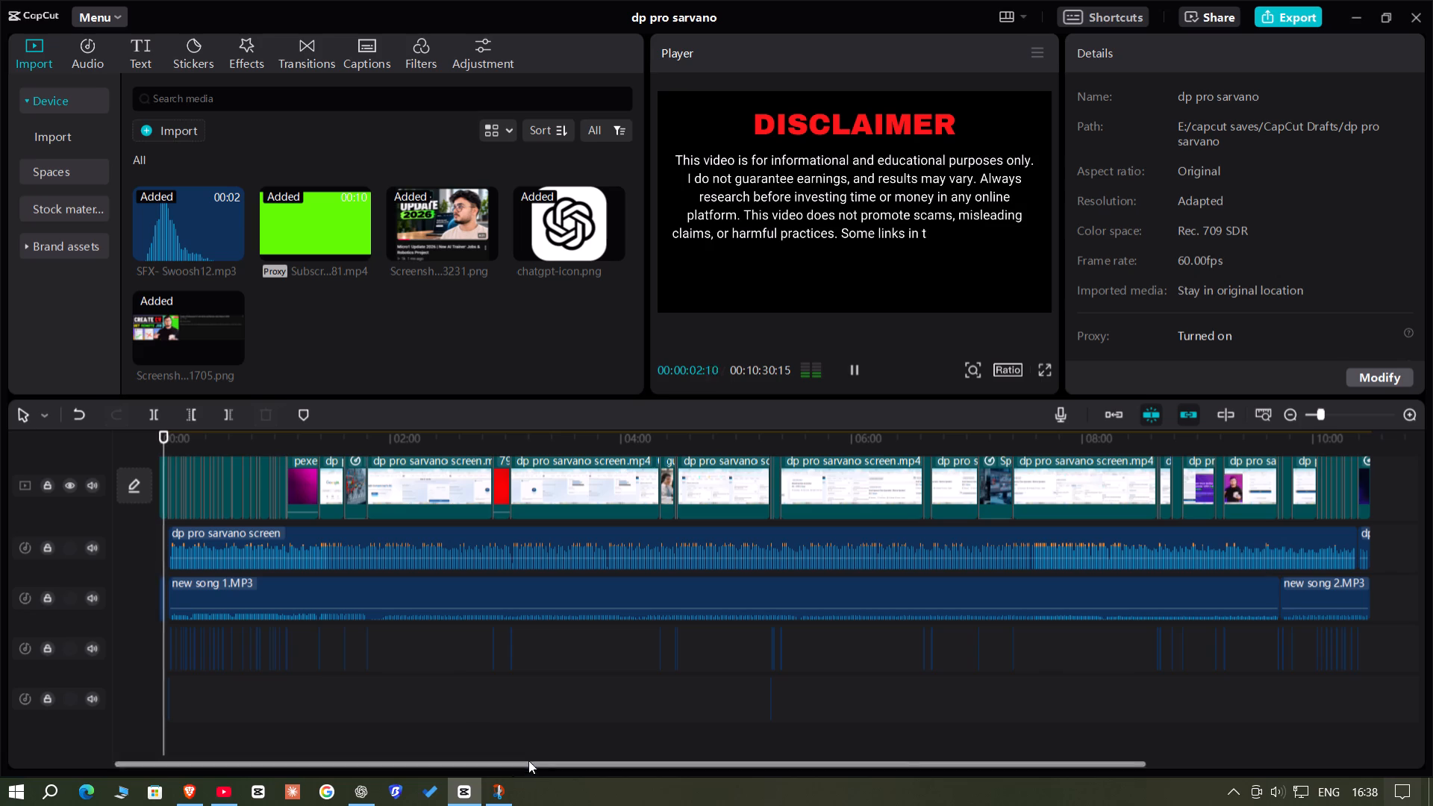
left_click_drag(538, 765, 339, 771)
scroll(360, 730, "up", 3)
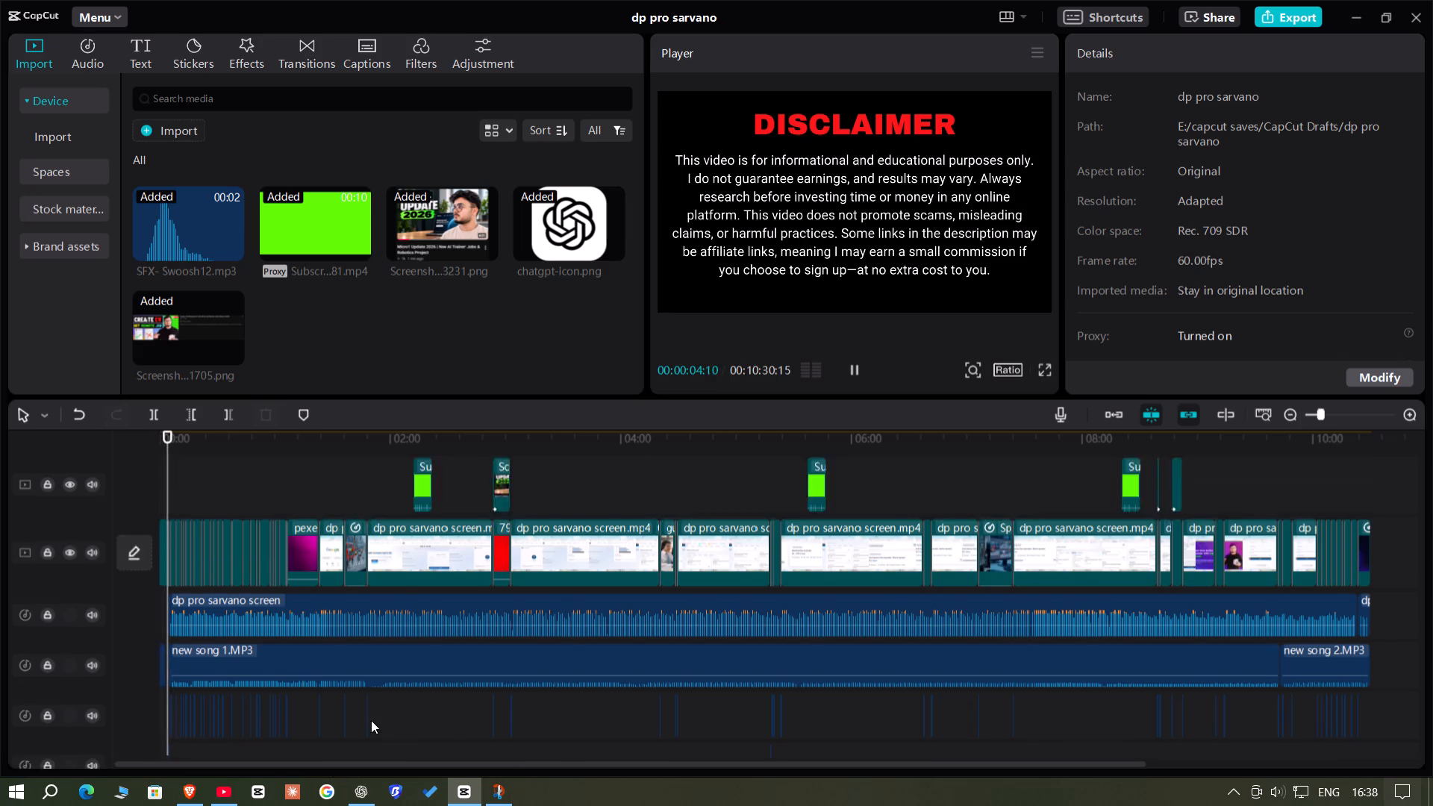
scroll(371, 720, "up", 13)
left_click(539, 476)
left_click_drag(539, 476, 625, 486)
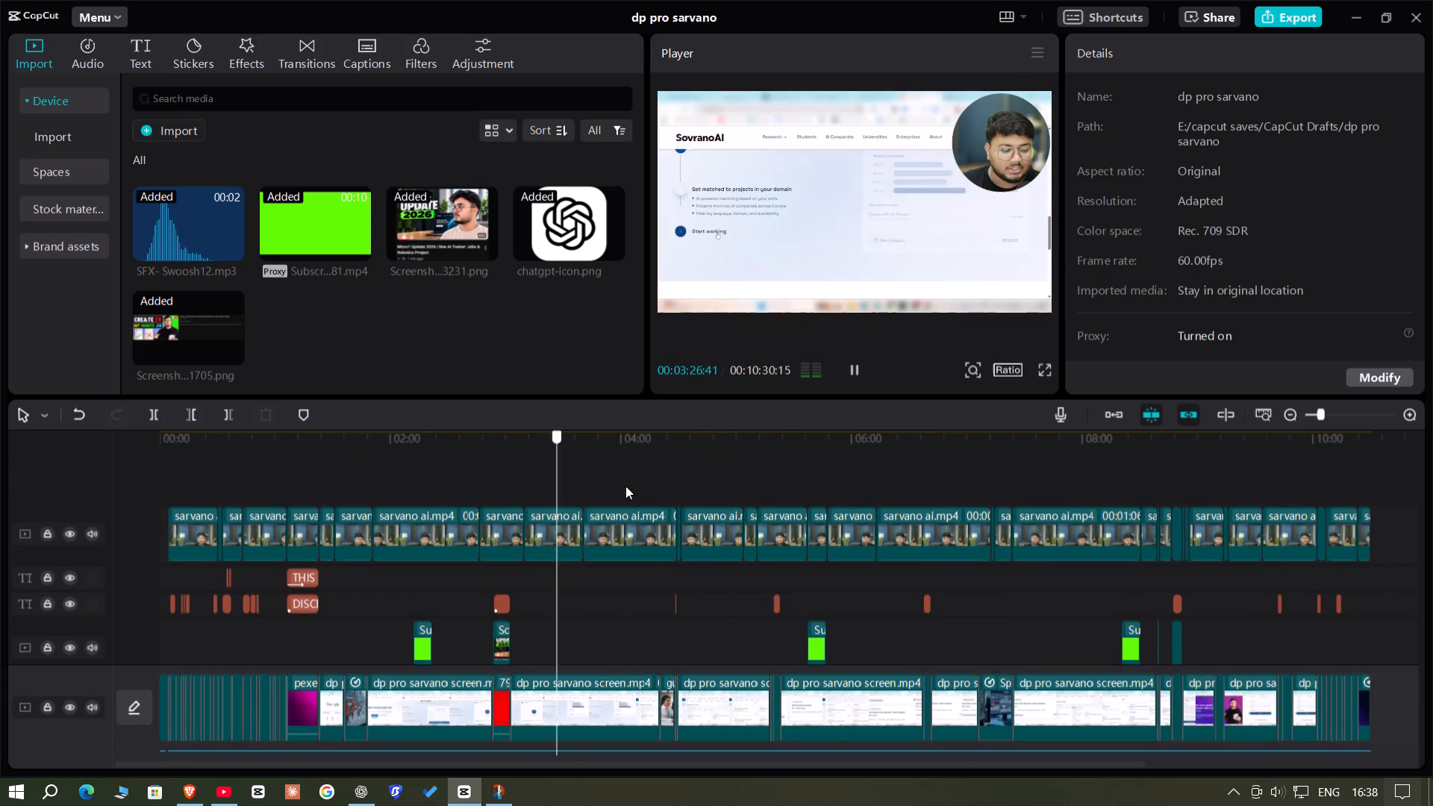
left_click_drag(625, 486, 1432, 501)
scroll(1102, 598, "down", 7)
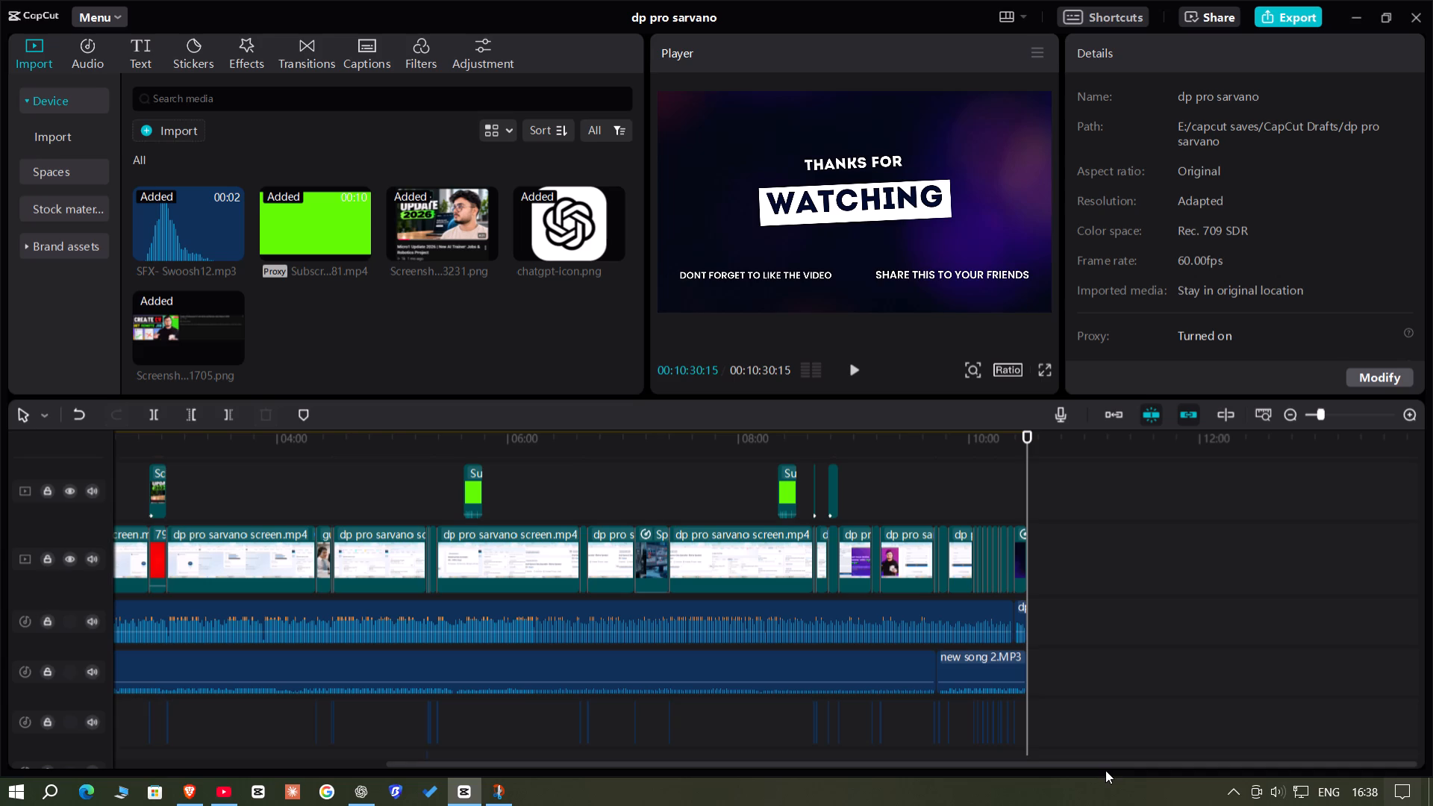
Recheck the timeline from the "WATCH THIS" screenshot section around 02:55 through to the closing screen.
left_click_drag(1103, 765, 197, 782)
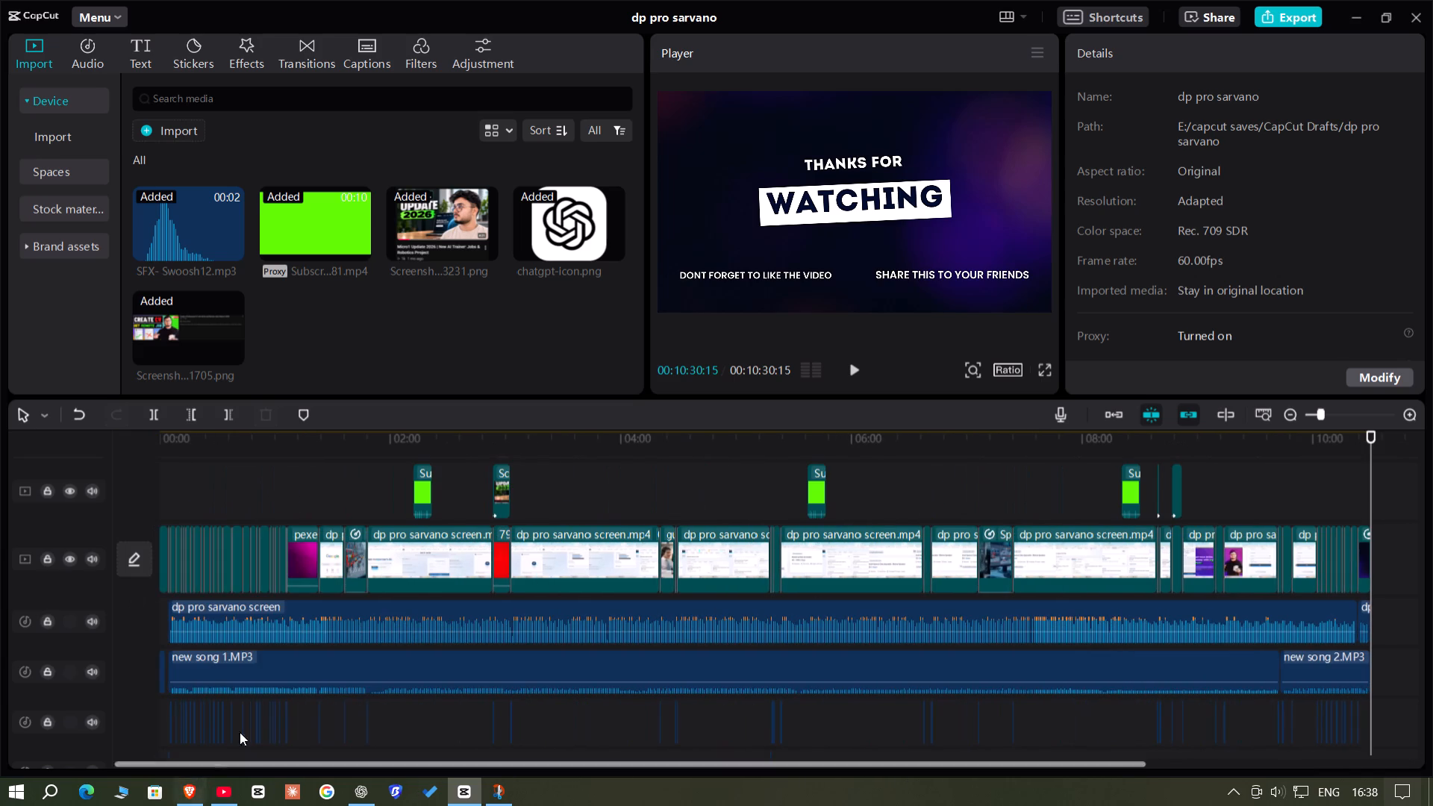
left_click(496, 433)
key("space")
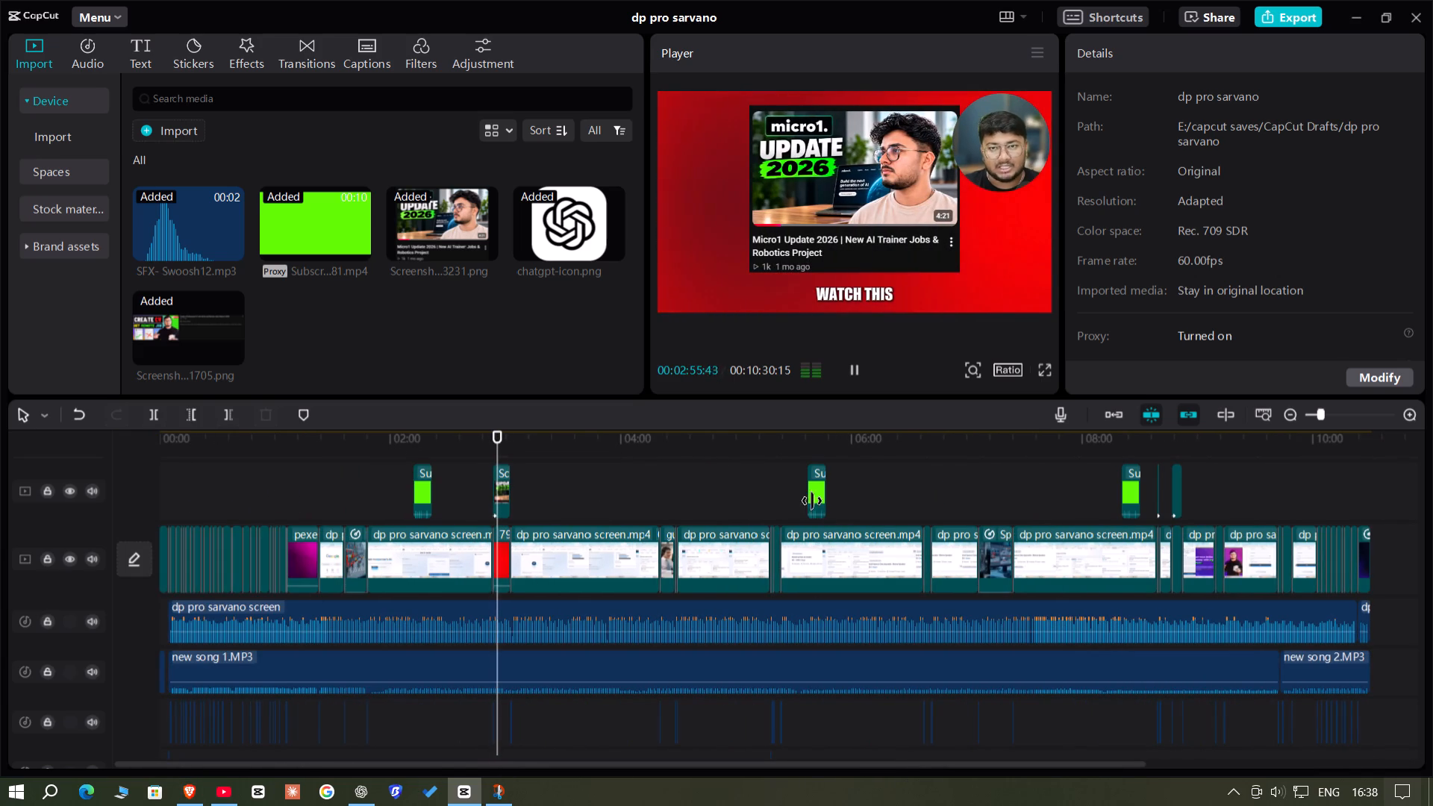
left_click(650, 490)
left_click_drag(649, 492, 656, 499)
double_click(678, 485)
left_click_drag(678, 485, 694, 489)
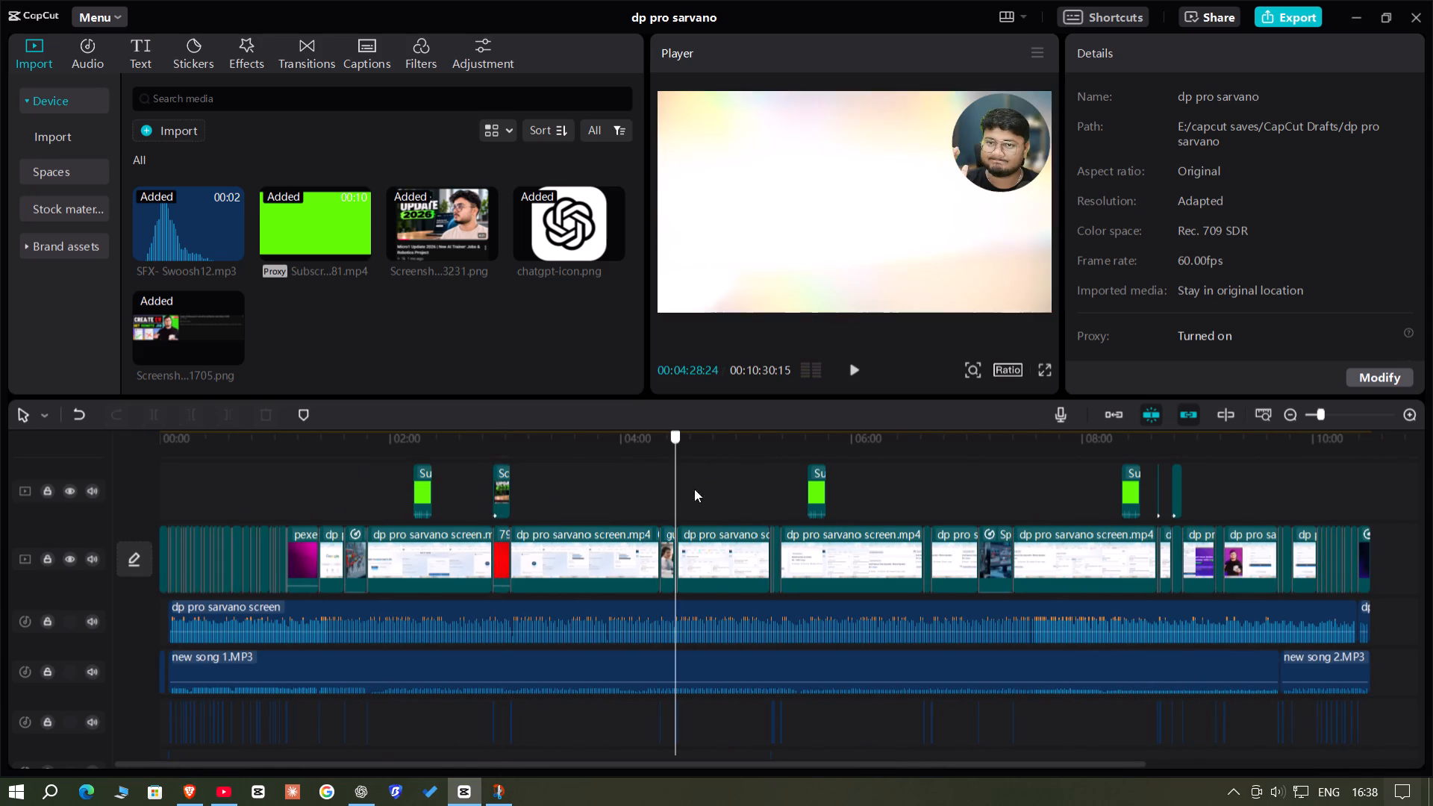
left_click_drag(694, 489, 1432, 499)
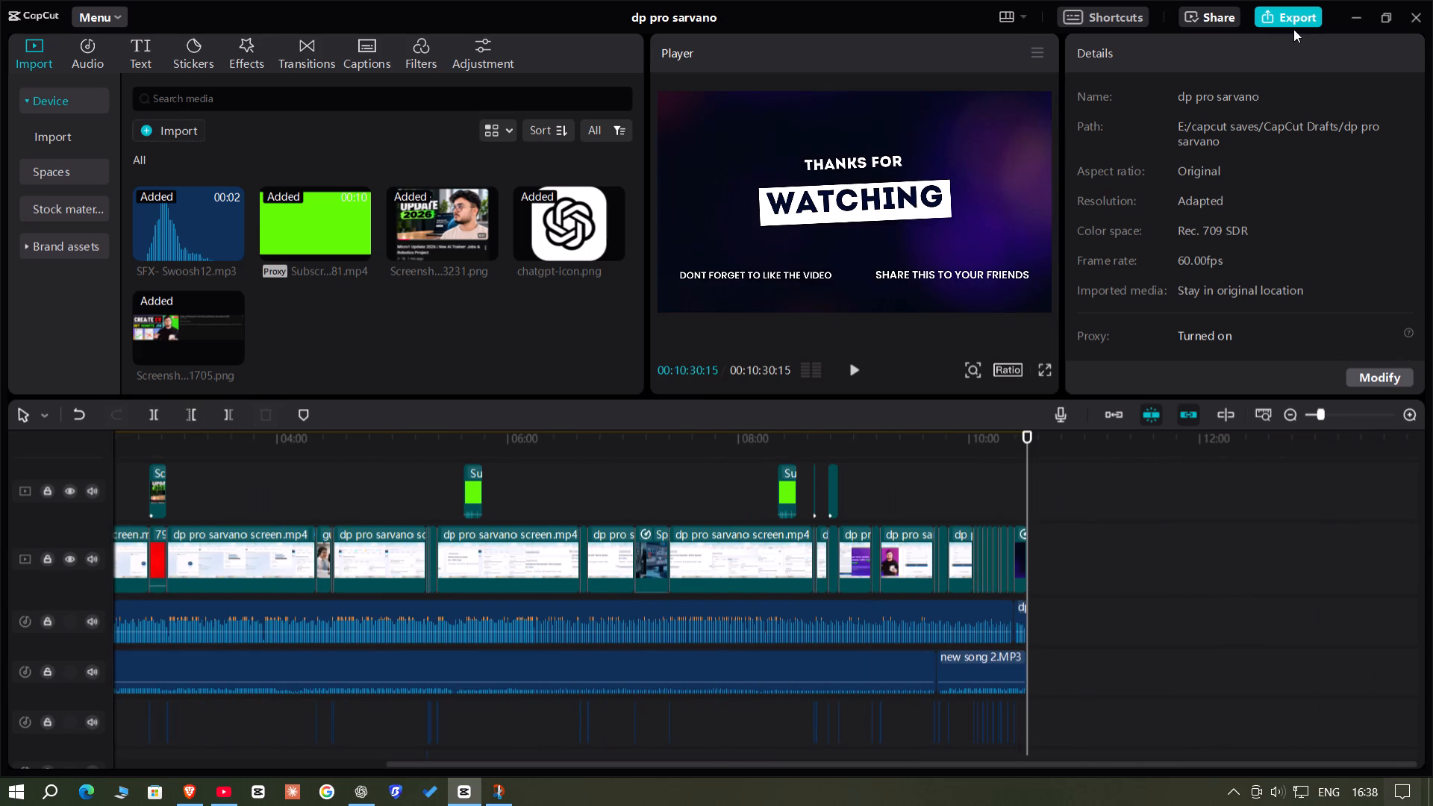
Return to the earlier part of the timeline and inspect the sign-up page frame around 02:22 in full screen.
left_click(696, 494)
left_click_drag(696, 494, 0, 494)
scroll(534, 615, "up", 10)
left_click(474, 463)
left_click_drag(474, 463, 451, 463)
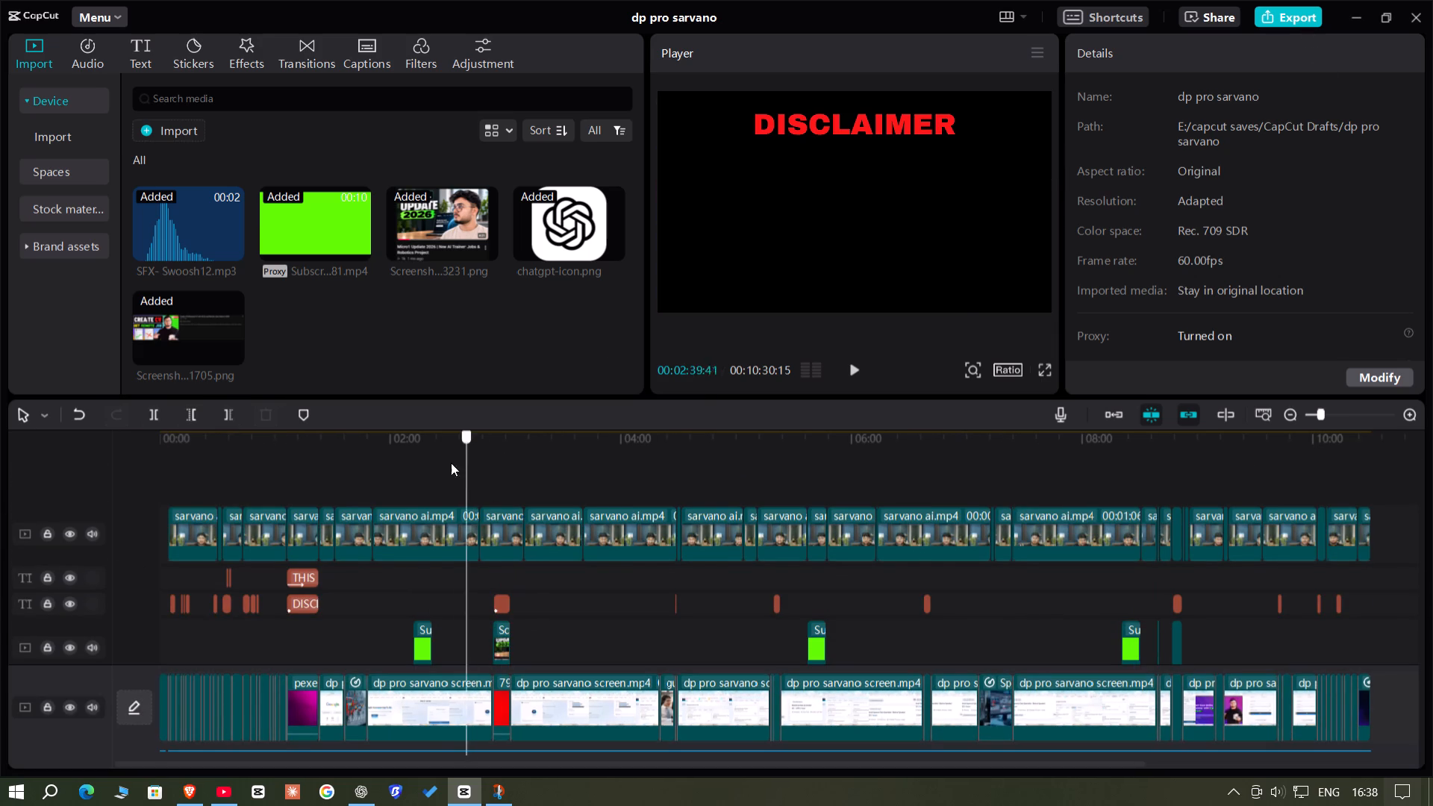
left_click_drag(451, 463, 428, 466)
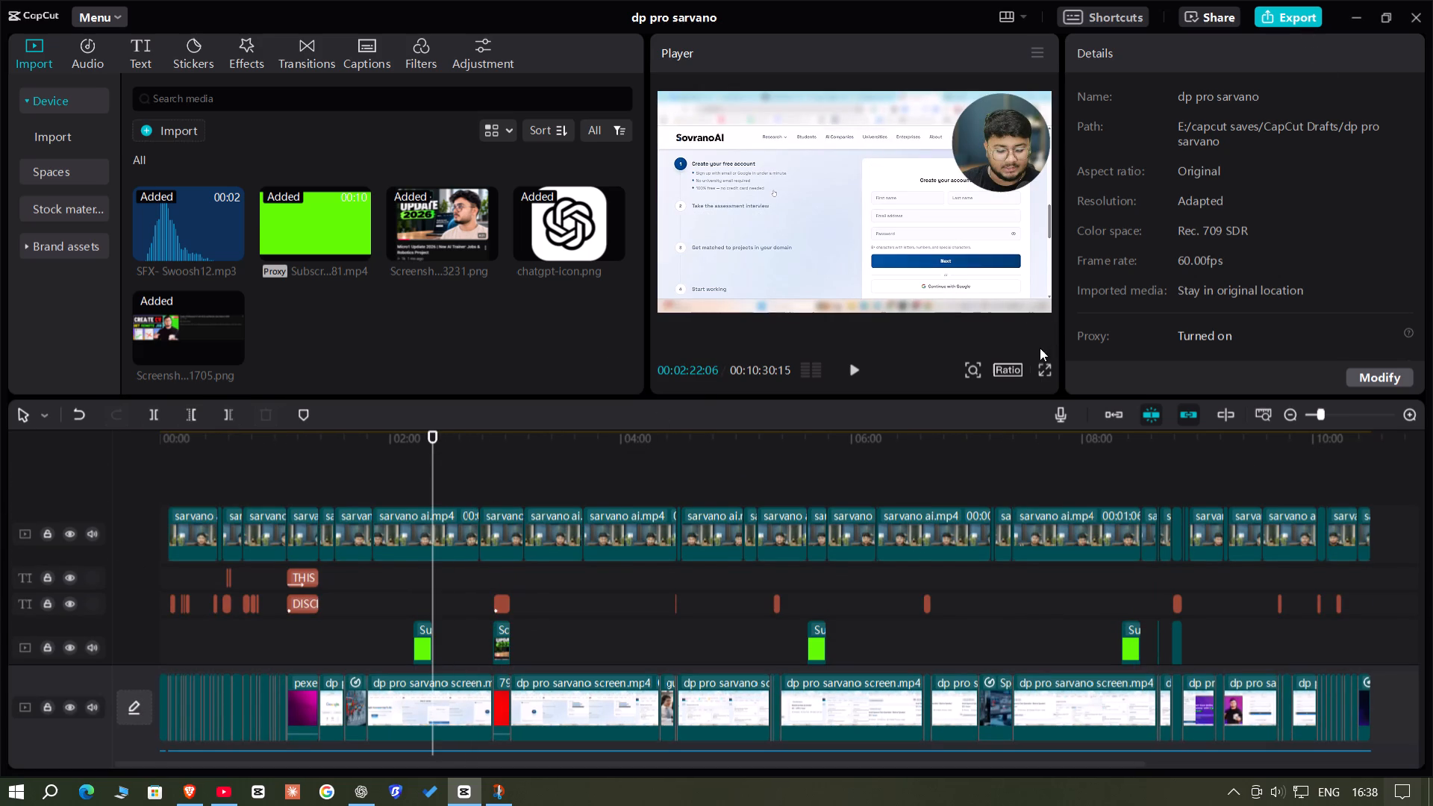
left_click(1042, 372)
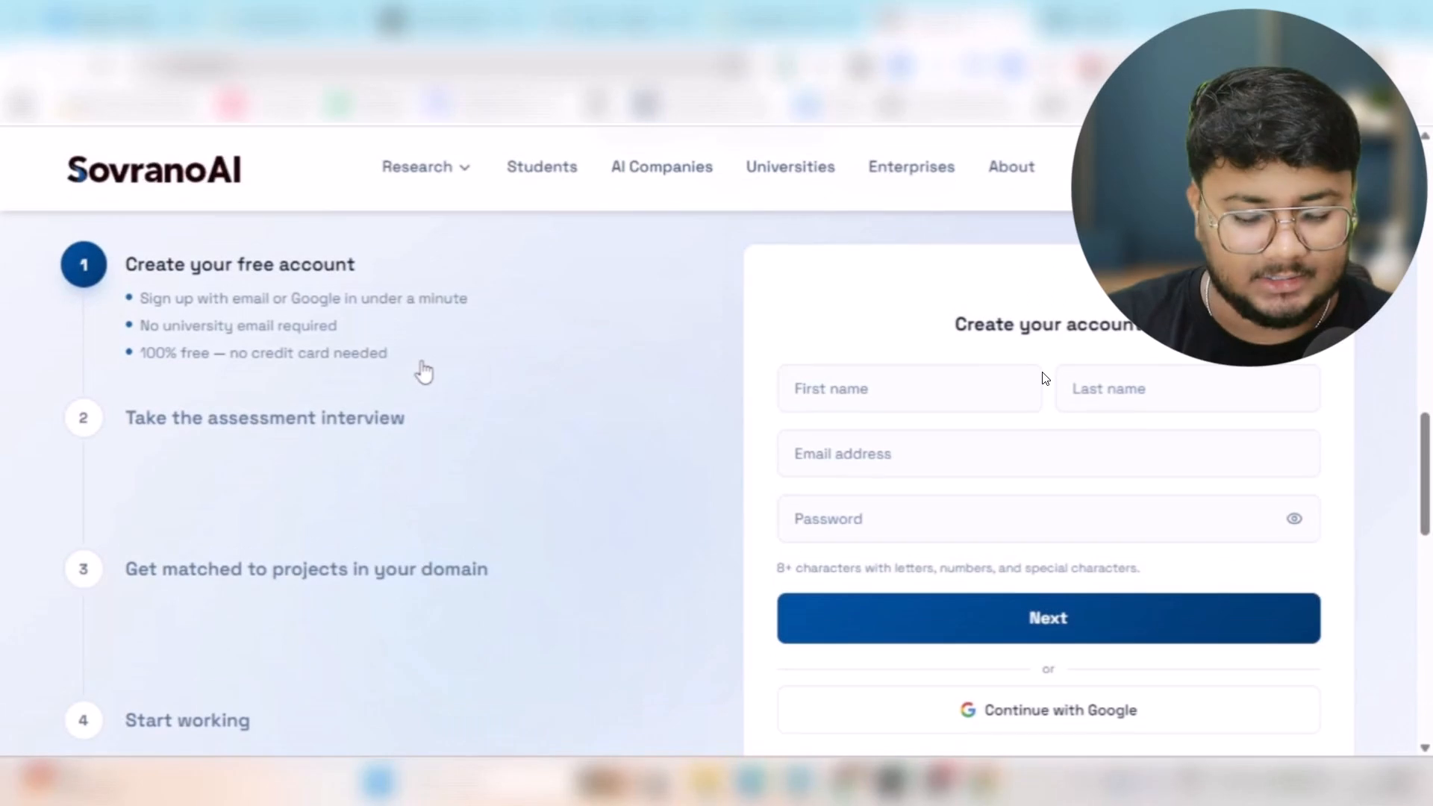
left_click(888, 743)
left_click(963, 730)
Export the video under the name "dp pro sarvano AI FINAL VIDEO", keeping the preset export settings.
left_click(1301, 22)
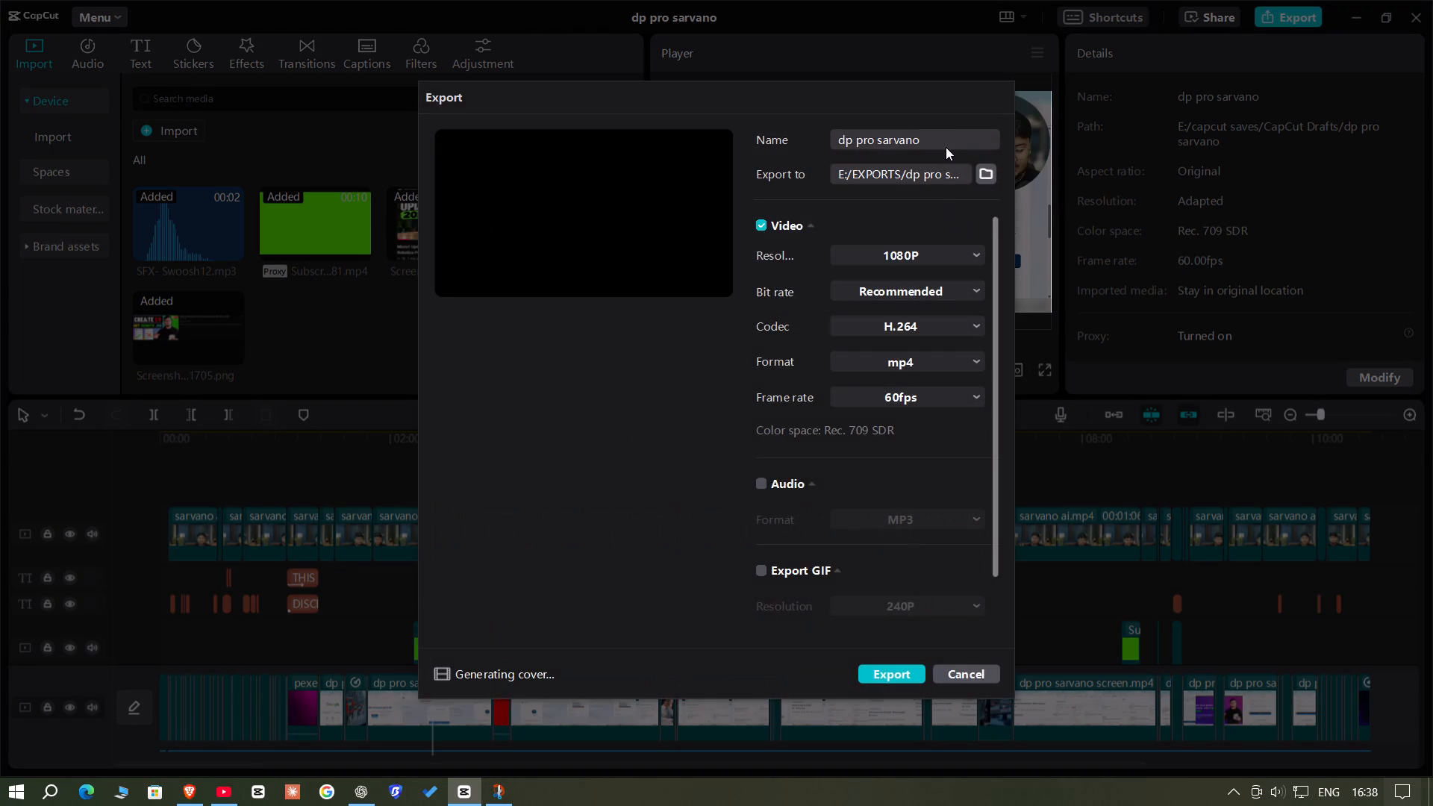
left_click(946, 142)
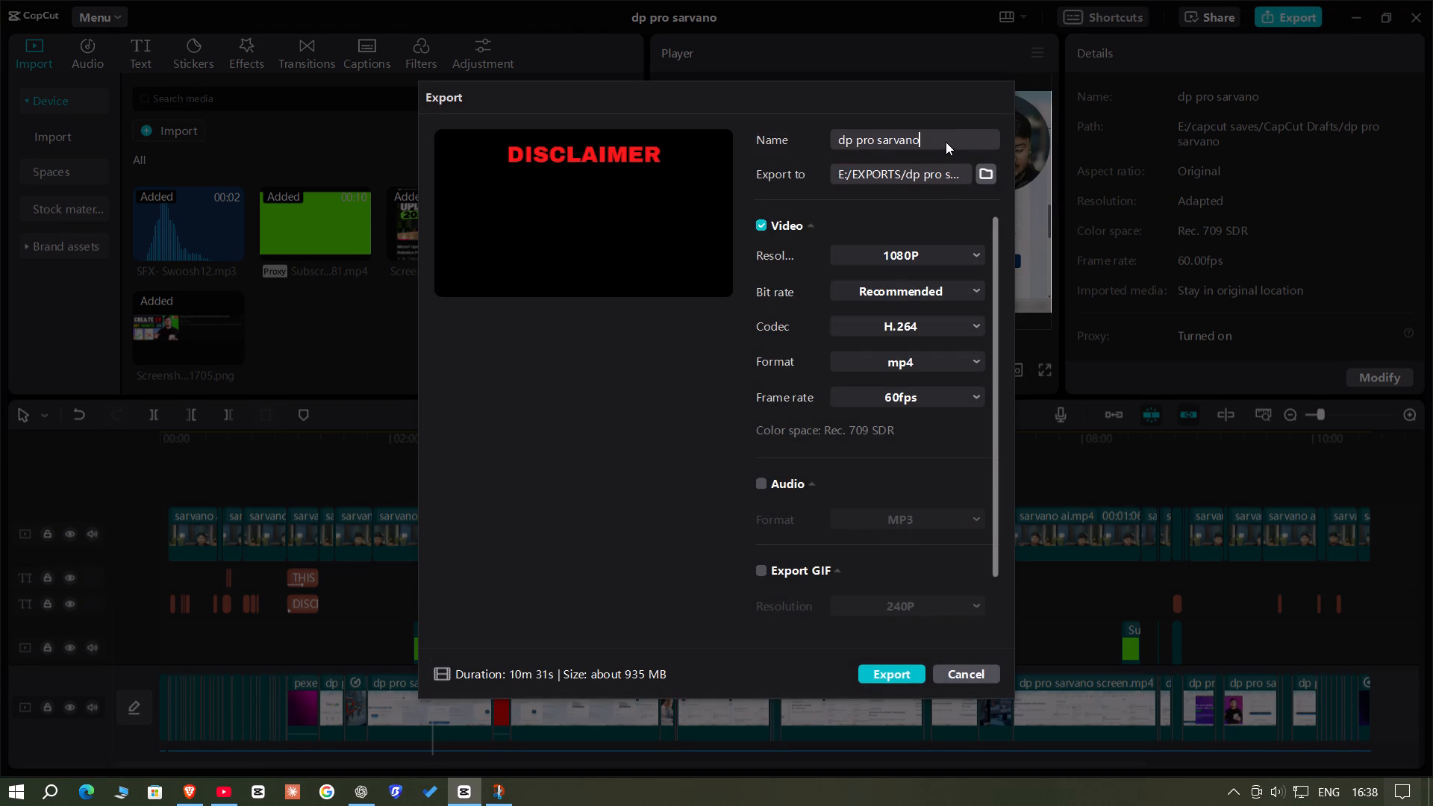
key("space")
type("AI FINAL VIDEO")
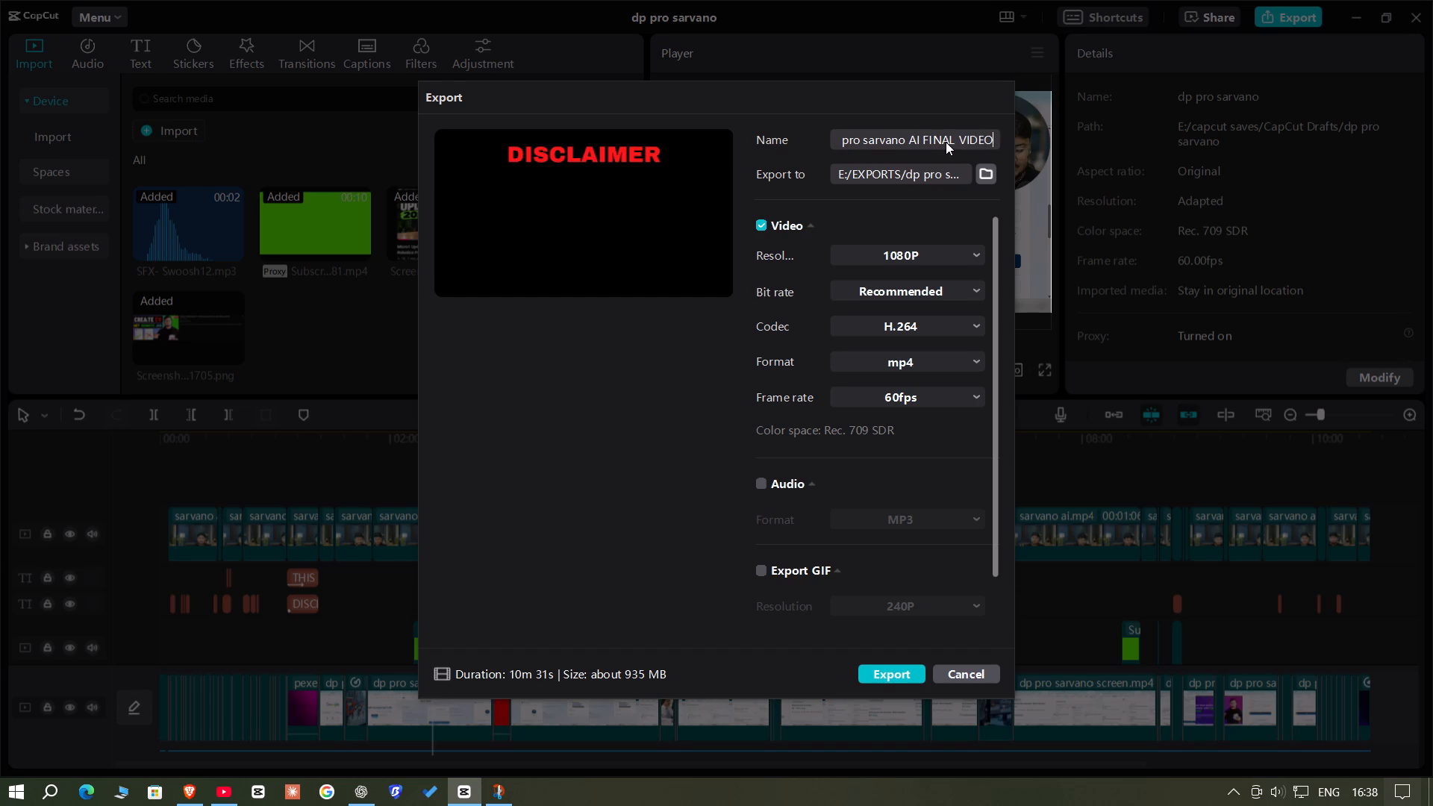
key("Return")
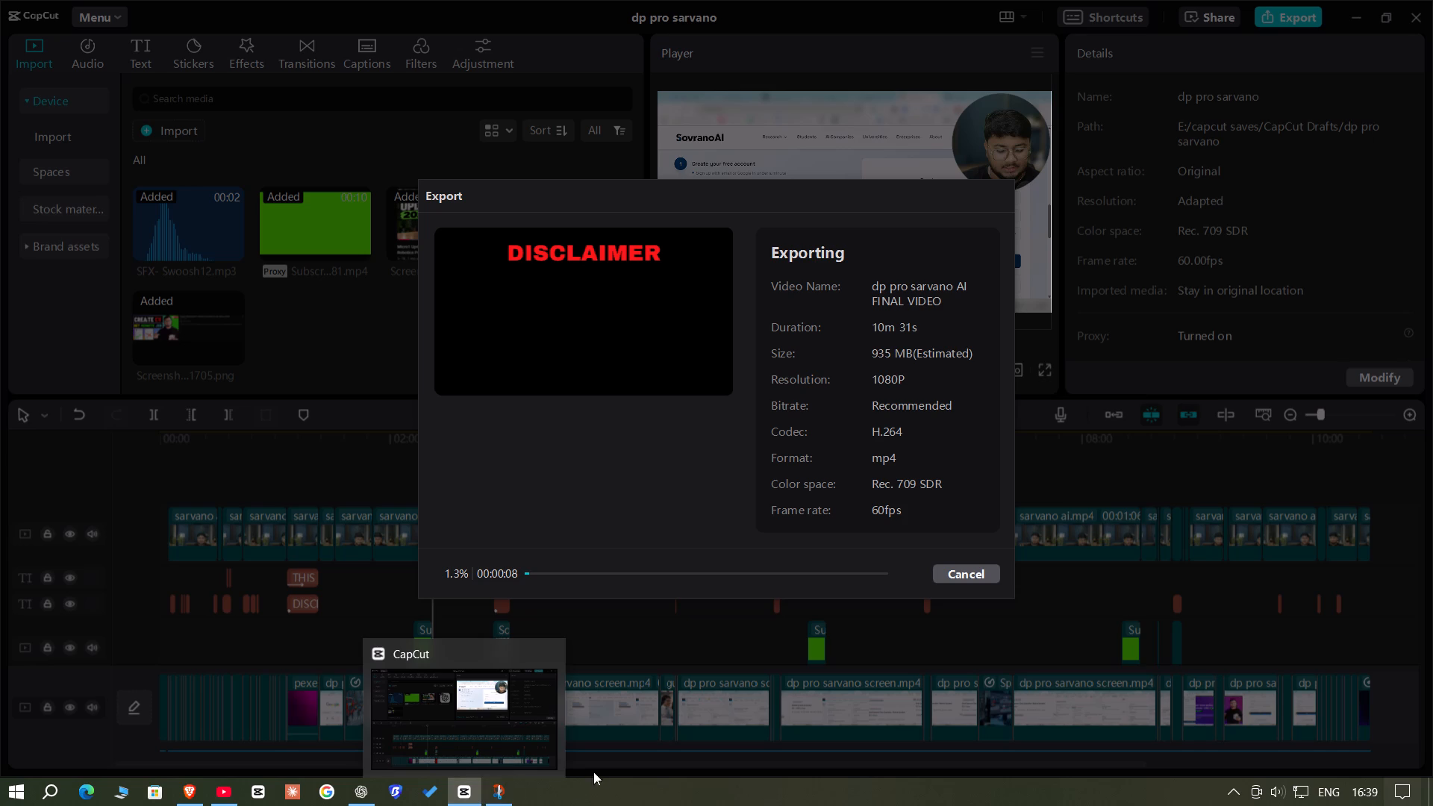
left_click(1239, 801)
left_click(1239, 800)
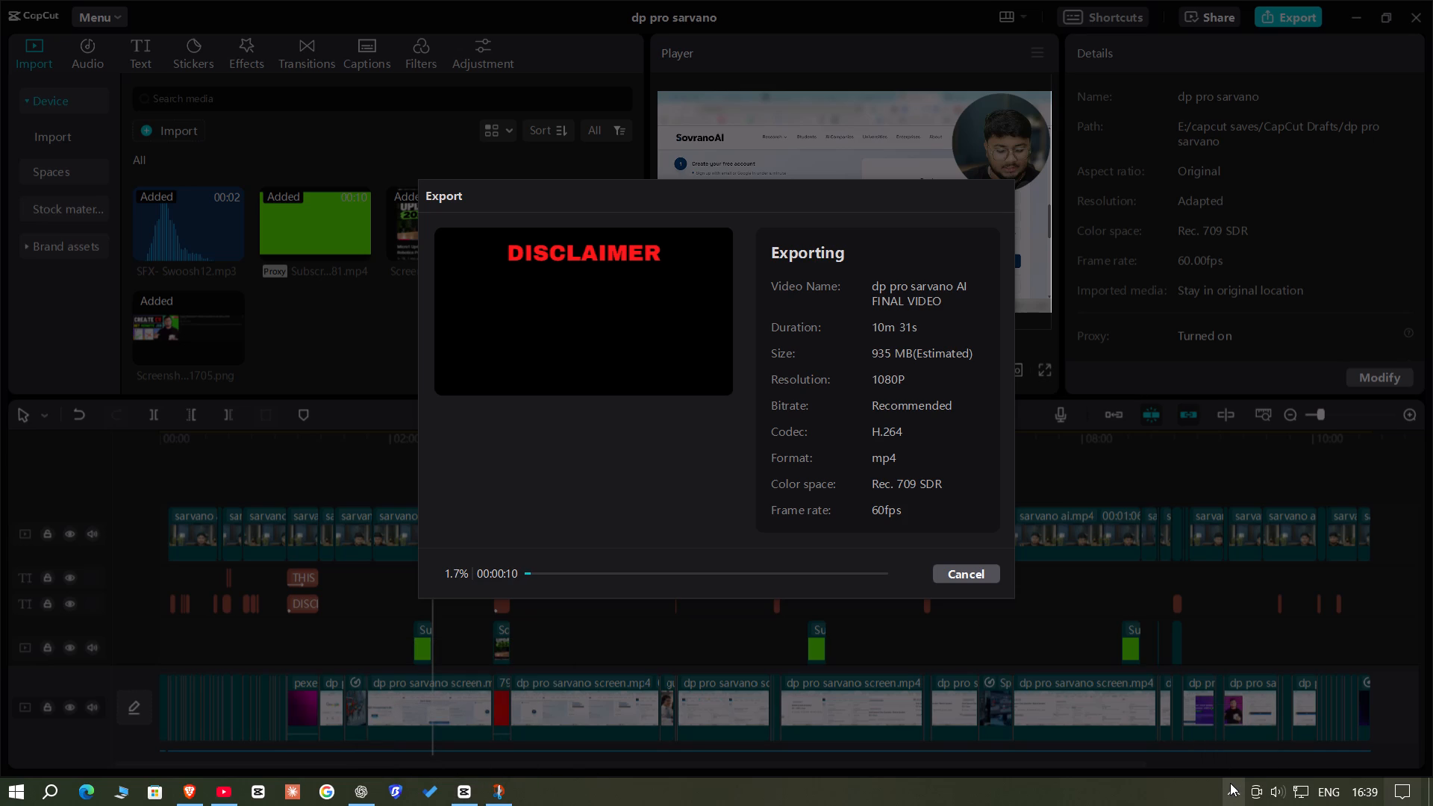